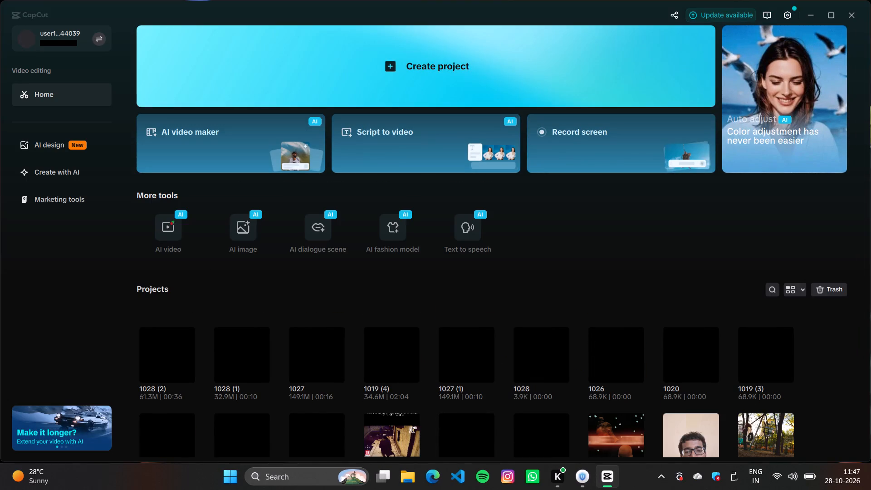
Create a new video editing project.
{"action": "left_click", "coordinate": [496, 65]}
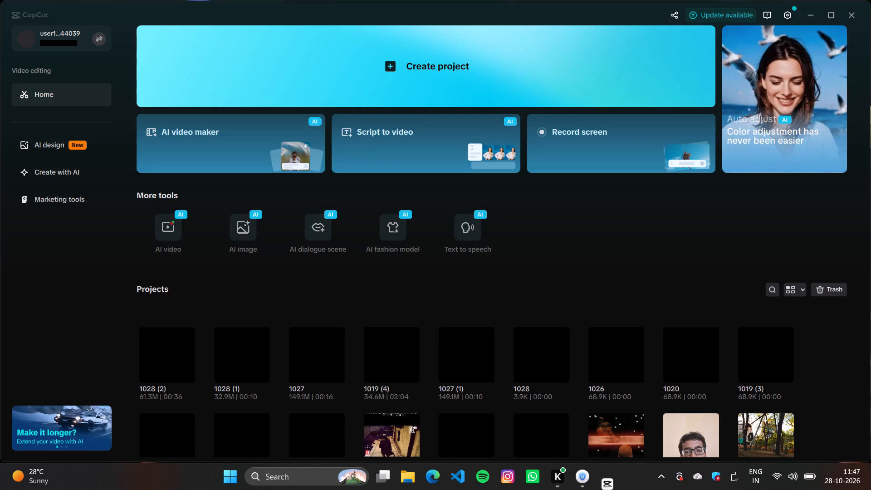
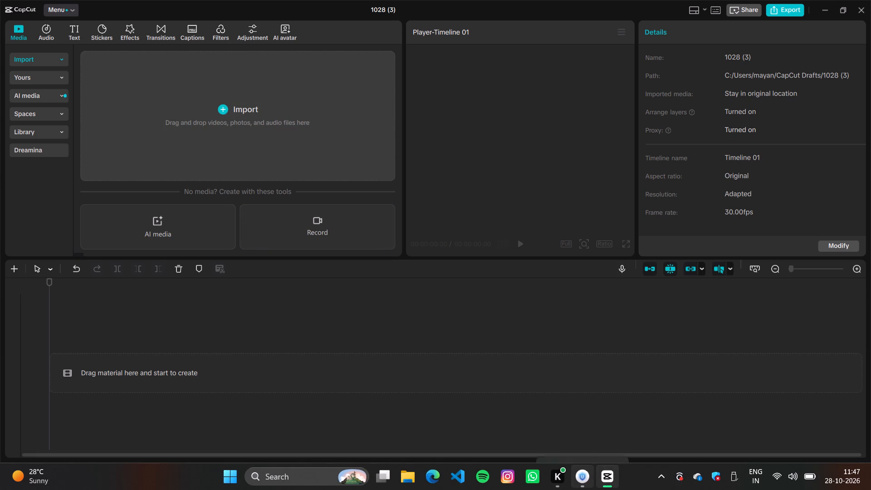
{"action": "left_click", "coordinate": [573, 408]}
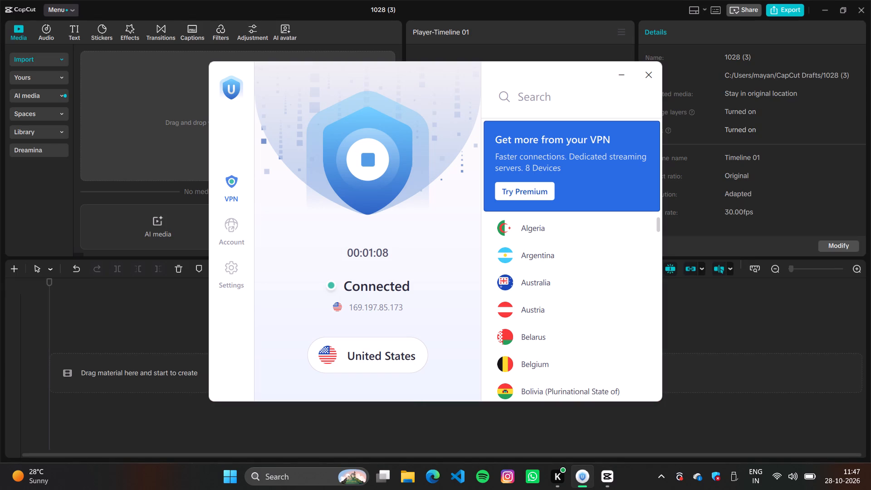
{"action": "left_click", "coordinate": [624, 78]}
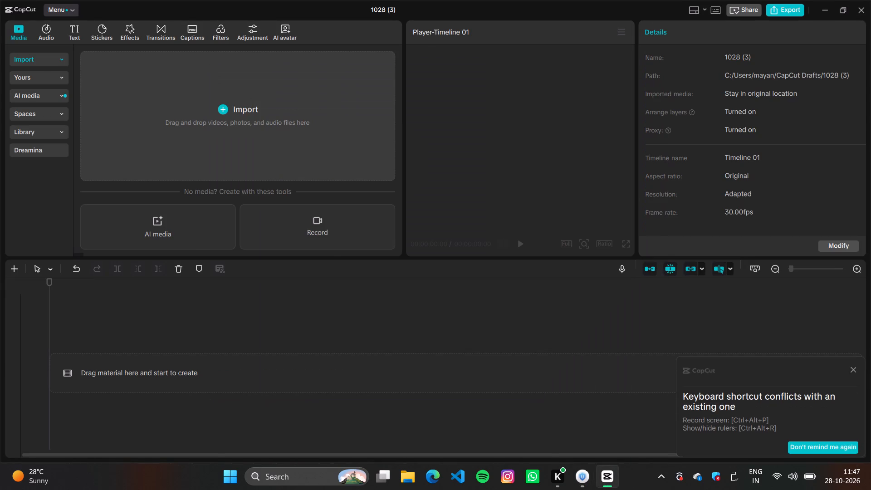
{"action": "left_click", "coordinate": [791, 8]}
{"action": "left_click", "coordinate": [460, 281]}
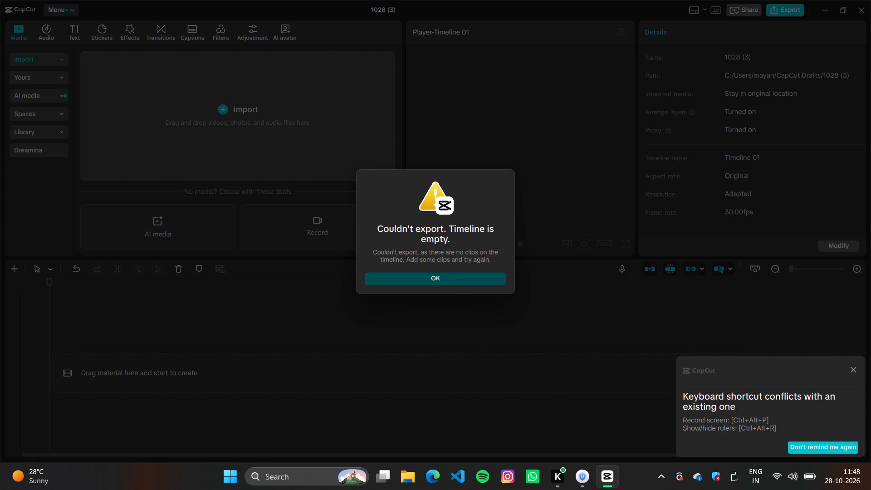
Import the seven MW4_DMZ gameplay clips and the three vertical videos from the Downloads folder.
{"action": "left_click", "coordinate": [262, 151]}
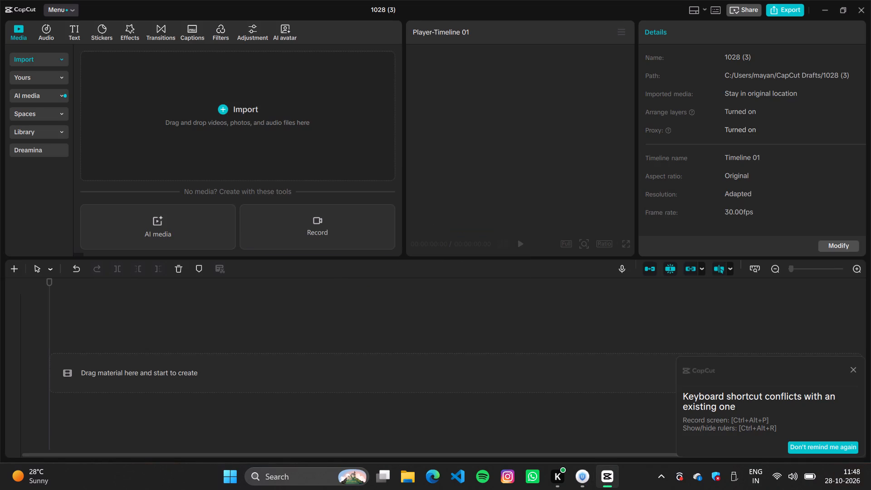
{"action": "left_click", "coordinate": [850, 369]}
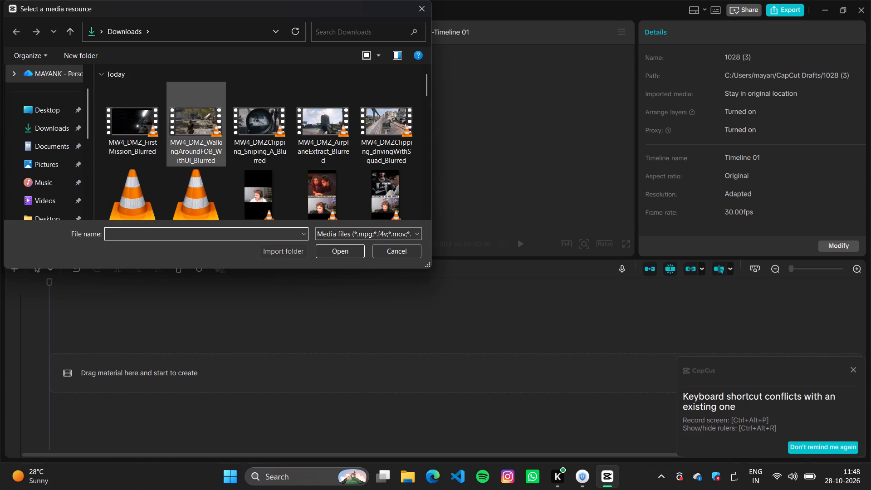
{"action": "left_click", "coordinate": [852, 369]}
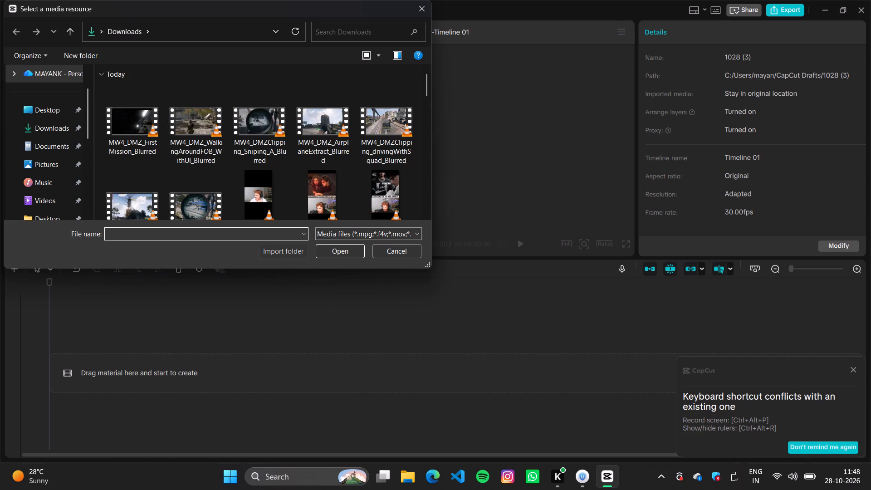
{"action": "left_click", "coordinate": [856, 370]}
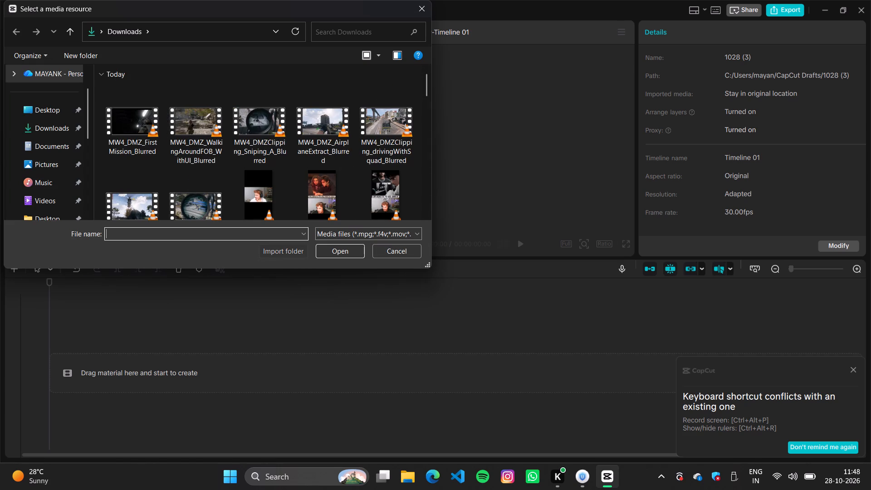
{"action": "left_click", "coordinate": [807, 448]}
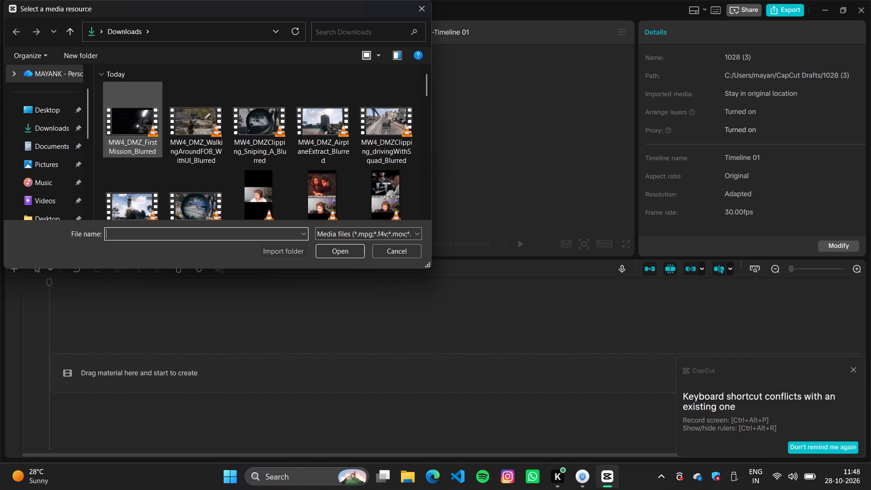
{"action": "left_click_drag", "start_coordinate": [99, 98], "coordinate": [99, 98]}
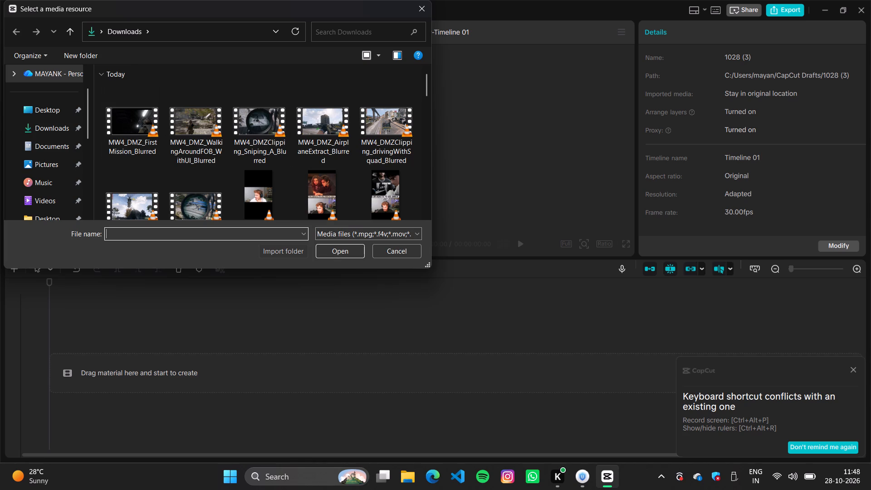
{"action": "left_click_drag", "start_coordinate": [99, 98], "coordinate": [259, 131]}
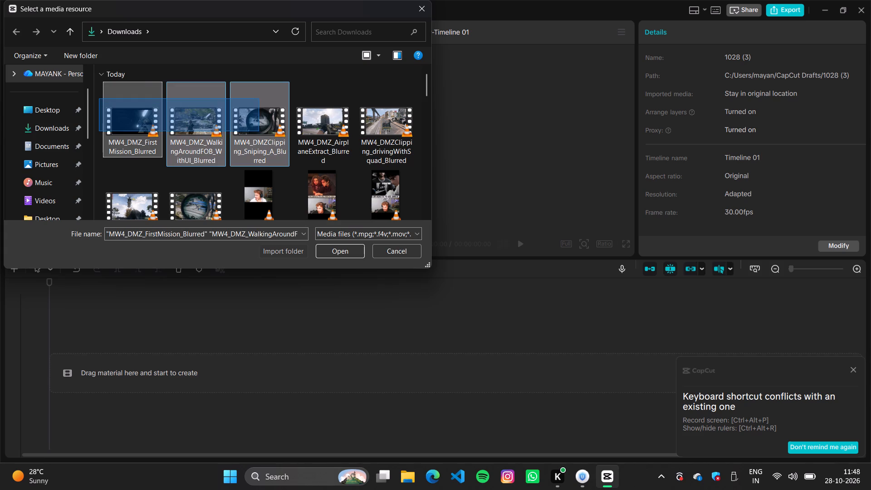
{"action": "left_click_drag", "start_coordinate": [259, 131], "coordinate": [378, 192]}
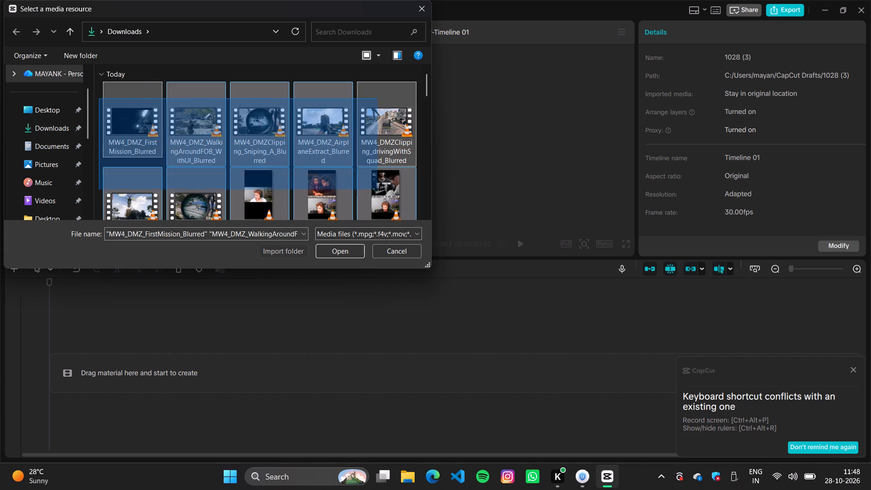
{"action": "left_click_drag", "start_coordinate": [378, 192], "coordinate": [380, 195]}
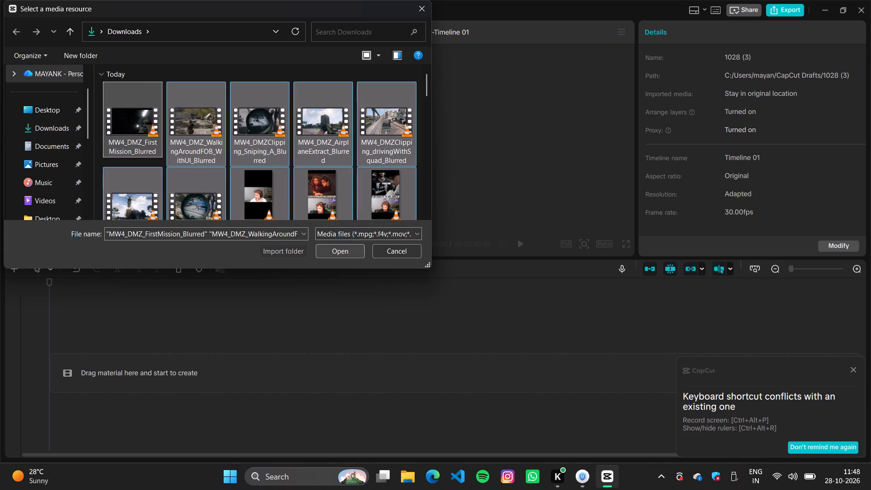
{"action": "left_click", "coordinate": [347, 250]}
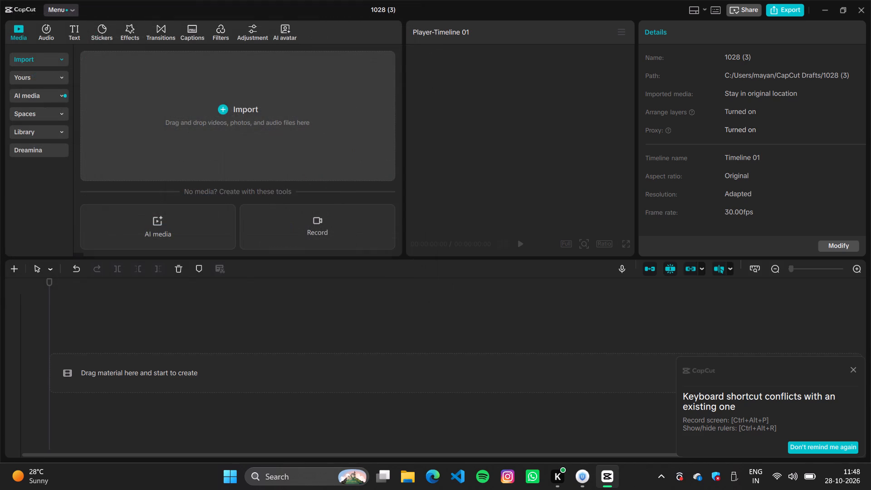
{"action": "scroll", "coordinate": [290, 222], "scroll_direction": "up", "scroll_amount": 1}
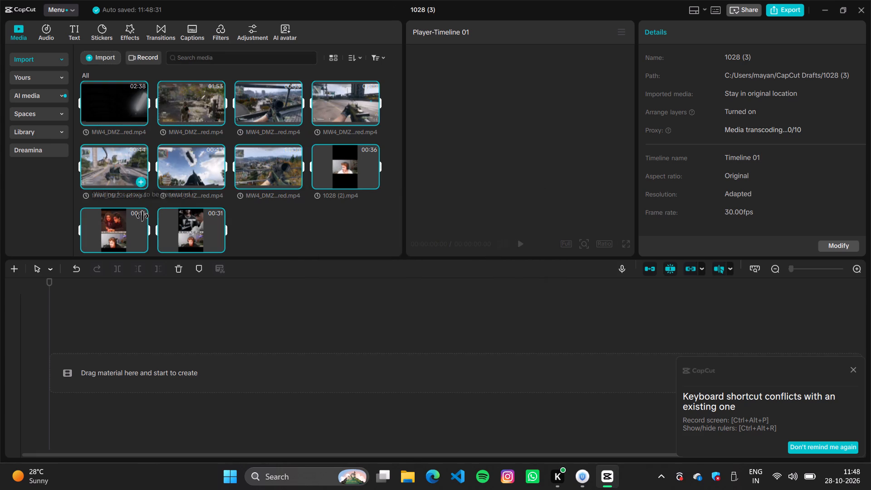
Remove the three vertical videos from the project media, leaving only the MW4_DMZ gameplay clips.
{"action": "left_click", "coordinate": [127, 227]}
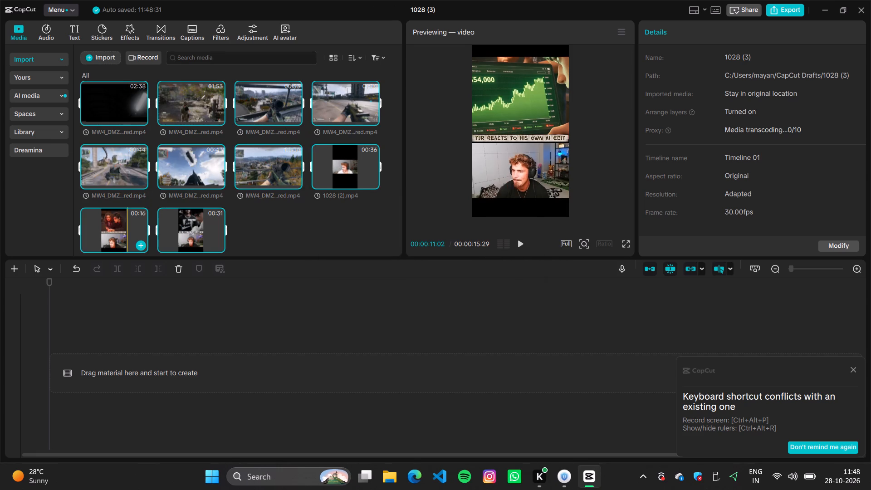
{"action": "key", "text": "Delete"}
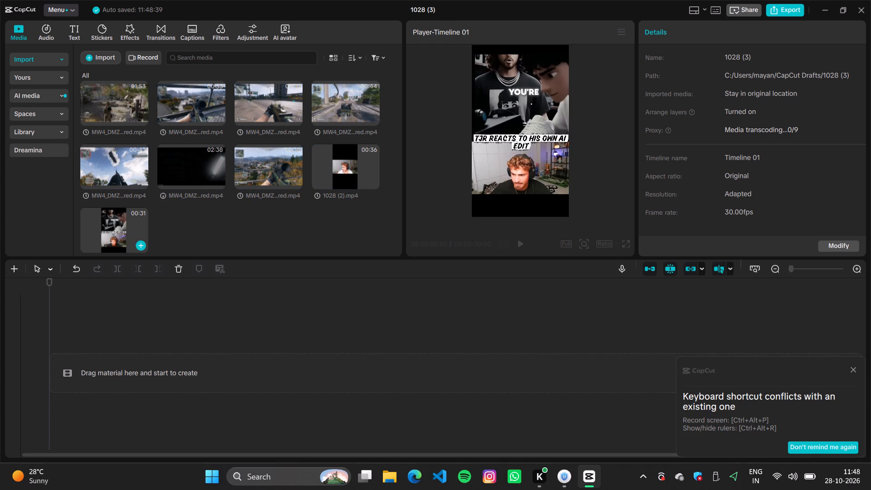
{"action": "left_click", "coordinate": [117, 238]}
{"action": "key", "text": "Delete"}
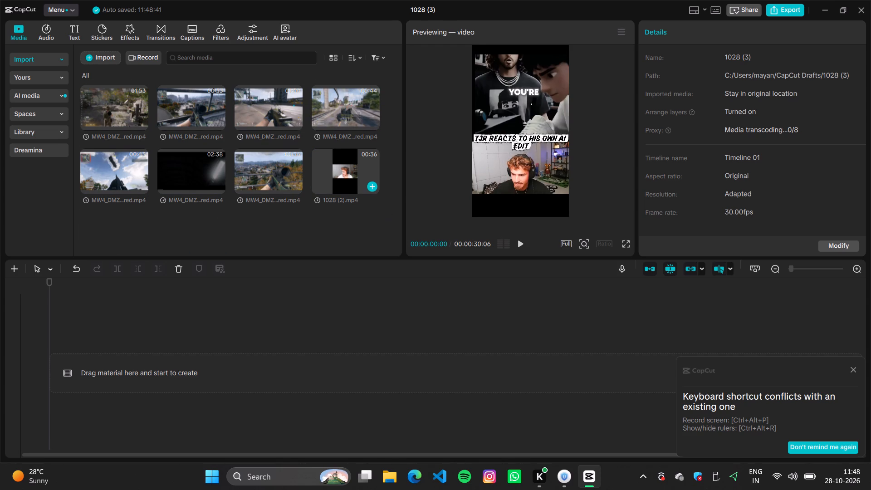
{"action": "left_click", "coordinate": [355, 171]}
{"action": "key", "text": "Delete"}
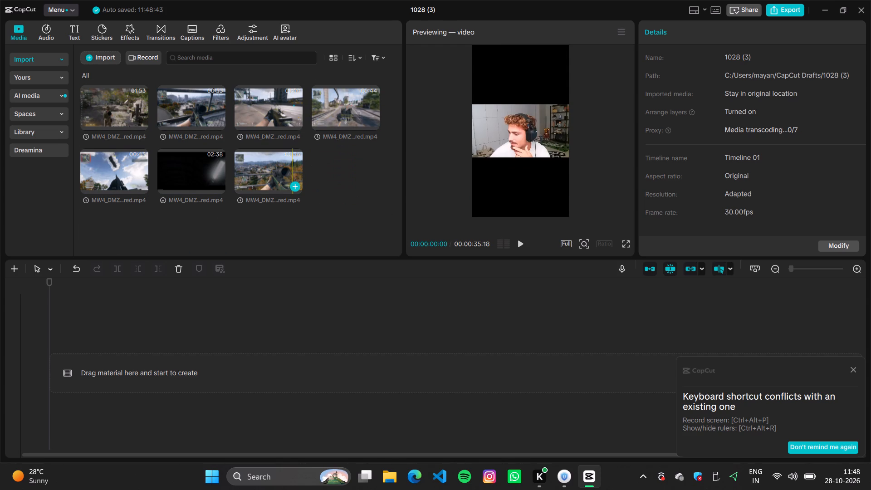
Add all seven MW4_DMZ clips to the main track in media library order, inserting each one at the timeline start.
{"action": "left_click", "coordinate": [144, 124]}
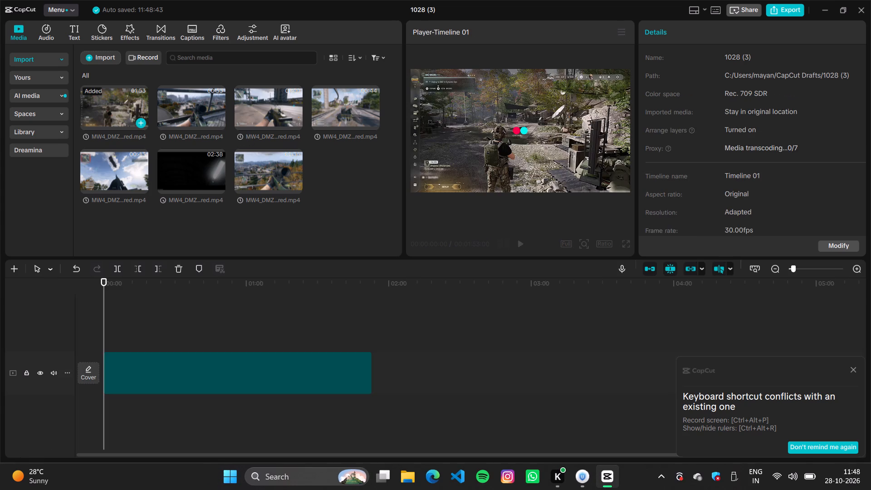
{"action": "left_click", "coordinate": [210, 105]}
{"action": "left_click", "coordinate": [217, 123]}
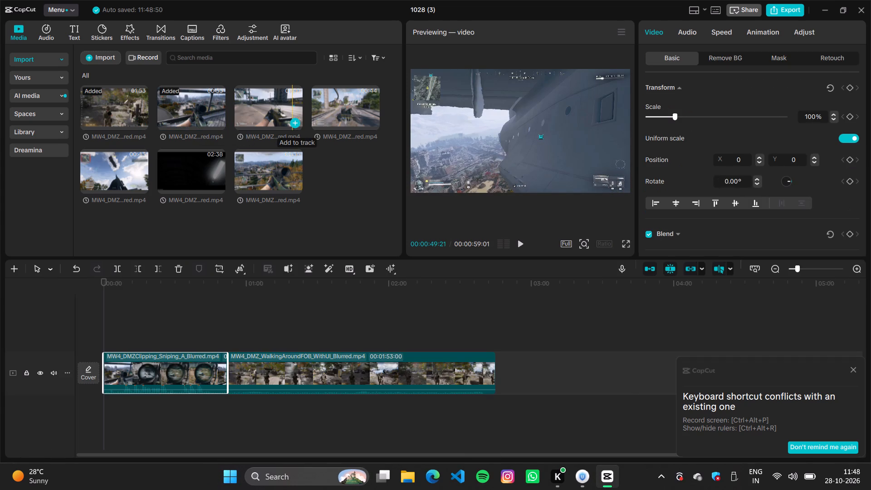
{"action": "left_click", "coordinate": [292, 121]}
{"action": "left_click", "coordinate": [375, 121]}
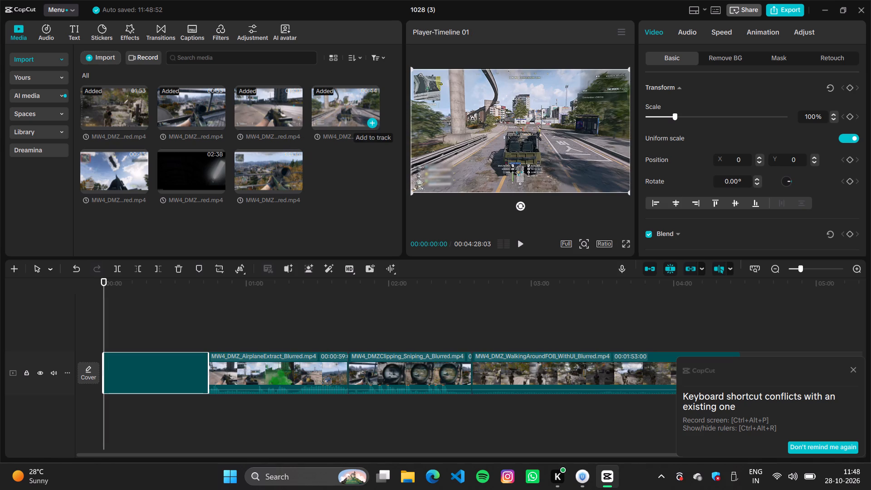
{"action": "left_click", "coordinate": [142, 187]}
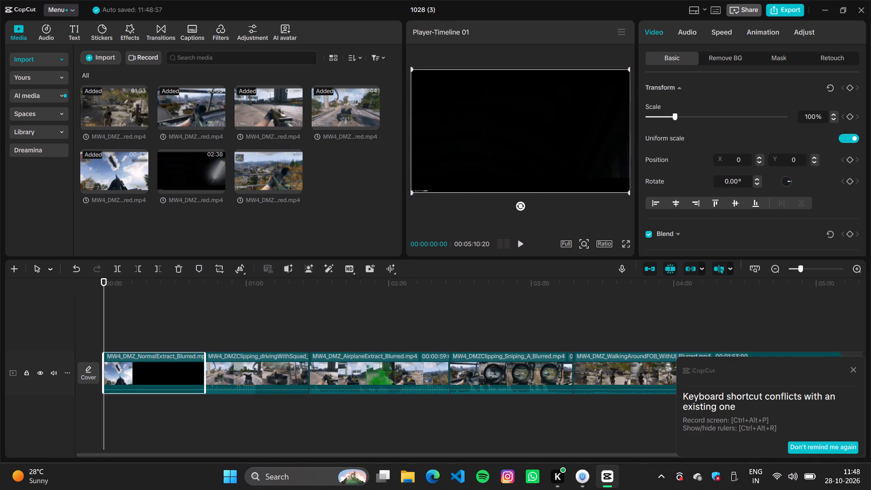
{"action": "left_click", "coordinate": [217, 188]}
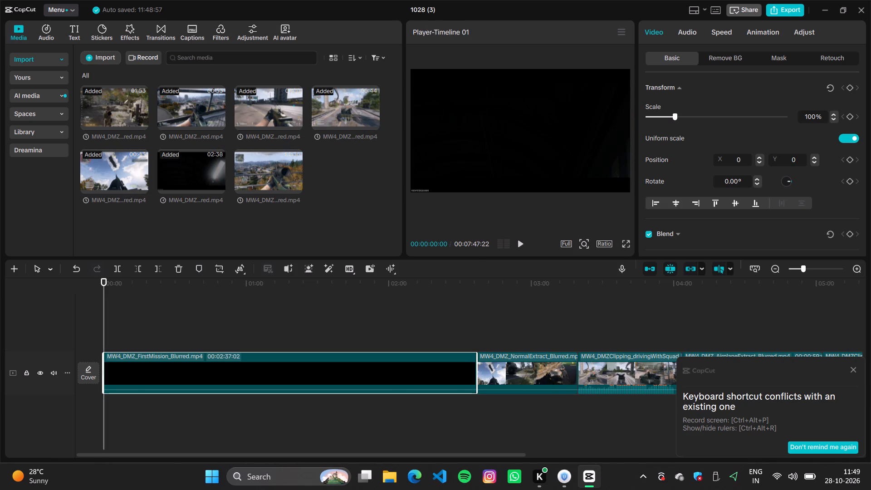
{"action": "left_click", "coordinate": [297, 189]}
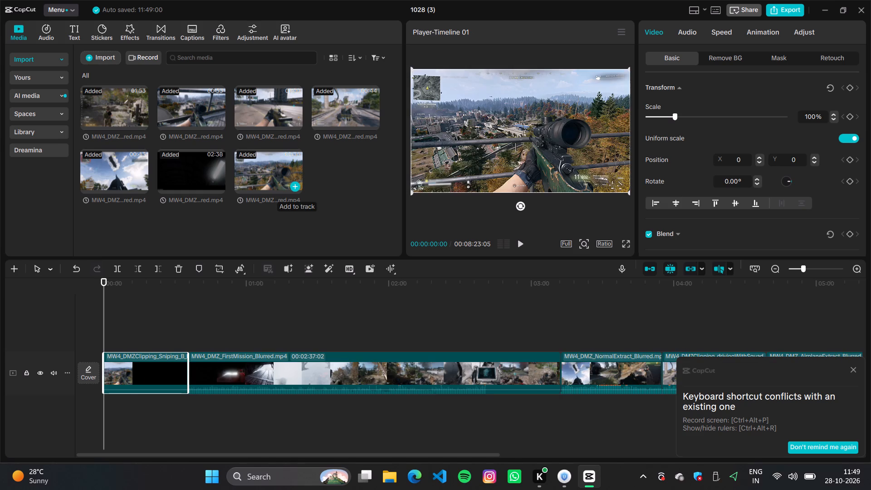
Dismiss the keyboard shortcut conflict notification.
{"action": "left_click", "coordinate": [853, 368]}
Play the timeline from the start and advance through the first sniping clip to review its footage.
{"action": "key", "text": "space"}
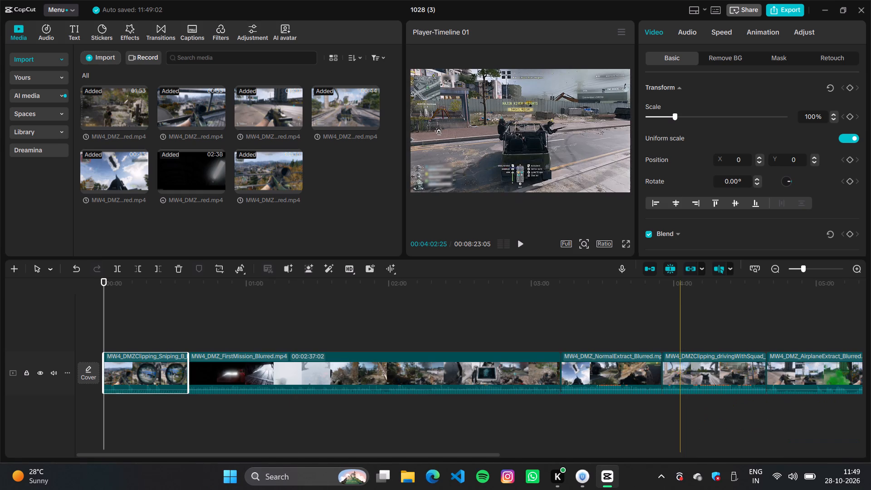
{"action": "left_click", "coordinate": [521, 243]}
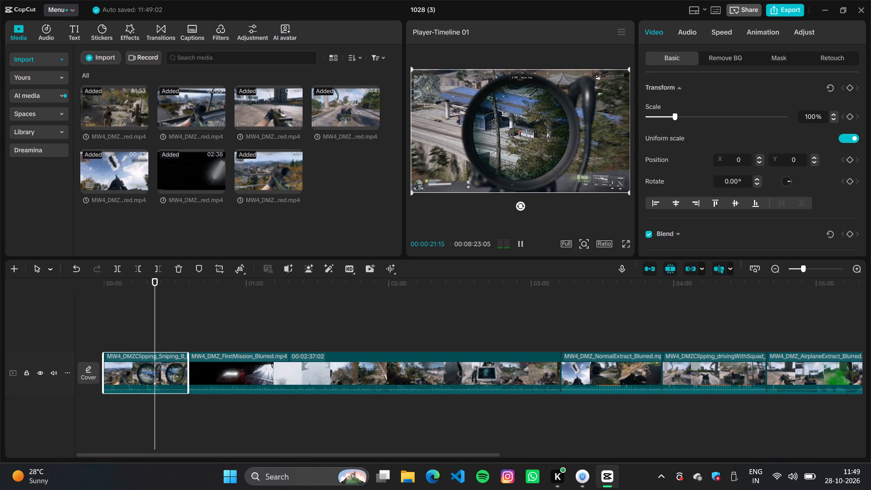
{"action": "key", "text": "Right"}
{"action": "key", "text": "Right"}
{"action": "key", "text": "Right"}
{"action": "key", "text": "Right"}
{"action": "key", "text": "Right"}
{"action": "key", "text": "Right"}
{"action": "key", "text": "Right"}
{"action": "key", "text": "Right"}
{"action": "key", "text": "Right"}
{"action": "key", "text": "Right"}
{"action": "key", "text": "Right"}
{"action": "key", "text": "Right"}
{"action": "key", "text": "Right"}
{"action": "key", "text": "Right"}
{"action": "key", "text": "Right"}
{"action": "key", "text": "Right"}
{"action": "key", "text": "Right"}
{"action": "key", "text": "Right"}
{"action": "key", "text": "Right"}
{"action": "key", "text": "Right"}
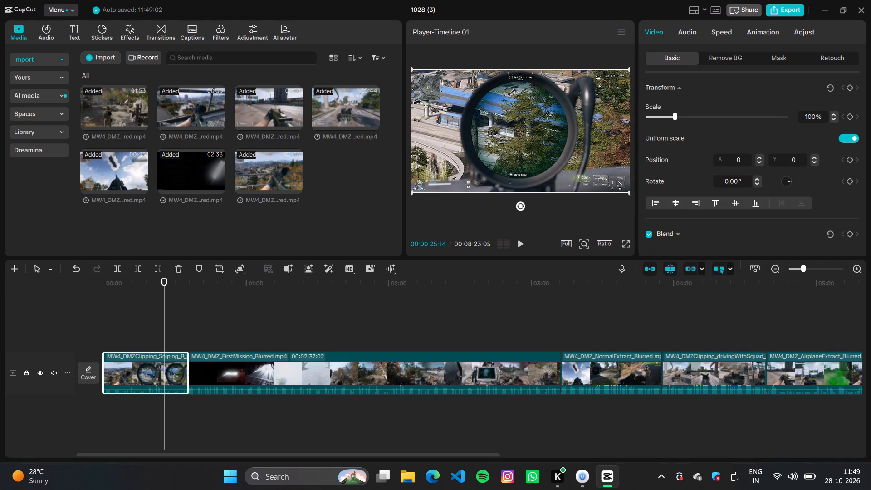
Select all clips on the main track and set their standard speed to 2.38x.
{"action": "left_click_drag", "start_coordinate": [728, 25], "coordinate": [728, 29]}
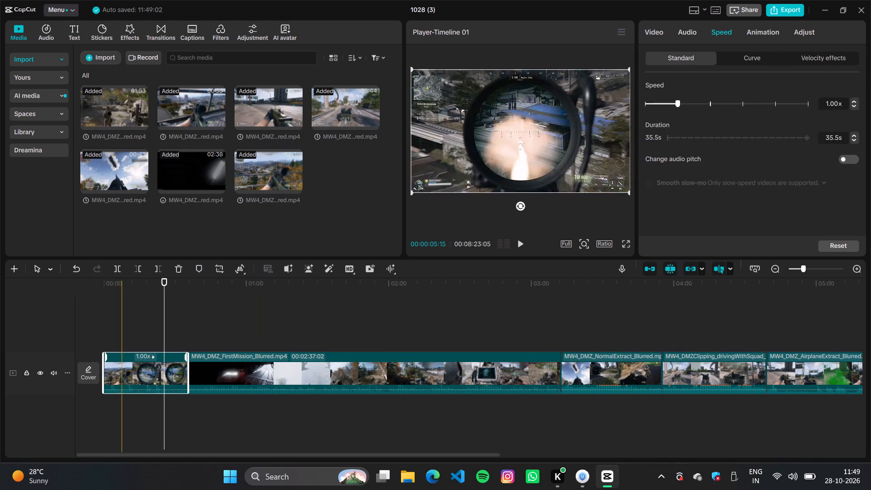
{"action": "left_click_drag", "start_coordinate": [119, 318], "coordinate": [870, 385]}
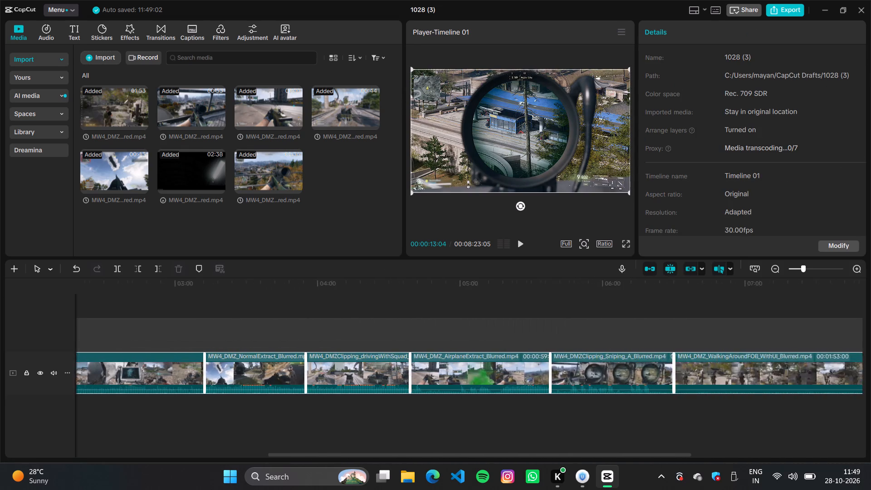
{"action": "left_click_drag", "start_coordinate": [870, 385], "coordinate": [636, 384]}
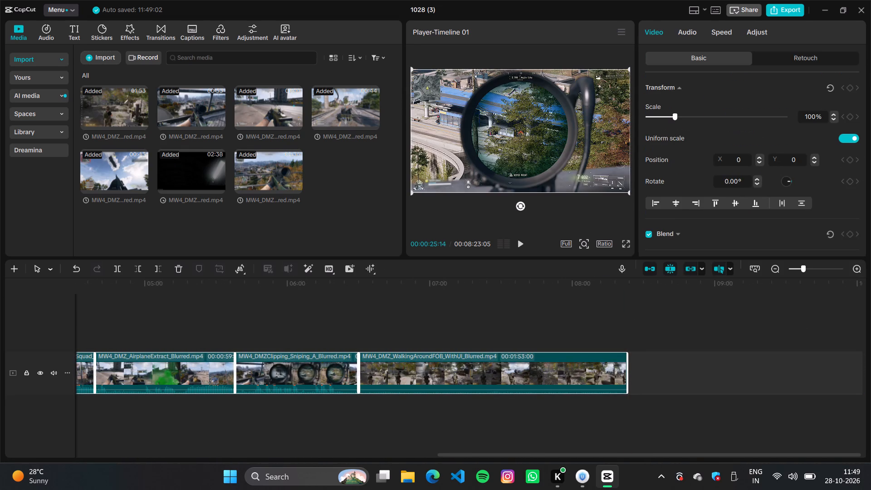
{"action": "left_click", "coordinate": [710, 35]}
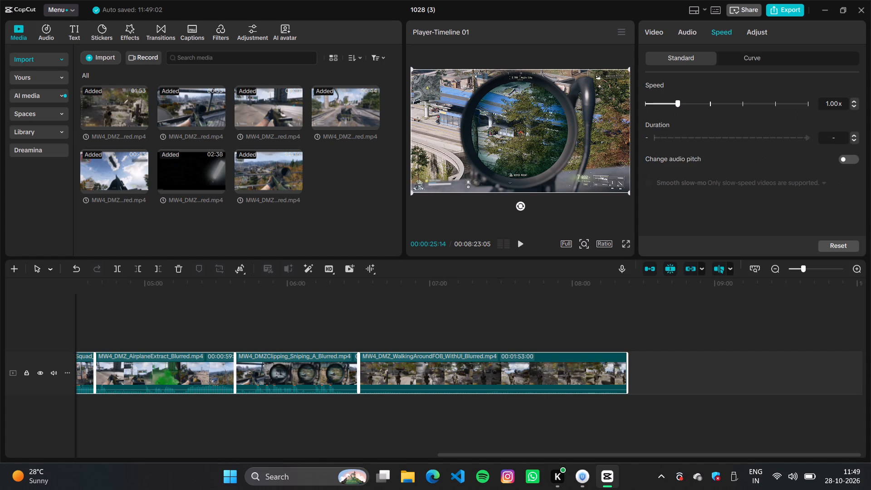
{"action": "left_click", "coordinate": [714, 105]}
Preview the sped-up timeline at several points, from the opening sniping clip through the FirstMission and NormalExtract clips.
{"action": "left_click", "coordinate": [120, 315]}
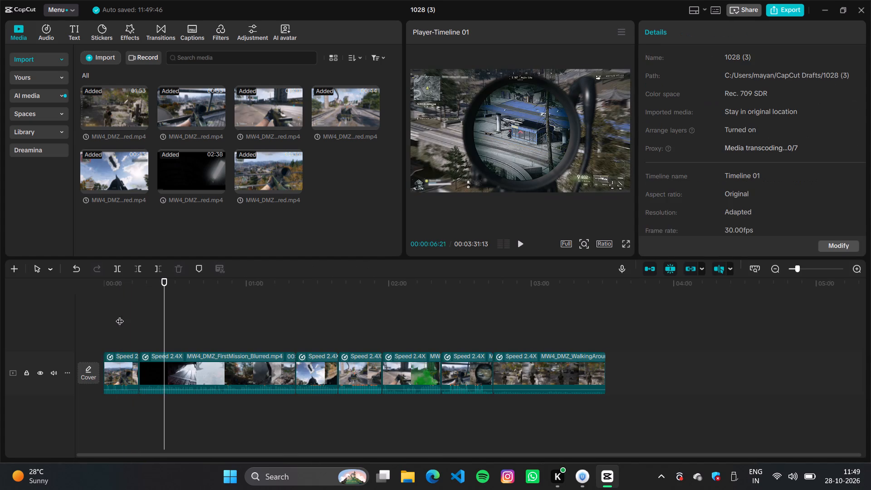
{"action": "key", "text": "space"}
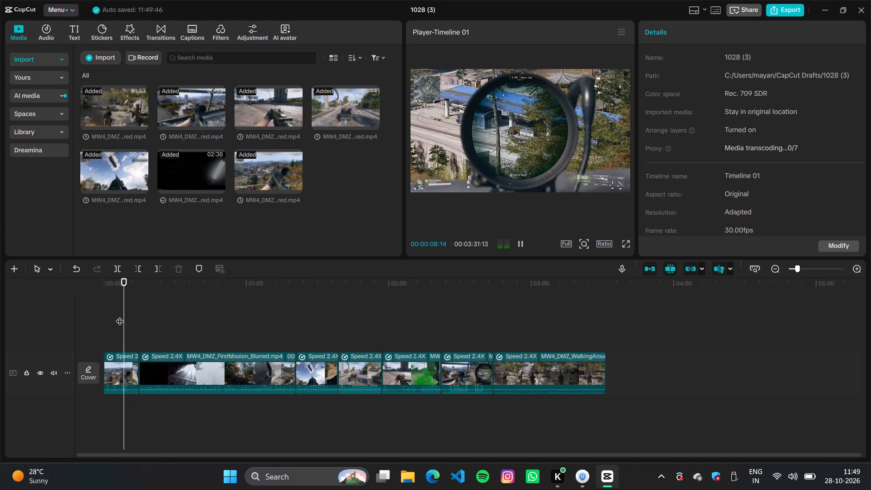
{"action": "left_click", "coordinate": [147, 323]}
{"action": "key", "text": "space"}
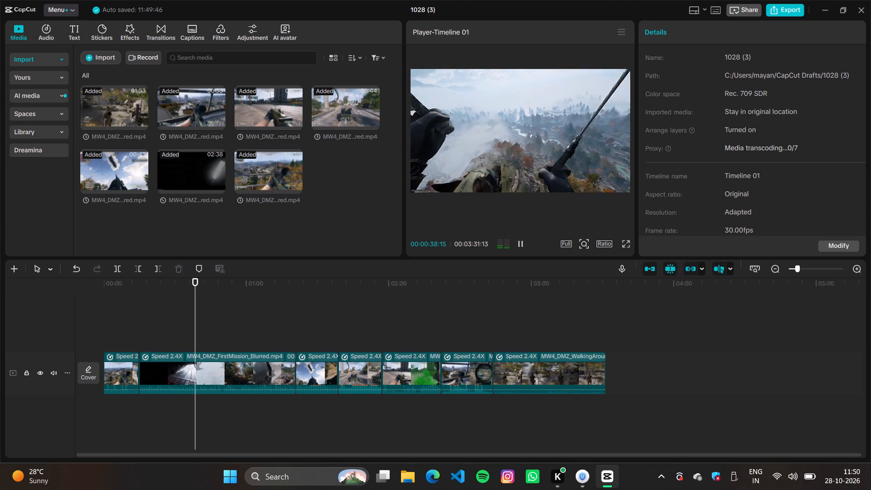
{"action": "left_click", "coordinate": [216, 334]}
{"action": "key", "text": "space"}
{"action": "left_click", "coordinate": [227, 335]}
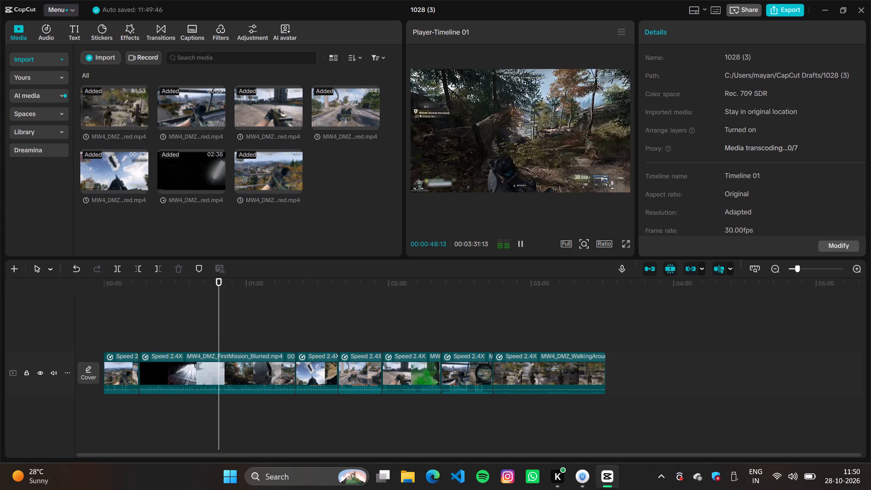
{"action": "key", "text": "space"}
{"action": "left_click", "coordinate": [259, 341]}
{"action": "key", "text": "space"}
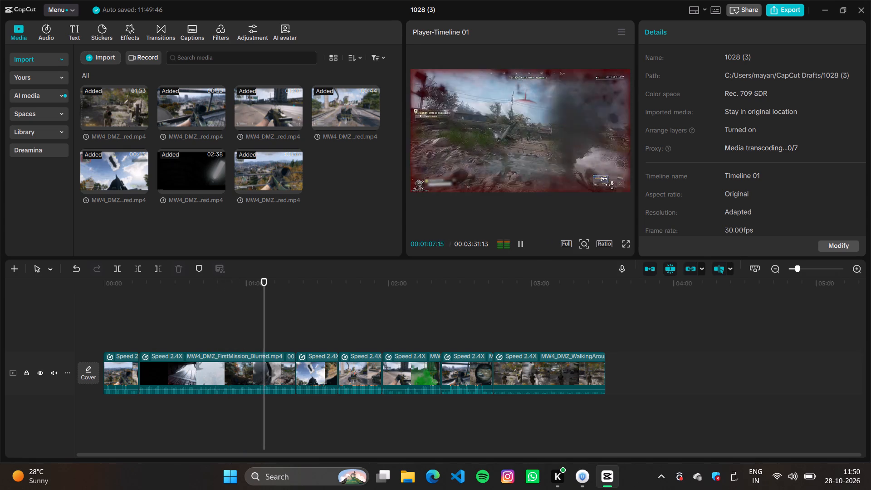
{"action": "left_click", "coordinate": [272, 380]}
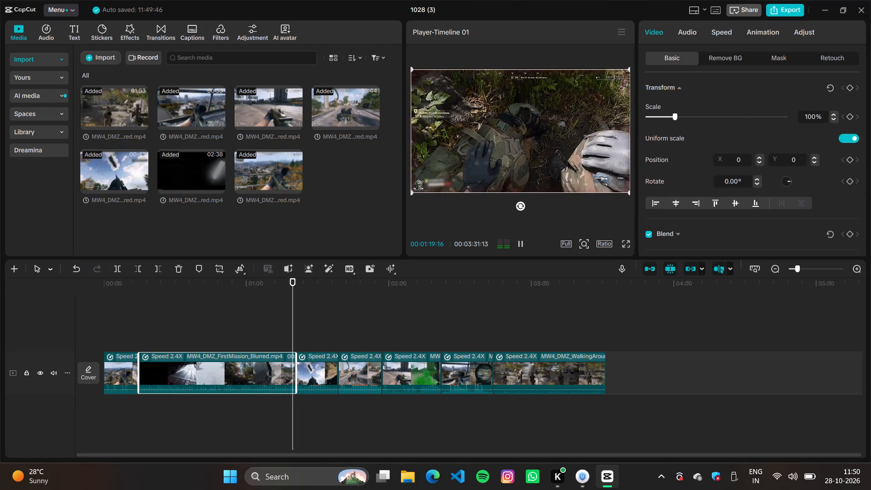
{"action": "left_click", "coordinate": [307, 304]}
{"action": "key", "text": "space"}
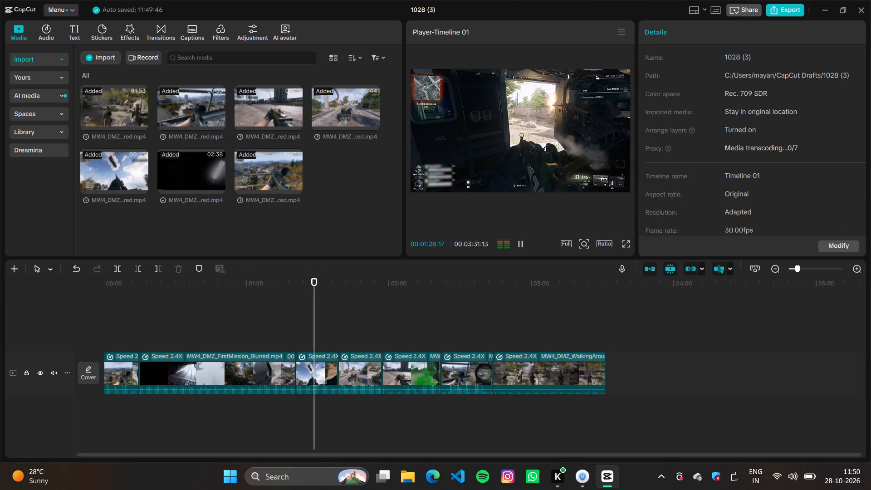
{"action": "left_click", "coordinate": [324, 308]}
{"action": "key", "text": "space"}
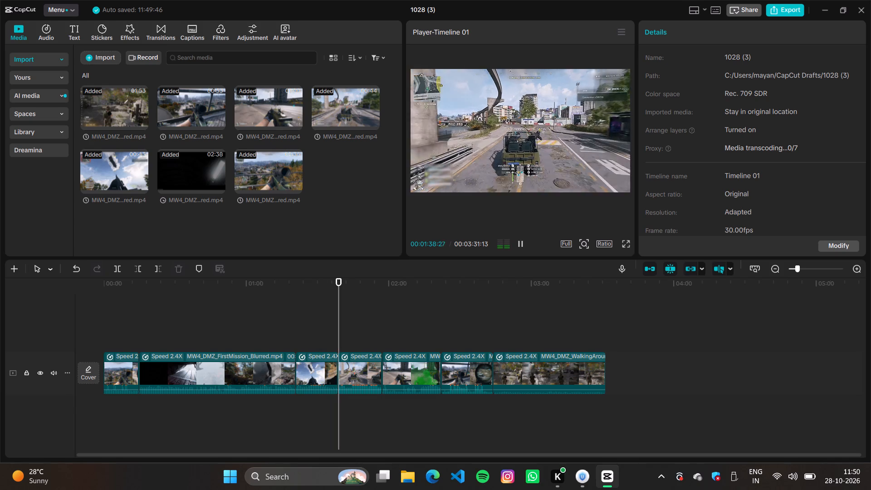
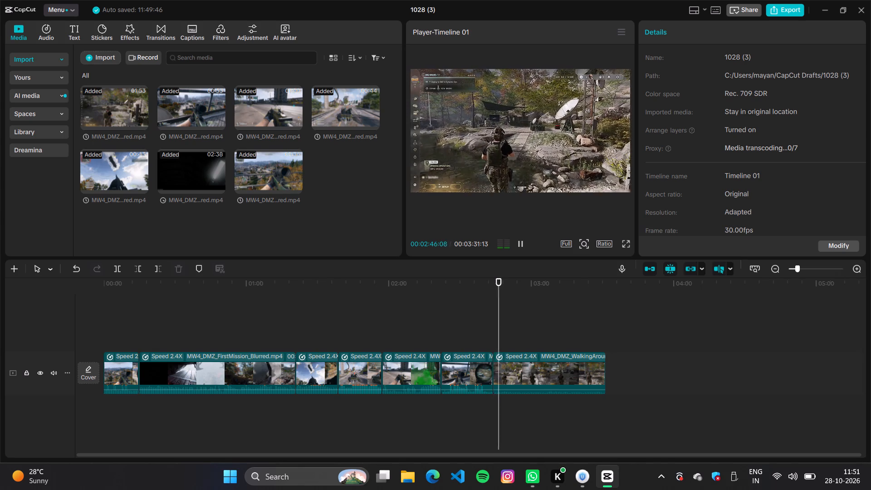
Select all the sped-up gameplay clips on the main track together.
{"action": "left_click_drag", "start_coordinate": [118, 307], "coordinate": [660, 383]}
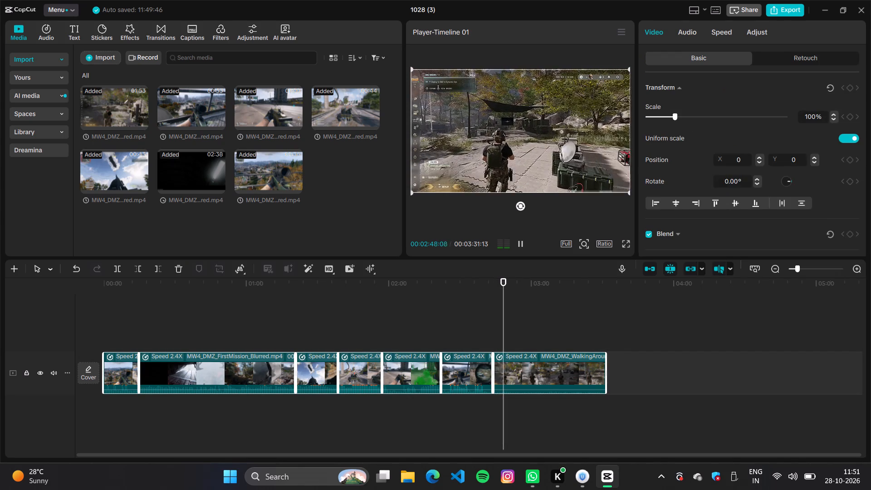
Set the standard speed of all selected clips on the main track to 1.00x.
{"action": "left_click", "coordinate": [716, 32]}
{"action": "left_click", "coordinate": [689, 101]}
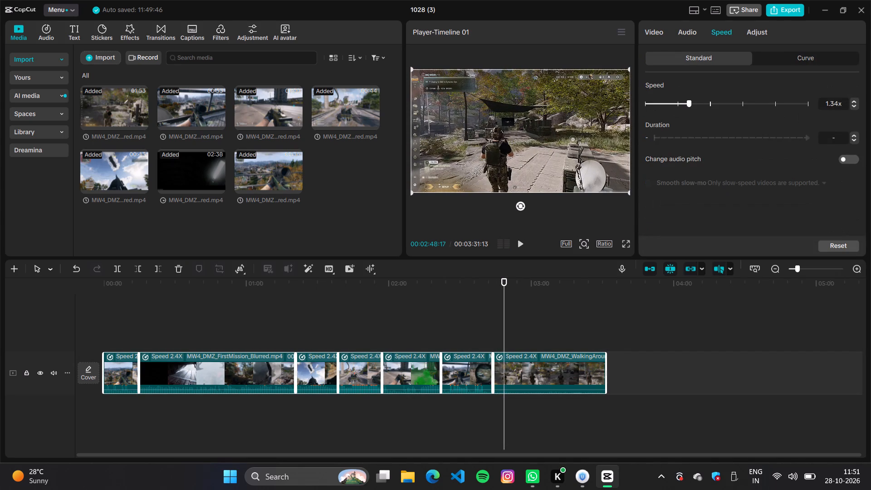
{"action": "left_click", "coordinate": [677, 102]}
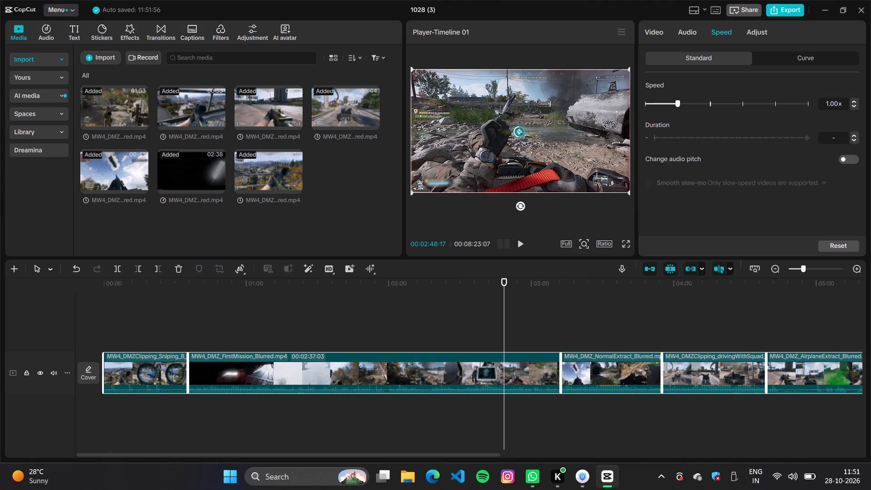
Deselect the clips and scrub the timeline from the opening sniping clip through to the AirplaneExtract clip.
{"action": "left_click", "coordinate": [137, 337]}
{"action": "left_click", "coordinate": [134, 326]}
{"action": "left_click_drag", "start_coordinate": [134, 326], "coordinate": [140, 345]}
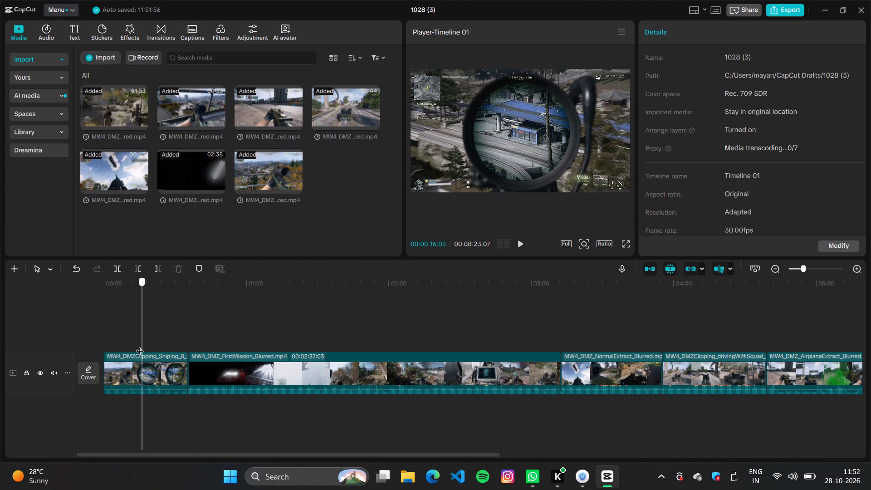
{"action": "left_click_drag", "start_coordinate": [140, 345], "coordinate": [578, 373]}
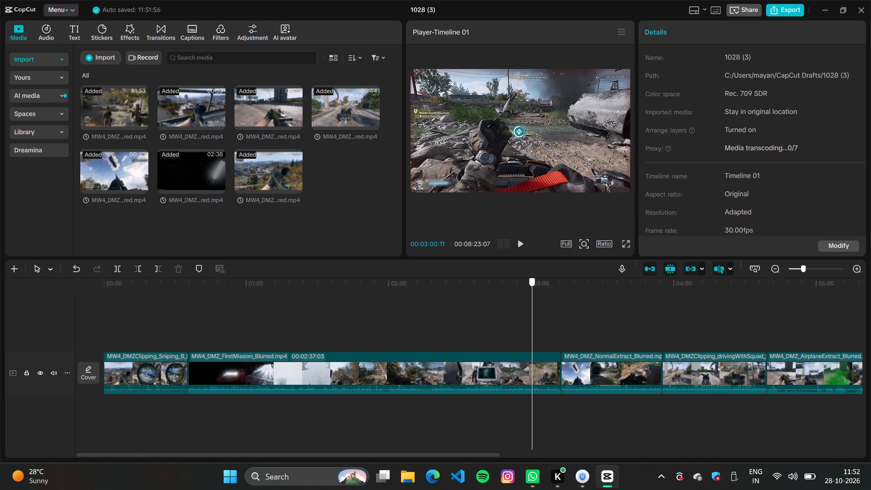
{"action": "left_click_drag", "start_coordinate": [578, 373], "coordinate": [575, 388]}
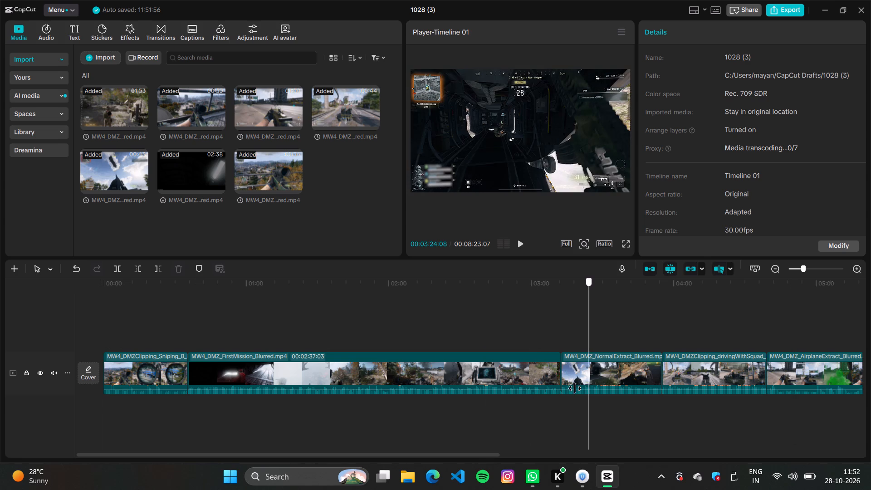
{"action": "left_click_drag", "start_coordinate": [575, 388], "coordinate": [645, 407]}
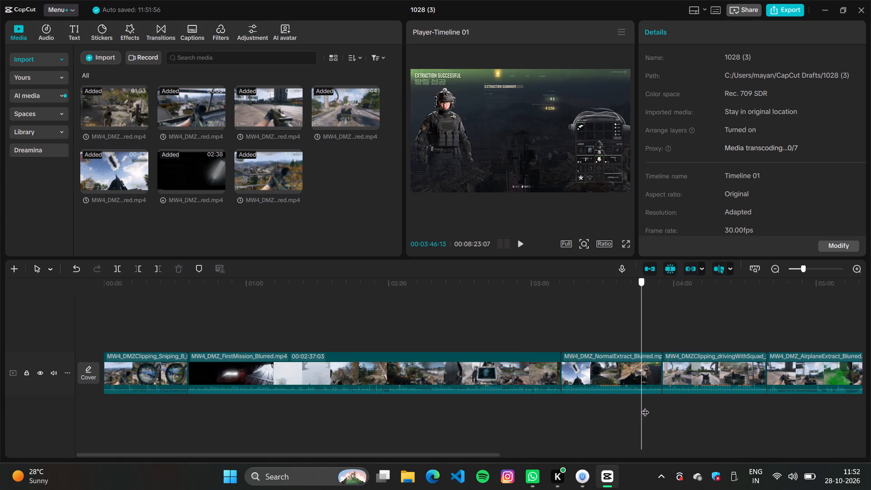
{"action": "left_click_drag", "start_coordinate": [645, 407], "coordinate": [783, 416]}
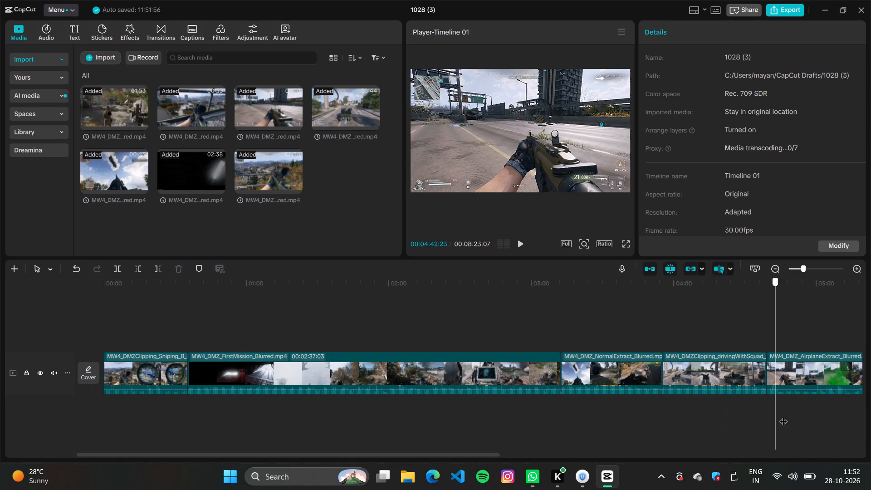
{"action": "left_click_drag", "start_coordinate": [783, 416], "coordinate": [806, 415]}
Play short sections at several points within the second half of the FirstMission clip to review its footage.
{"action": "left_click_drag", "start_coordinate": [588, 407], "coordinate": [482, 402]}
{"action": "left_click", "coordinate": [467, 305]}
{"action": "key", "text": "space"}
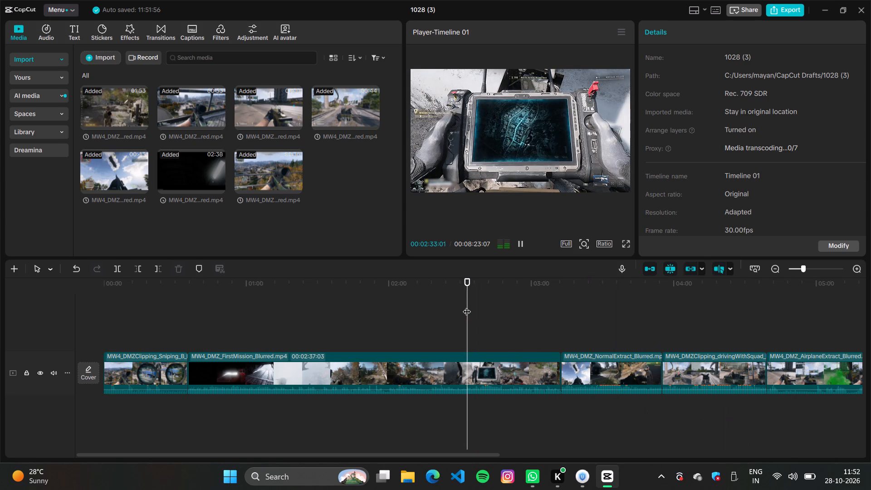
{"action": "key", "text": "space"}
{"action": "left_click", "coordinate": [508, 310]}
{"action": "key", "text": "space"}
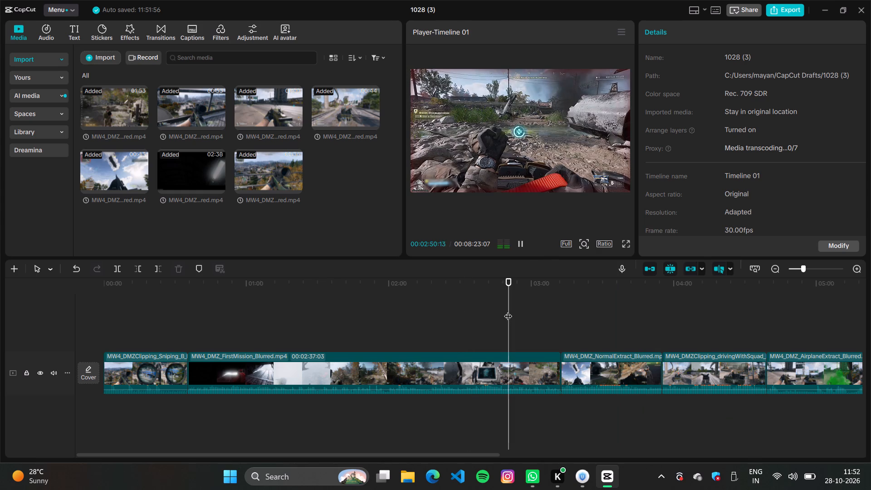
{"action": "left_click", "coordinate": [377, 311]}
{"action": "key", "text": "space"}
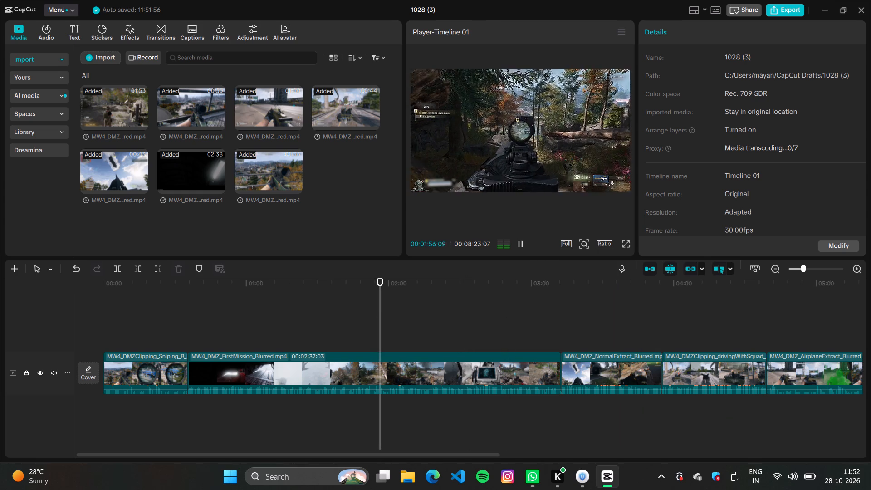
{"action": "left_click", "coordinate": [432, 317]}
{"action": "key", "text": "space"}
{"action": "left_click", "coordinate": [489, 315]}
{"action": "key", "text": "space"}
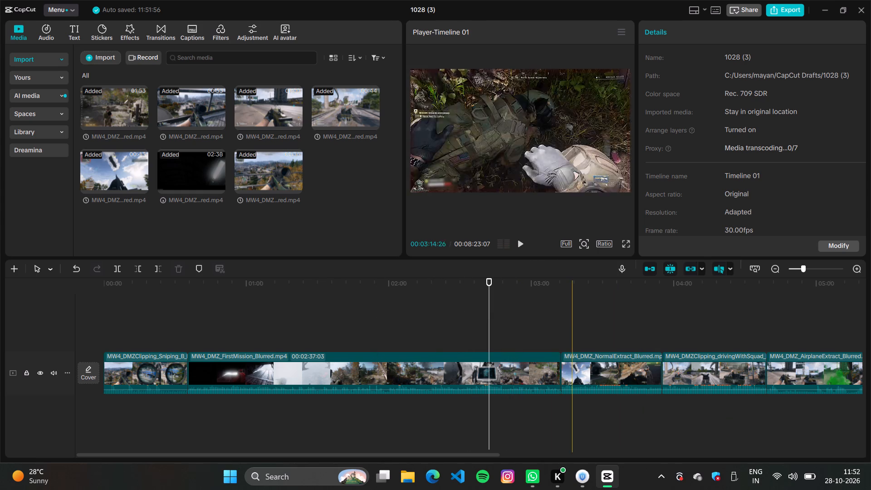
Play and skip through the NormalExtract clip from its start to its end to review the helicopter extraction footage.
{"action": "left_click", "coordinate": [573, 317]}
{"action": "key", "text": "space"}
{"action": "left_click", "coordinate": [580, 320]}
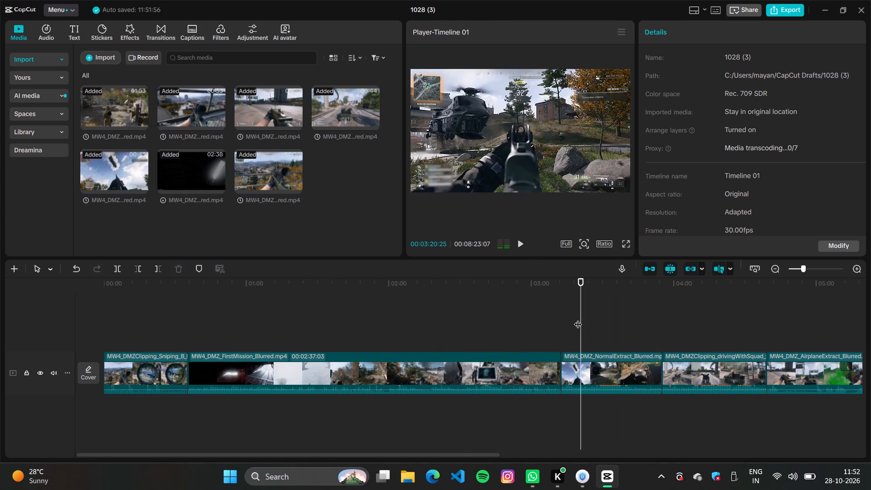
{"action": "key", "text": "space"}
{"action": "left_click", "coordinate": [562, 315]}
{"action": "key", "text": "space"}
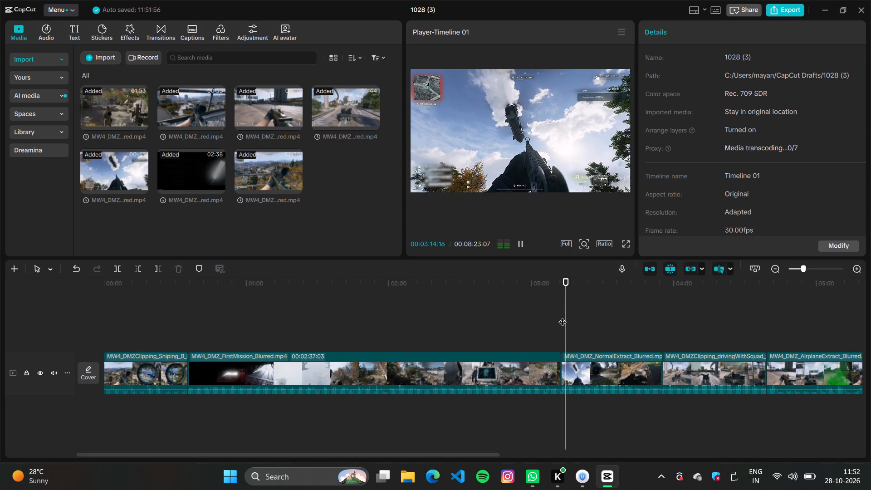
{"action": "left_click", "coordinate": [573, 320]}
{"action": "key", "text": "space"}
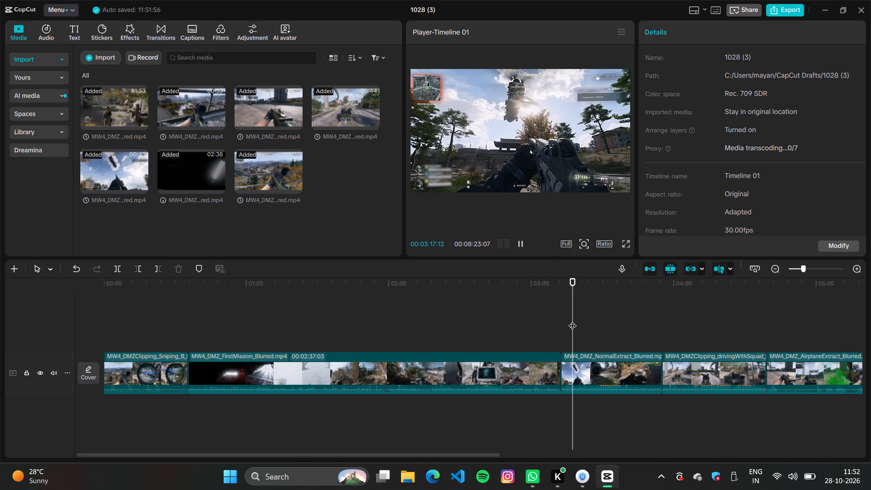
{"action": "key", "text": "space"}
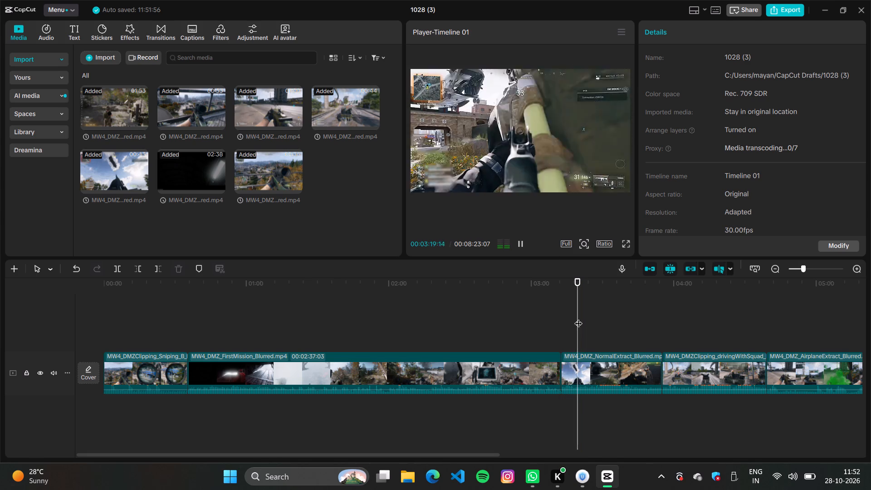
{"action": "left_click", "coordinate": [586, 311]}
{"action": "key", "text": "space"}
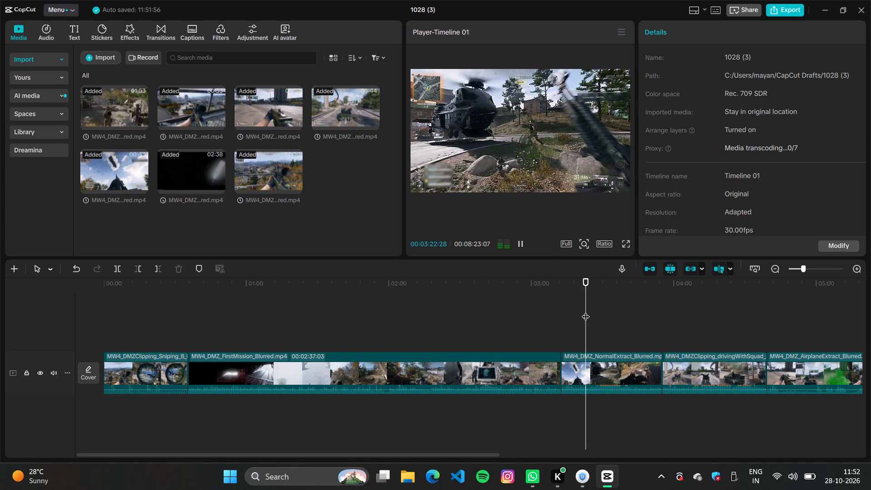
{"action": "key", "text": "space"}
{"action": "key", "text": "space"}
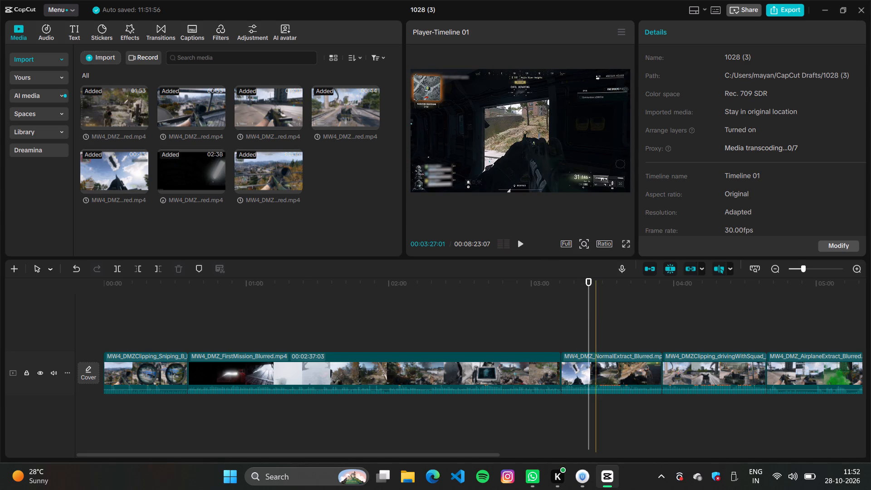
{"action": "left_click", "coordinate": [596, 317]}
{"action": "key", "text": "space"}
{"action": "left_click", "coordinate": [596, 317]}
{"action": "left_click", "coordinate": [615, 318]}
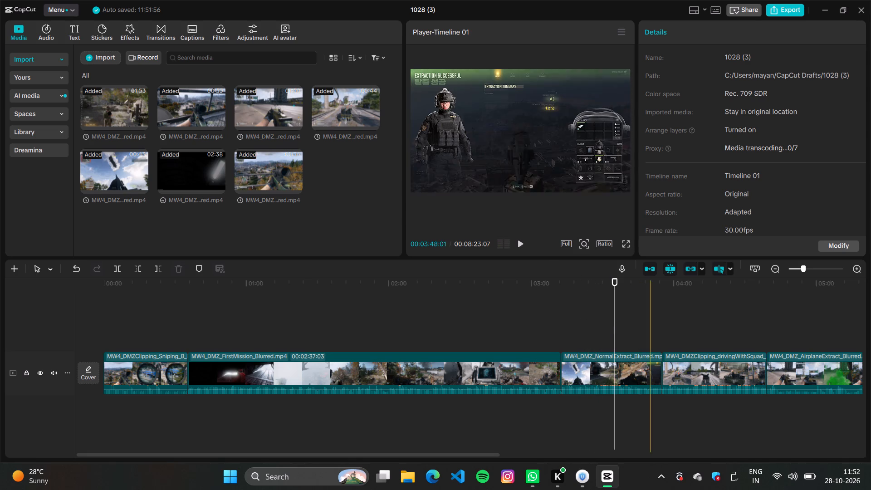
{"action": "left_click", "coordinate": [657, 324]}
Review the drivingWithSquad and AirplaneExtract clips at several points, up to the start of the Sniping_A clip.
{"action": "left_click", "coordinate": [685, 322]}
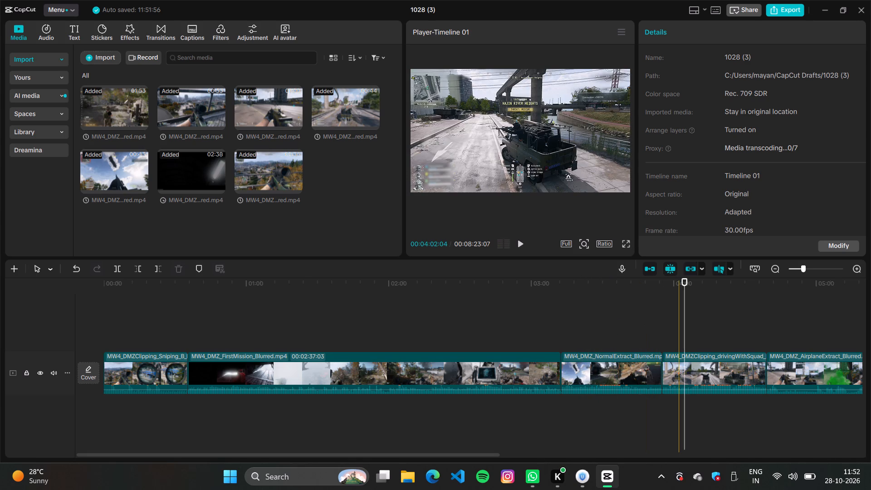
{"action": "left_click", "coordinate": [679, 323]}
{"action": "left_click", "coordinate": [718, 328]}
{"action": "left_click", "coordinate": [760, 331]}
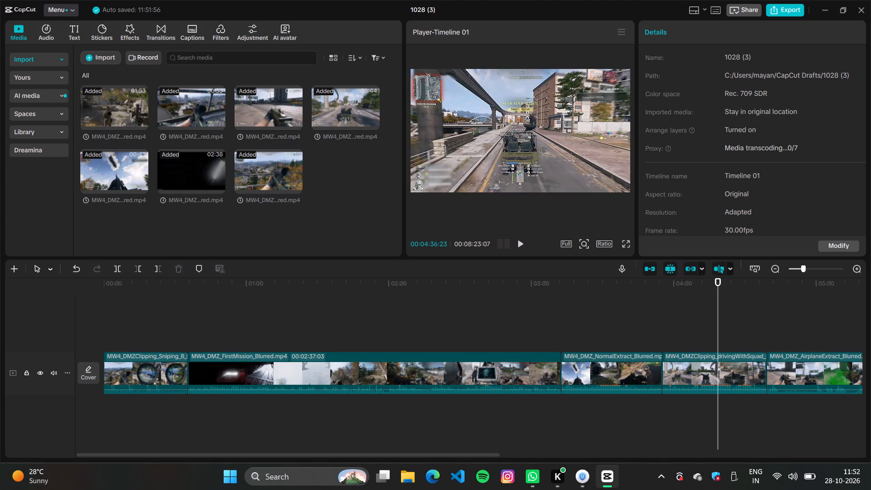
{"action": "left_click", "coordinate": [806, 334]}
{"action": "left_click", "coordinate": [821, 274]}
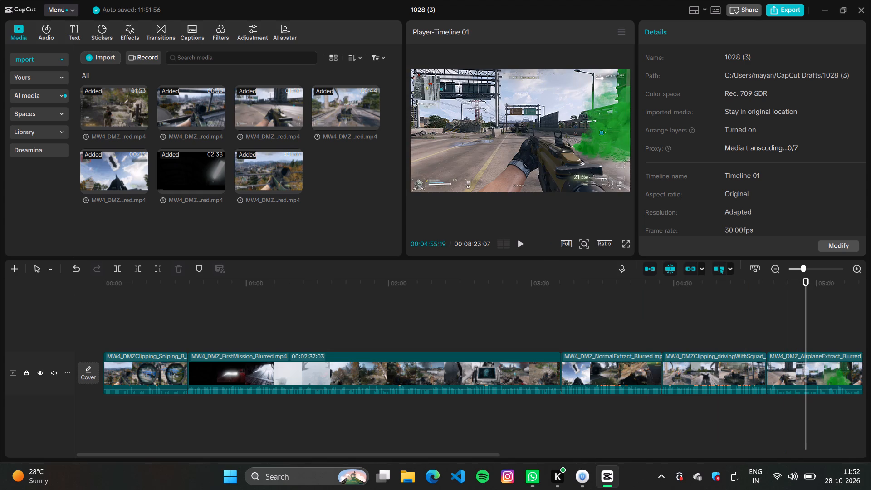
{"action": "left_click", "coordinate": [826, 325]}
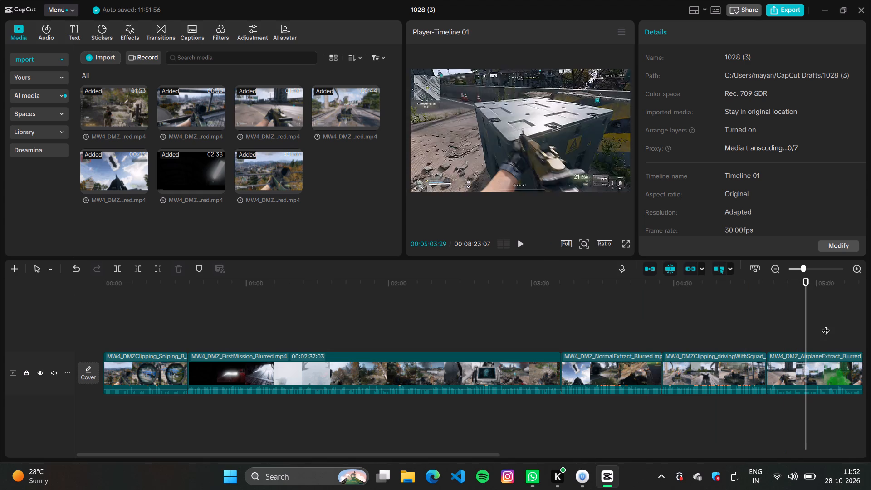
{"action": "left_click", "coordinate": [796, 269]}
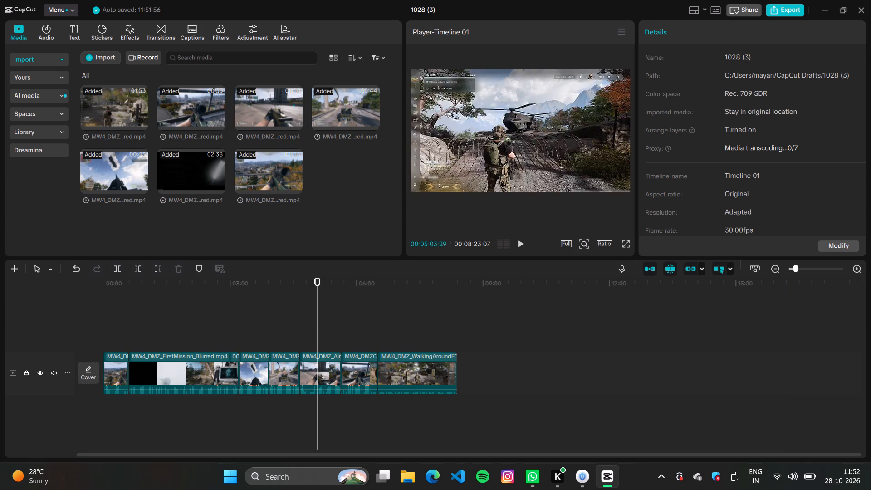
{"action": "left_click_drag", "start_coordinate": [793, 268], "coordinate": [810, 269]}
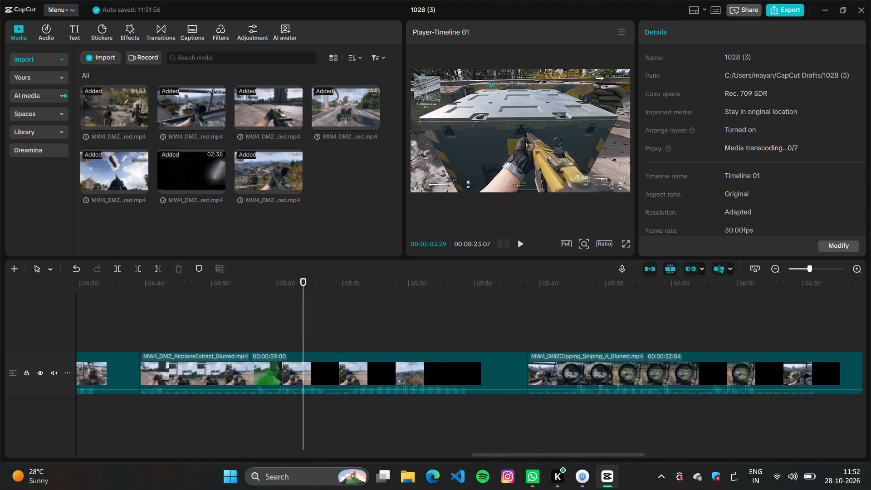
{"action": "left_click_drag", "start_coordinate": [810, 269], "coordinate": [803, 270]}
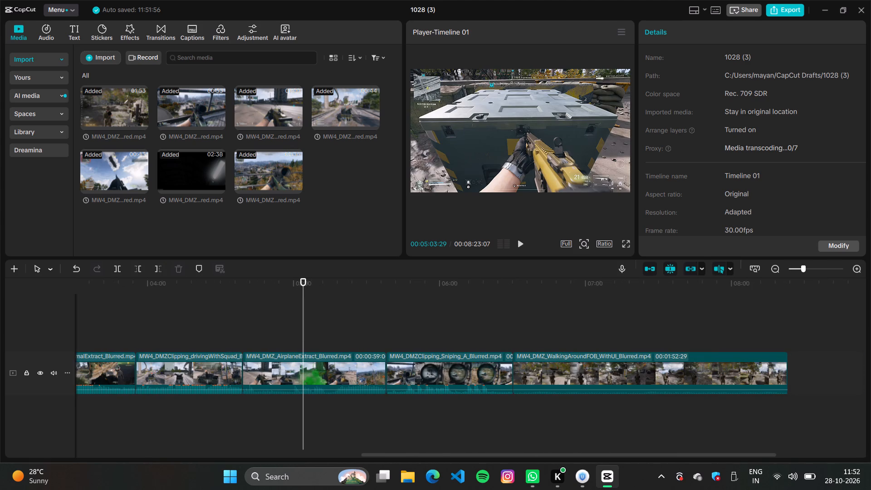
{"action": "key", "text": "space"}
{"action": "left_click", "coordinate": [388, 306]}
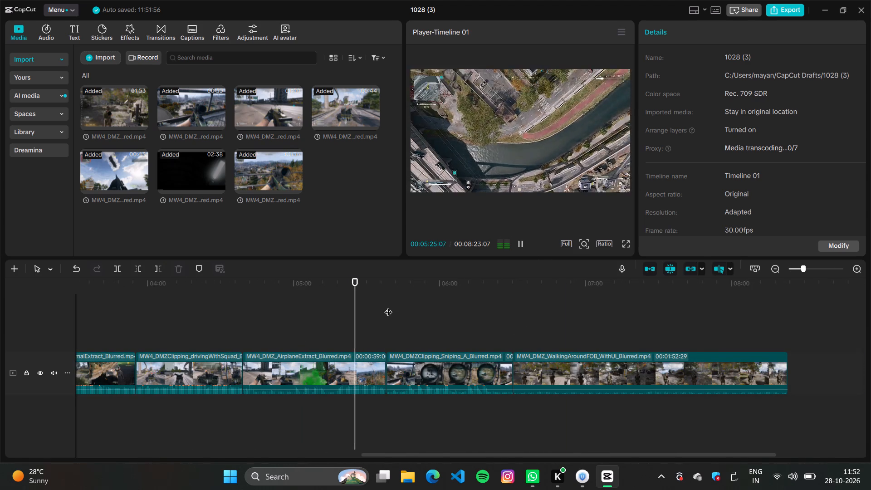
{"action": "key", "text": "space"}
Play and skip from the end of the Sniping_A clip through the WalkingAroundFOB clip to review its footage.
{"action": "left_click", "coordinate": [511, 326]}
{"action": "key", "text": "space"}
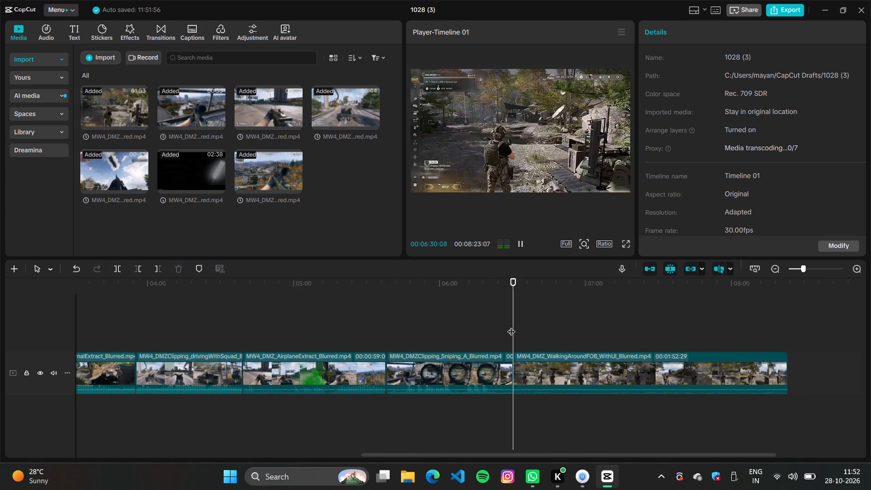
{"action": "key", "text": "space"}
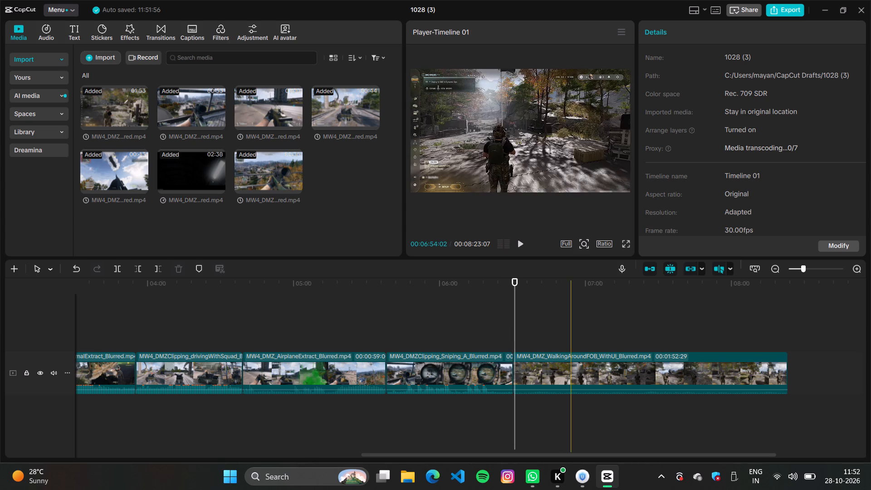
{"action": "left_click", "coordinate": [567, 329]}
{"action": "left_click", "coordinate": [650, 329]}
{"action": "key", "text": "space"}
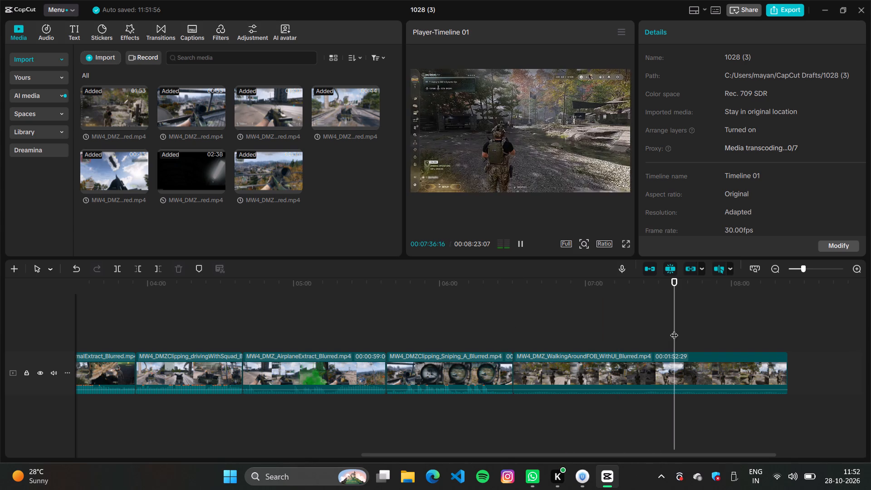
{"action": "left_click", "coordinate": [698, 329]}
{"action": "key", "text": "space"}
{"action": "key", "text": "space"}
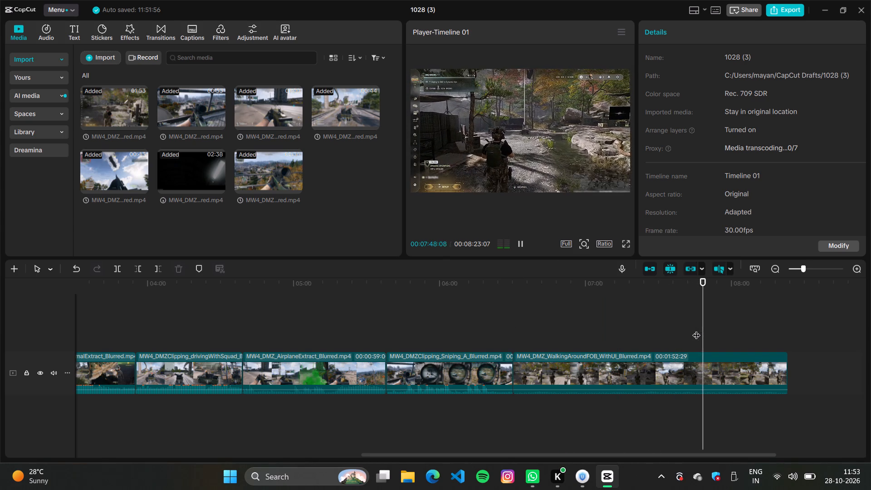
{"action": "key", "text": "space"}
{"action": "key", "text": "space"}
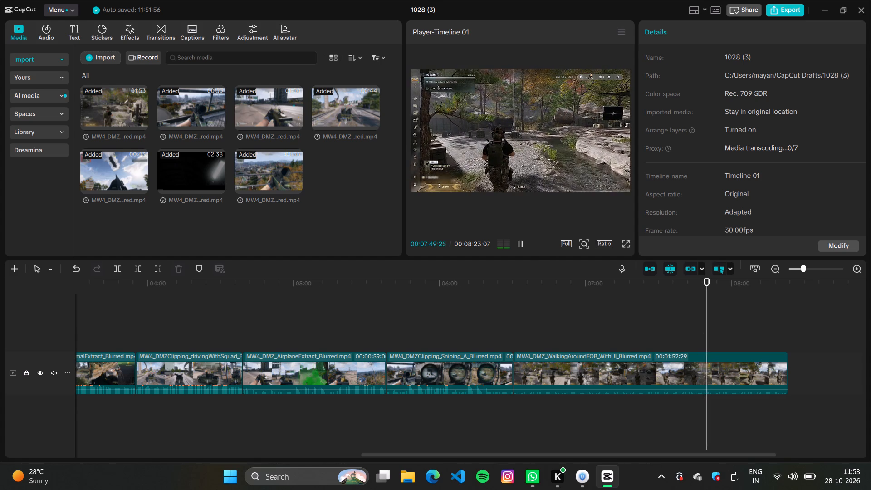
{"action": "left_click", "coordinate": [714, 328]}
{"action": "key", "text": "space"}
{"action": "left_click", "coordinate": [745, 333]}
{"action": "key", "text": "space"}
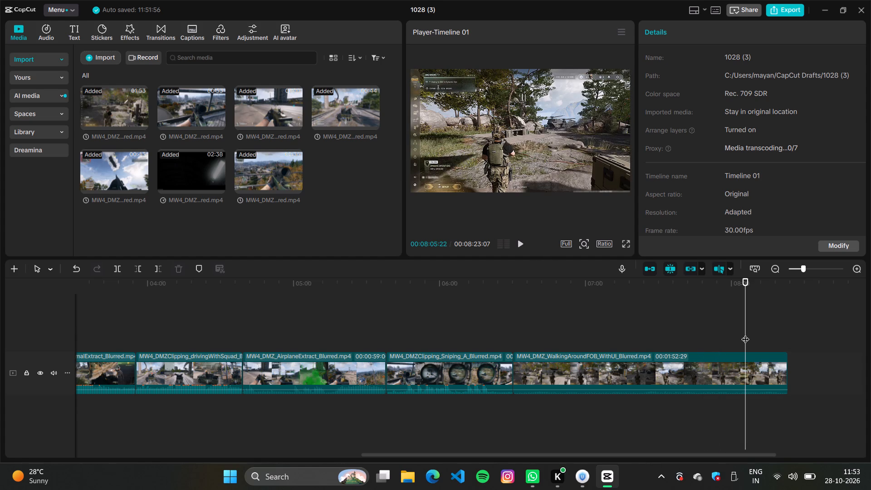
{"action": "key", "text": "space"}
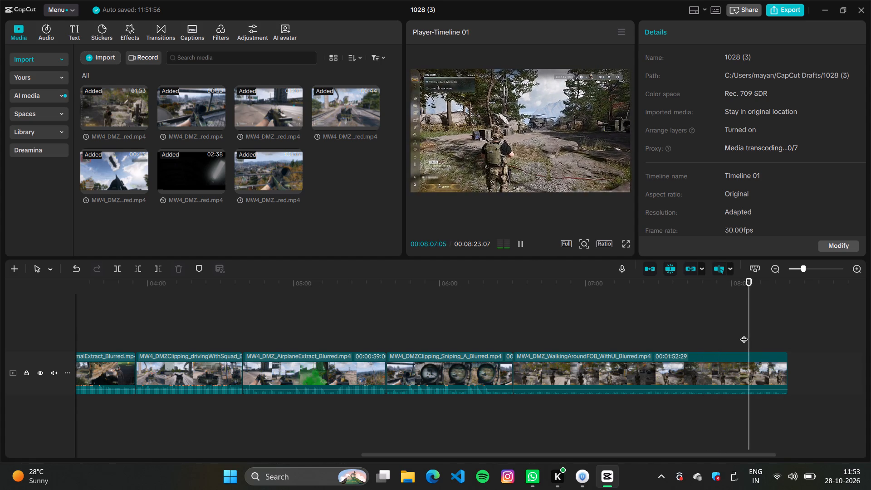
Return the playhead to the start of the timeline at 00:00:00:00.
{"action": "left_click", "coordinate": [92, 309]}
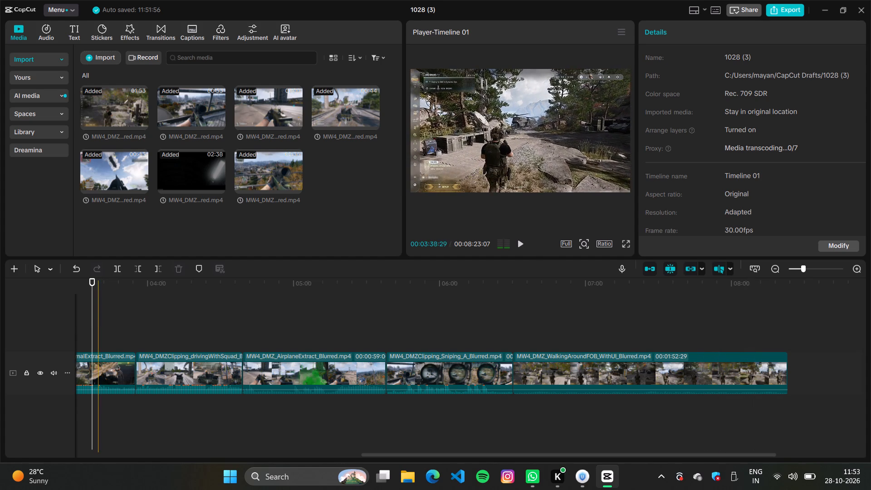
{"action": "left_click_drag", "start_coordinate": [95, 316], "coordinate": [0, 339]}
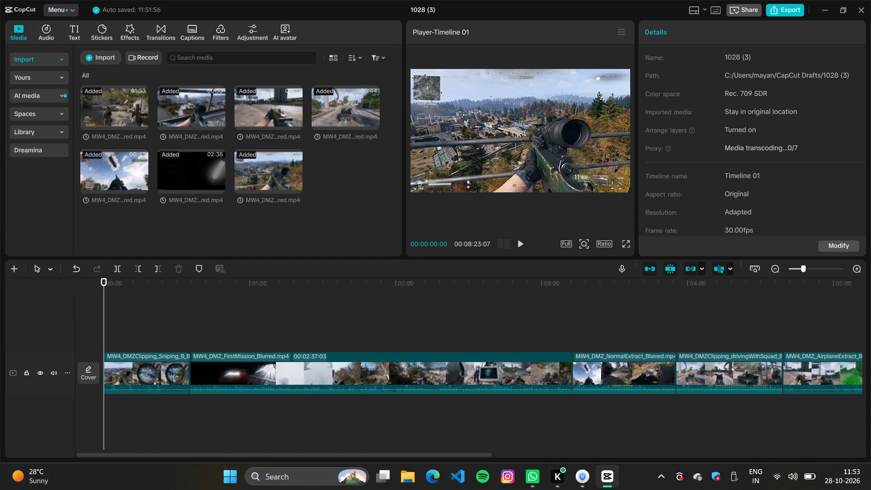
Split the first Sniping_B clip at 00:00:14:14 and delete the piece before the cut.
{"action": "left_click", "coordinate": [122, 320]}
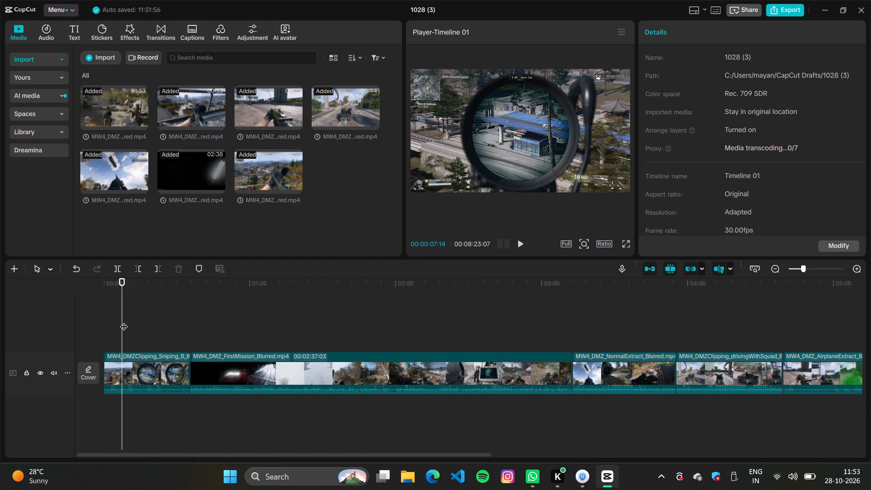
{"action": "left_click", "coordinate": [124, 321]}
{"action": "double_click", "coordinate": [128, 320]}
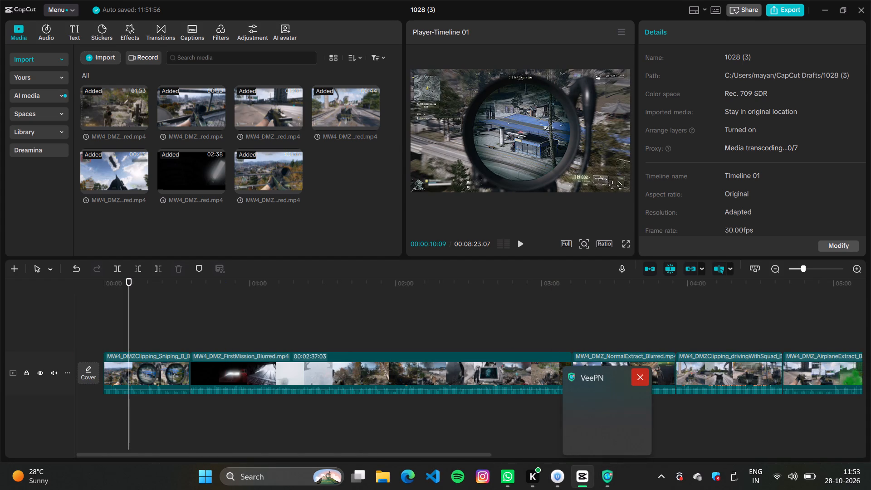
{"action": "left_click", "coordinate": [643, 378]}
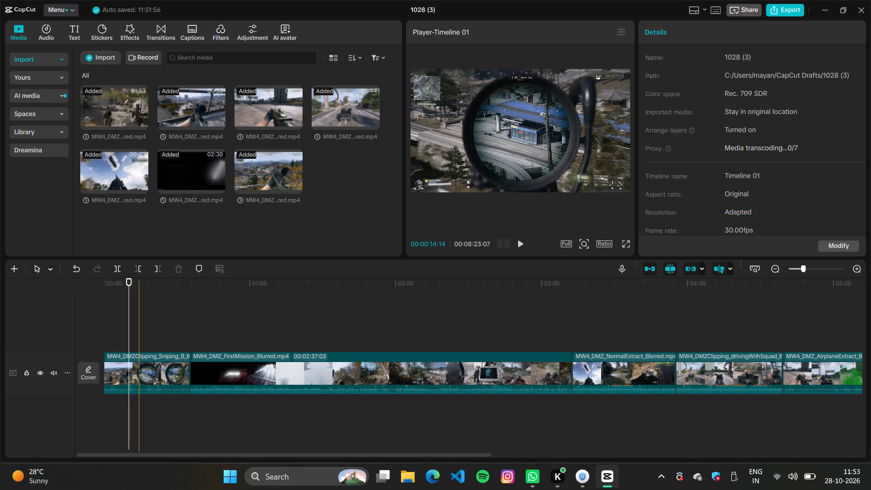
{"action": "key", "text": "ctrl+b"}
{"action": "left_click", "coordinate": [125, 366]}
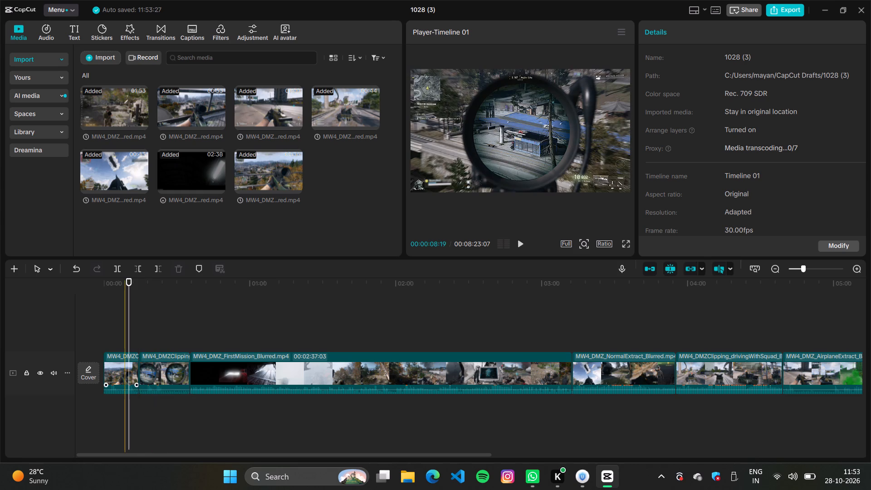
{"action": "key", "text": "BackSpace"}
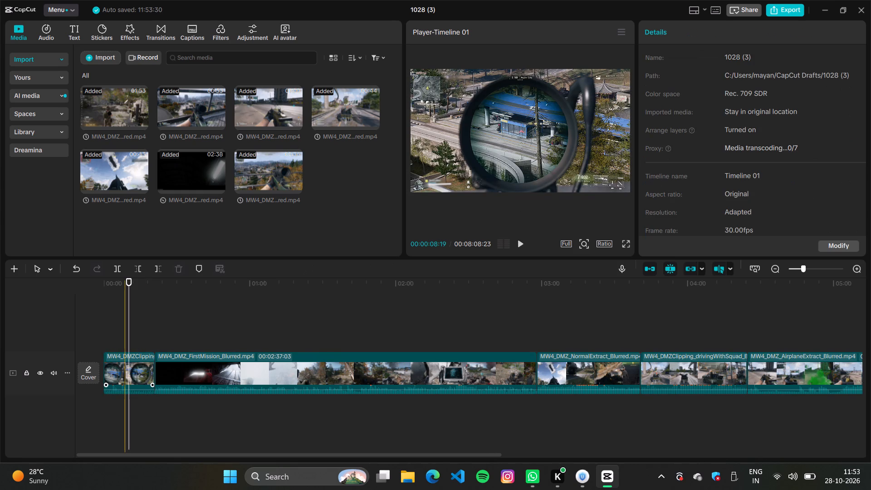
Split the remaining Sniping_B clip at 00:00:03:26 on the timeline.
{"action": "scroll", "coordinate": [127, 332], "scroll_direction": "up", "scroll_amount": 5}
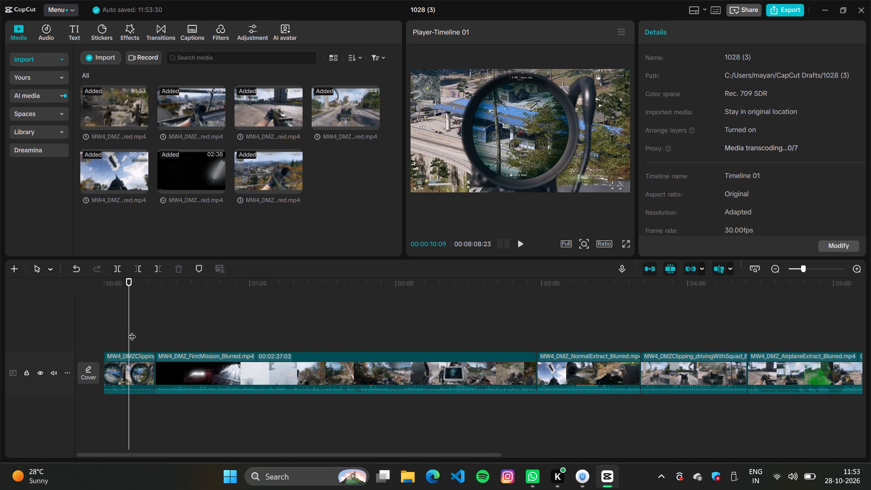
{"action": "scroll", "coordinate": [132, 331], "scroll_direction": "up", "scroll_amount": 18, "text": "ctrl"}
{"action": "scroll", "coordinate": [132, 331], "scroll_direction": "down", "scroll_amount": 4, "text": "ctrl"}
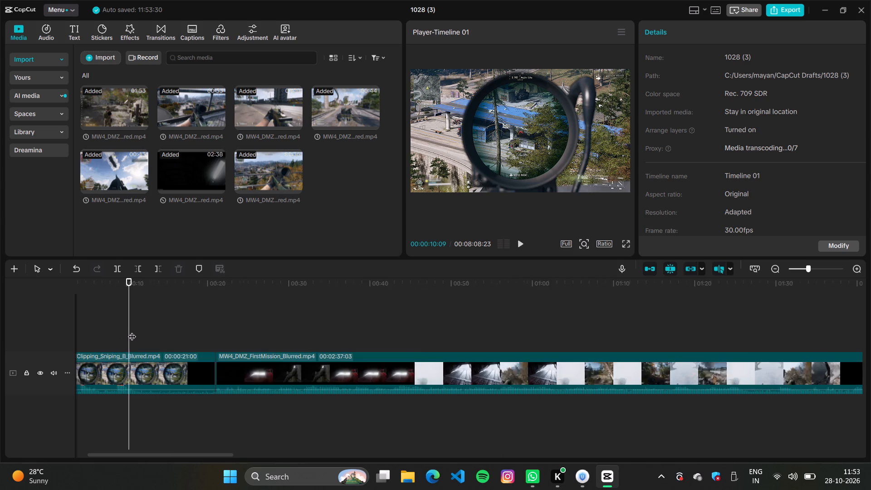
{"action": "scroll", "coordinate": [132, 331], "scroll_direction": "down", "scroll_amount": 2, "text": "ctrl"}
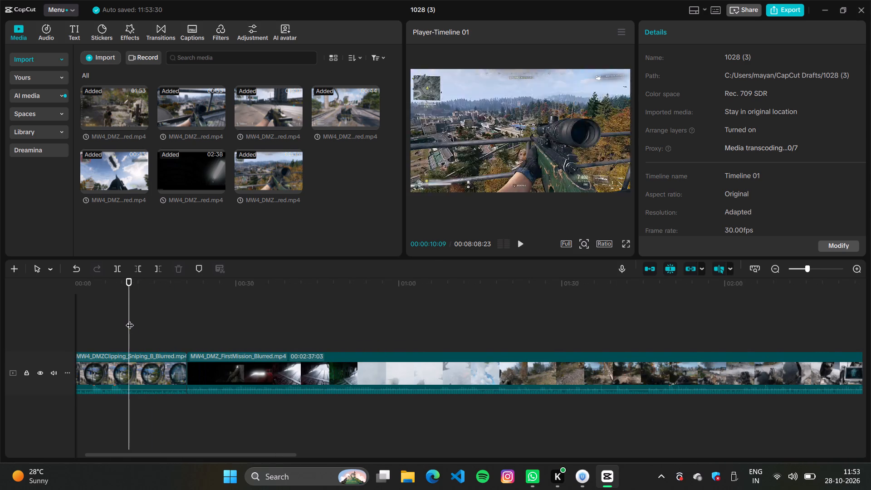
{"action": "left_click_drag", "start_coordinate": [127, 318], "coordinate": [72, 346]}
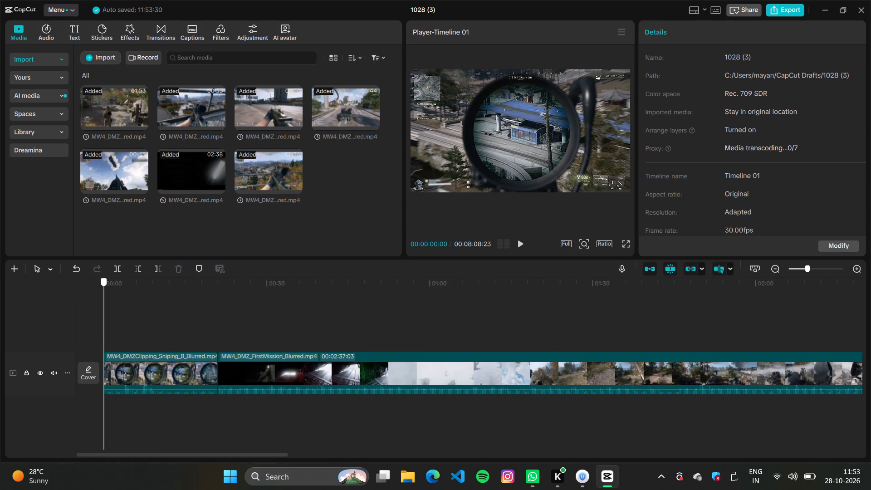
{"action": "left_click_drag", "start_coordinate": [72, 346], "coordinate": [134, 370]}
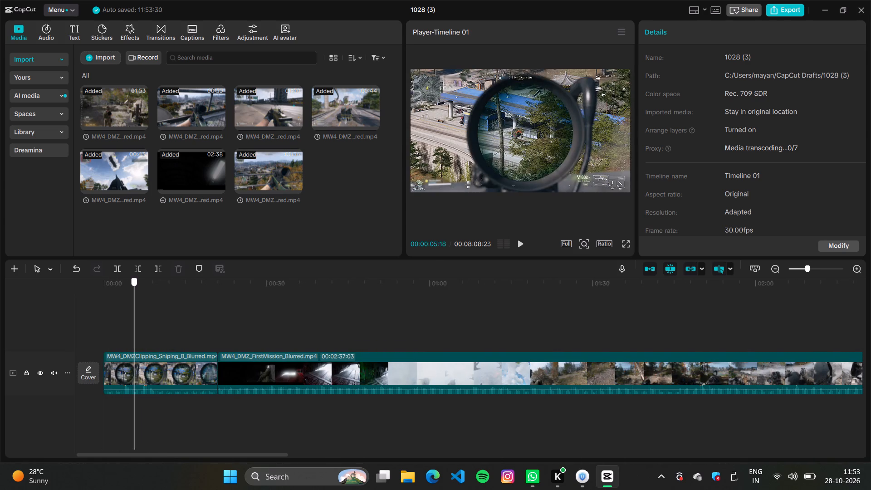
{"action": "left_click_drag", "start_coordinate": [134, 370], "coordinate": [118, 373]}
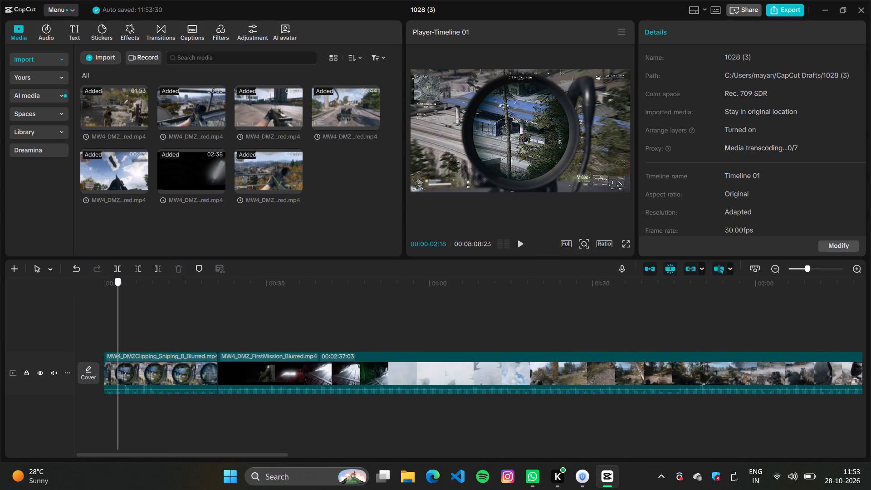
{"action": "left_click_drag", "start_coordinate": [118, 373], "coordinate": [125, 373]}
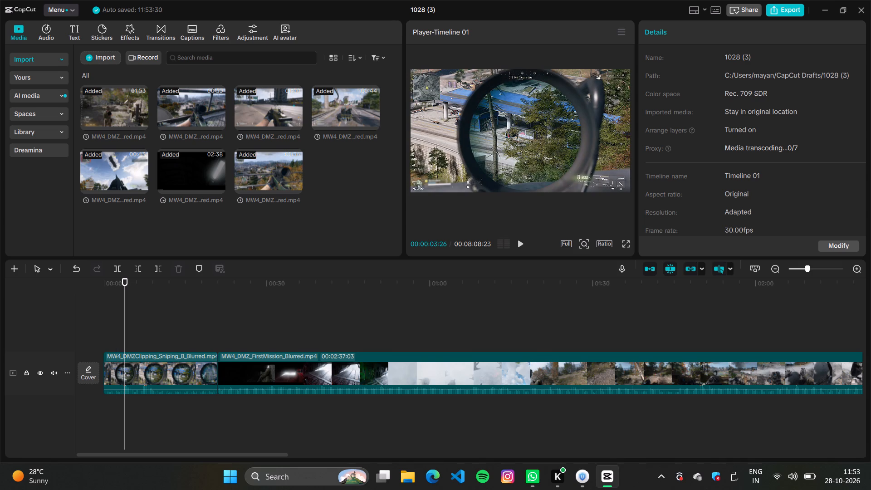
{"action": "key", "text": "ctrl+b"}
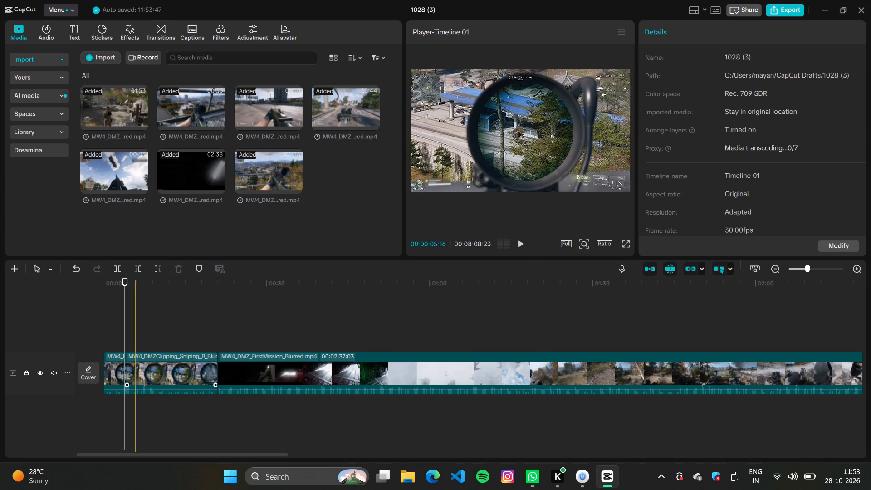
Split the rest of the Sniping_B clip at 00:00:06:05, 00:00:08:17 and about 00:00:11.
{"action": "left_click", "coordinate": [137, 342]}
{"action": "key", "text": "ctrl+b"}
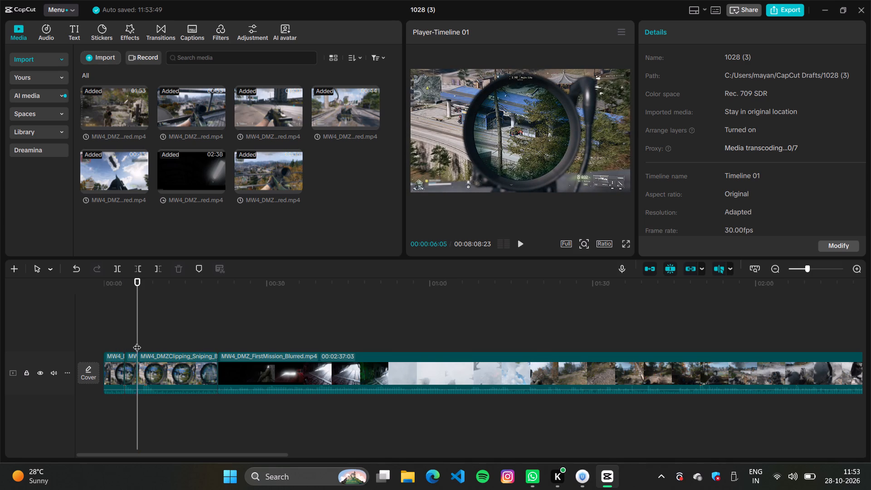
{"action": "left_click", "coordinate": [150, 341]}
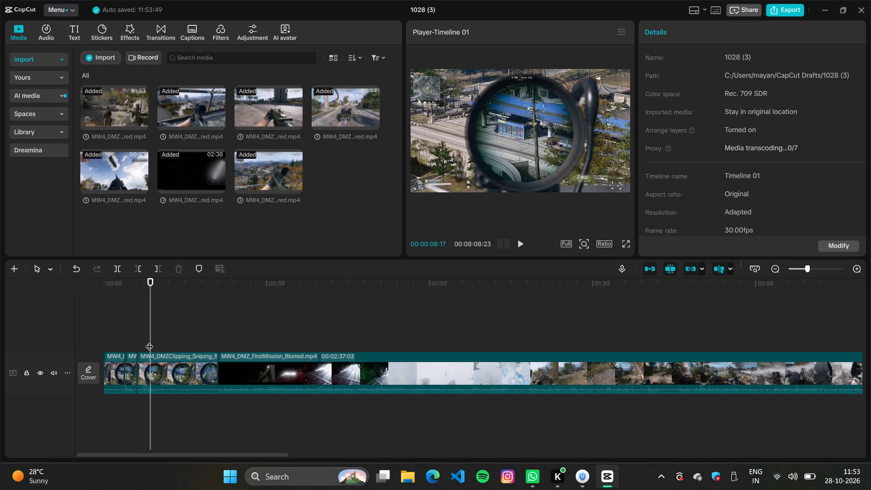
{"action": "key", "text": "ctrl+b"}
{"action": "left_click", "coordinate": [164, 343]}
{"action": "key", "text": "ctrl+b"}
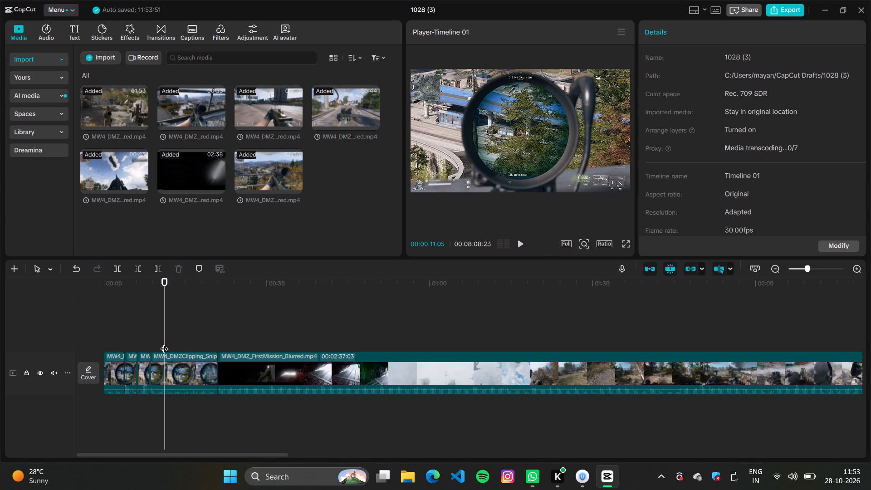
Play the Sniping_B pieces through, and cut off the dark opening of the FirstMission clip up to 00:00:23:20.
{"action": "left_click", "coordinate": [111, 311]}
{"action": "key", "text": "space"}
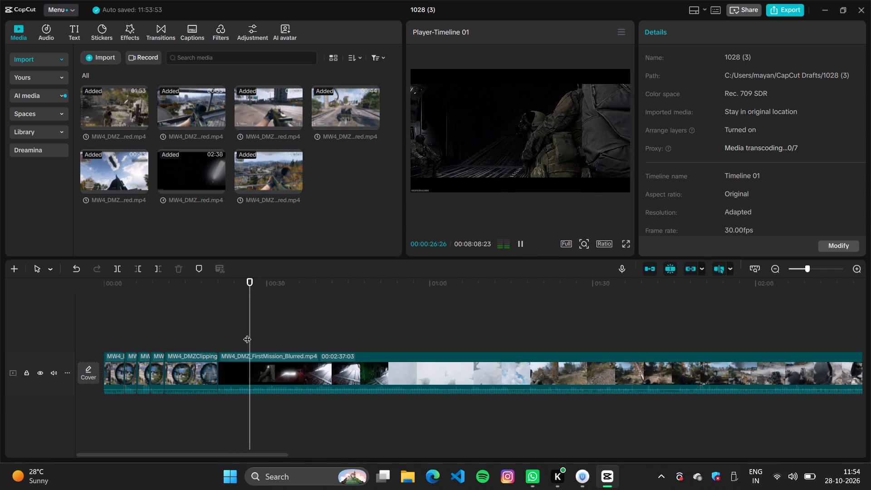
{"action": "left_click", "coordinate": [243, 345]}
{"action": "left_click_drag", "start_coordinate": [240, 333], "coordinate": [228, 334]}
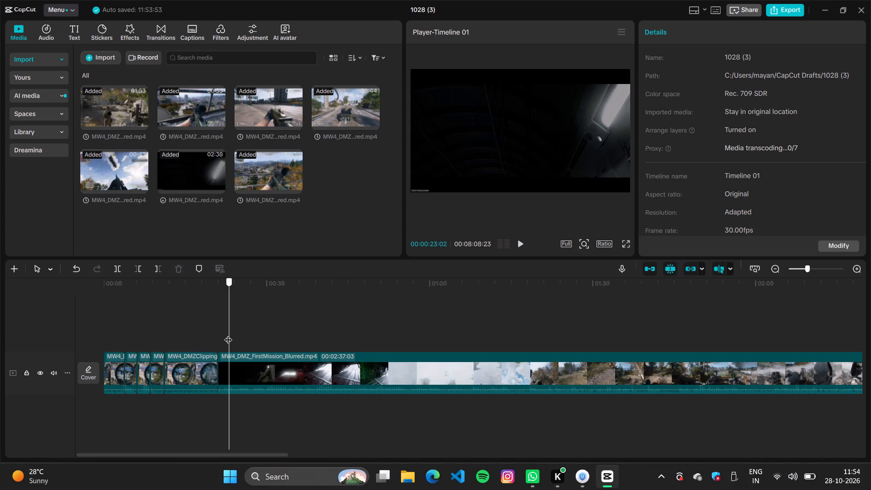
{"action": "left_click_drag", "start_coordinate": [228, 334], "coordinate": [243, 341]}
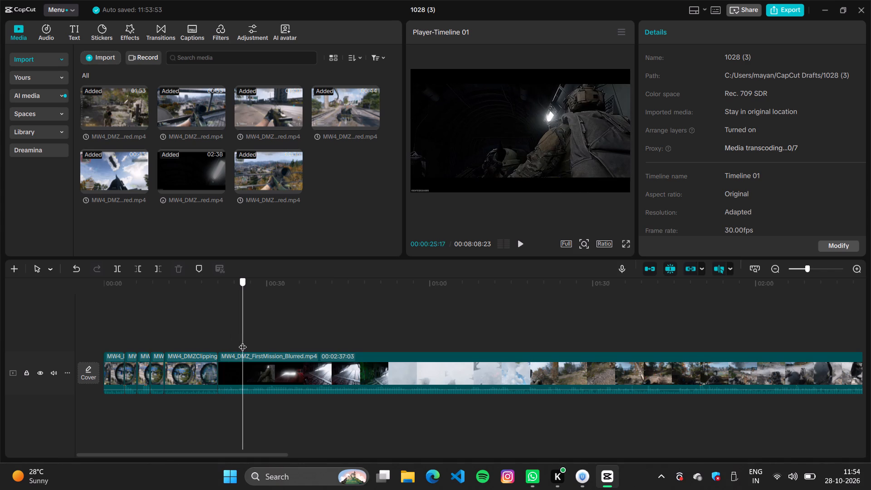
{"action": "left_click_drag", "start_coordinate": [243, 341], "coordinate": [232, 341]}
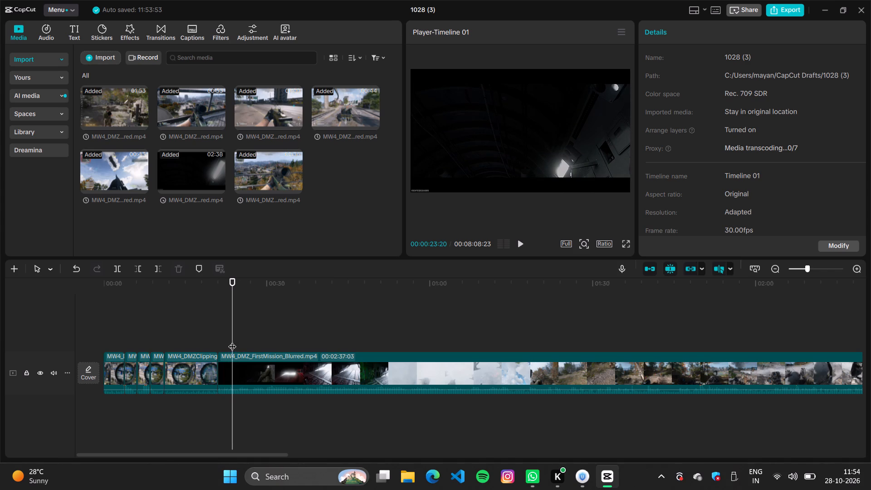
{"action": "key", "text": "ctrl+b"}
{"action": "left_click", "coordinate": [228, 375]}
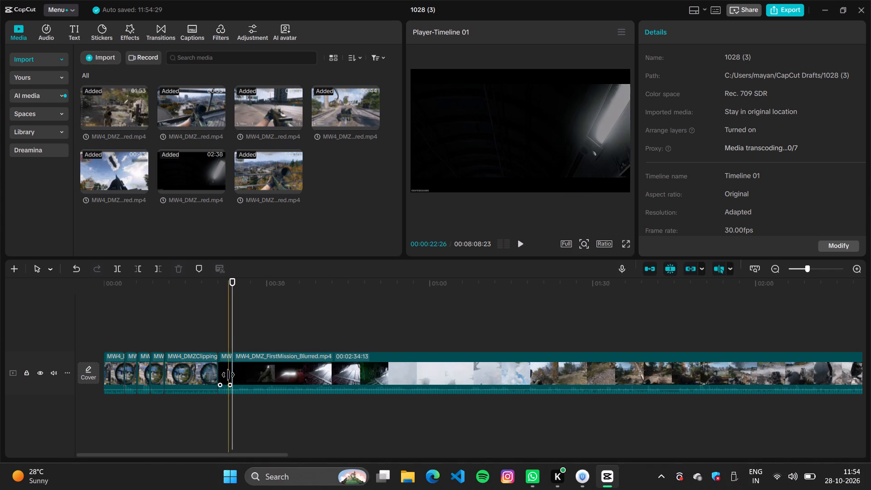
{"action": "key", "text": "BackSpace"}
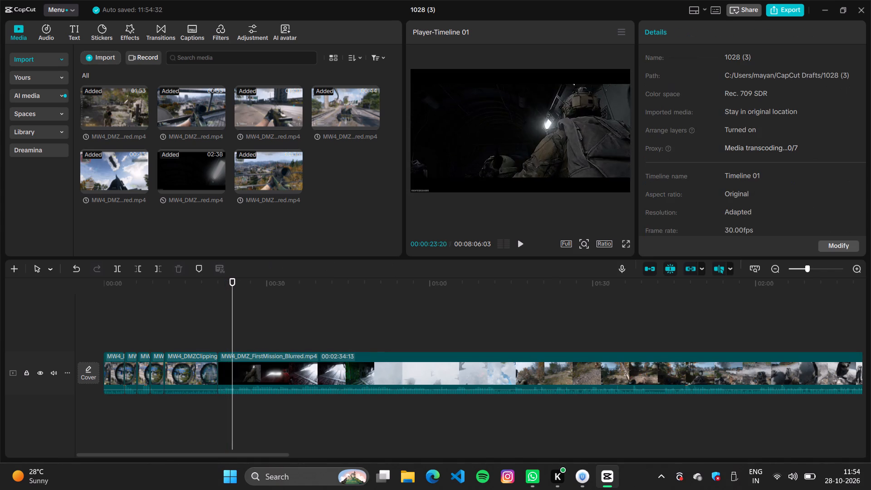
Find the point in the FirstMission clip just before the aircraft interior turns red, and split it at 00:00:27:07.
{"action": "left_click_drag", "start_coordinate": [232, 337], "coordinate": [255, 342]}
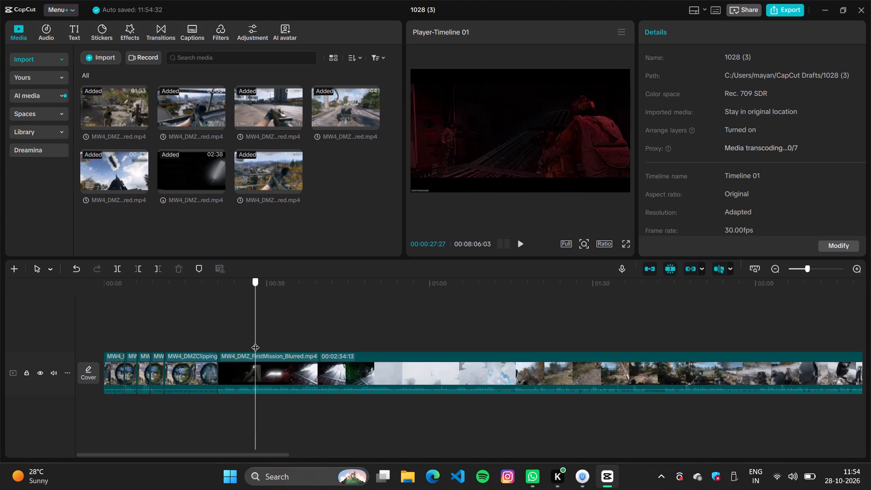
{"action": "left_click_drag", "start_coordinate": [255, 342], "coordinate": [272, 343]}
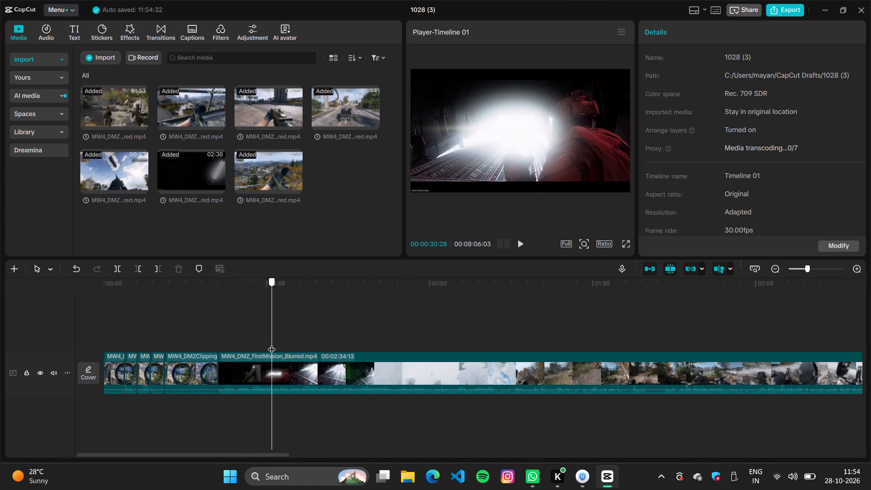
{"action": "left_click_drag", "start_coordinate": [272, 343], "coordinate": [289, 348]}
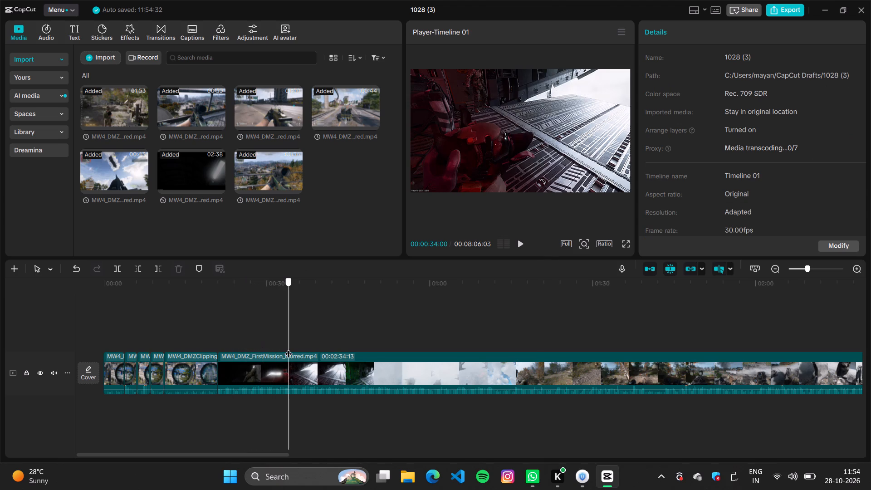
{"action": "left_click_drag", "start_coordinate": [289, 348], "coordinate": [278, 347]}
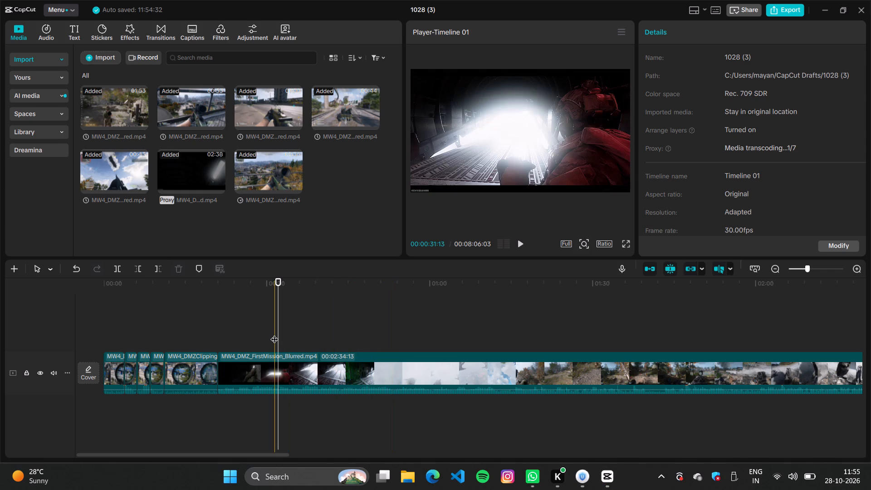
{"action": "left_click", "coordinate": [244, 323]}
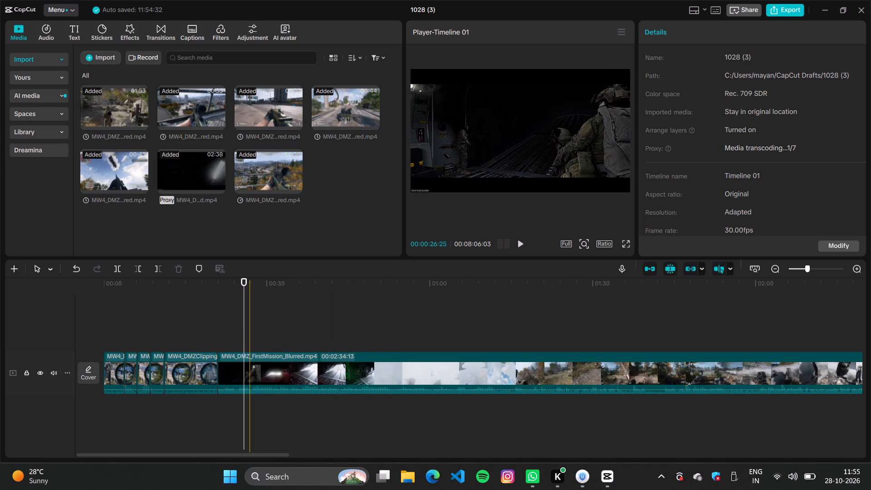
{"action": "left_click", "coordinate": [245, 372]}
{"action": "left_click", "coordinate": [228, 367]}
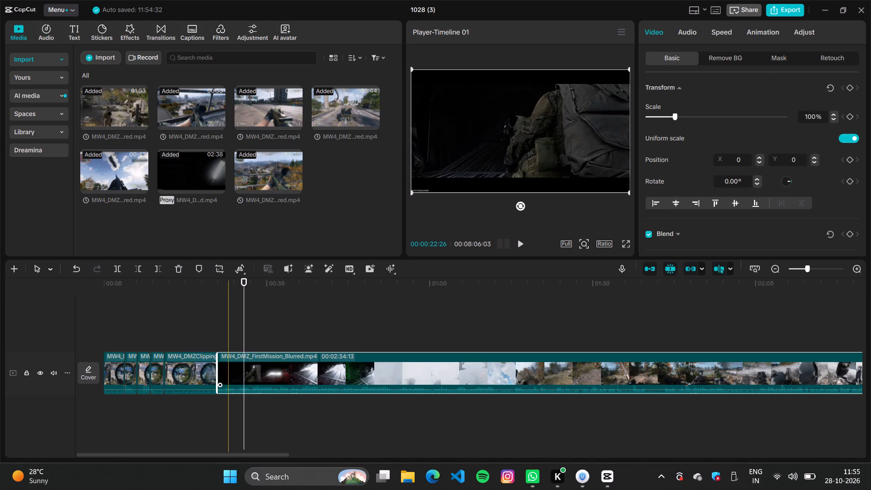
{"action": "left_click_drag", "start_coordinate": [245, 333], "coordinate": [237, 335]}
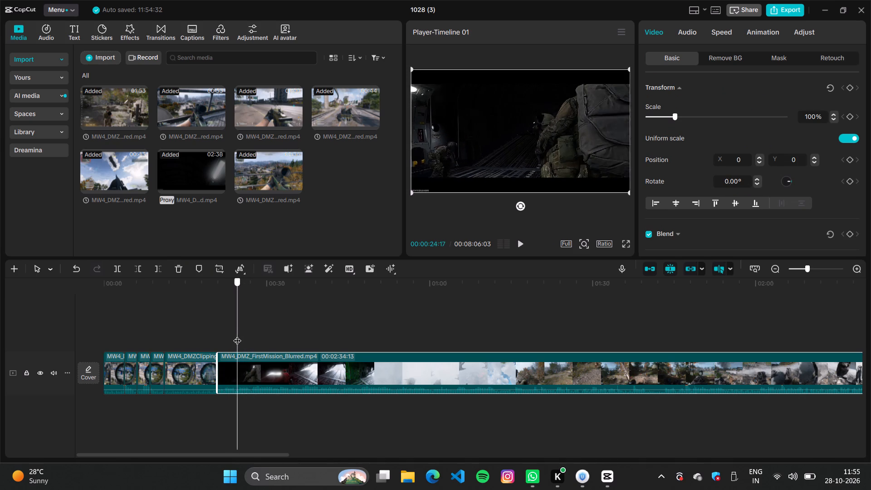
{"action": "left_click_drag", "start_coordinate": [237, 335], "coordinate": [242, 350]}
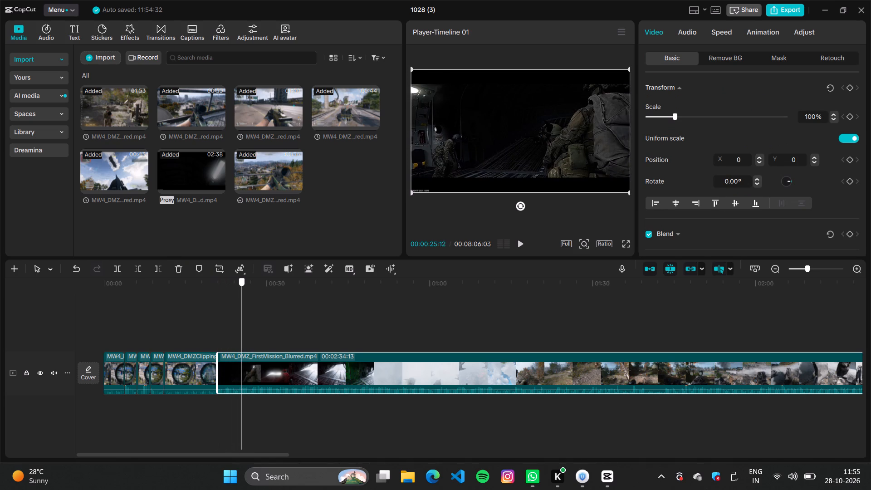
{"action": "left_click_drag", "start_coordinate": [242, 350], "coordinate": [251, 354]}
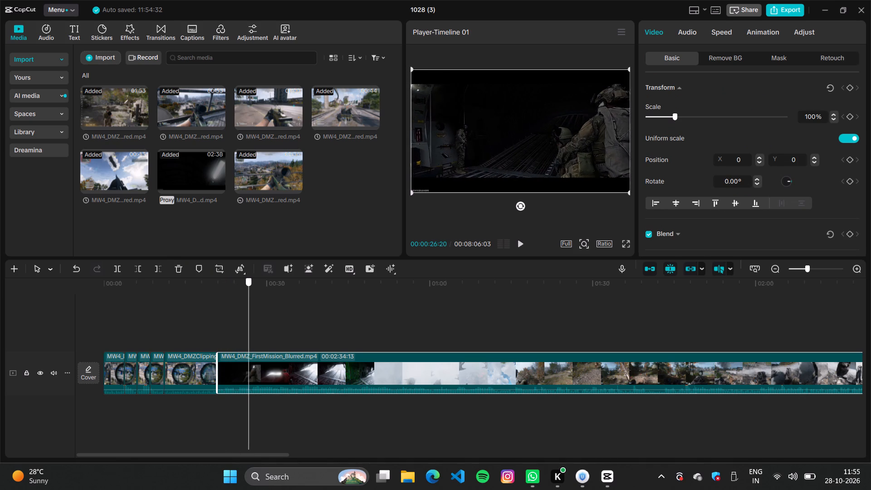
{"action": "left_click_drag", "start_coordinate": [251, 354], "coordinate": [255, 356]}
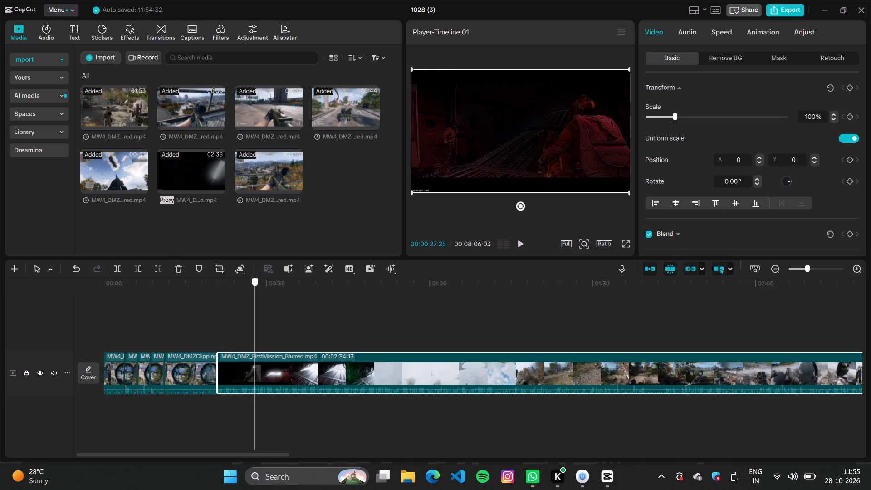
{"action": "left_click_drag", "start_coordinate": [255, 356], "coordinate": [252, 356]}
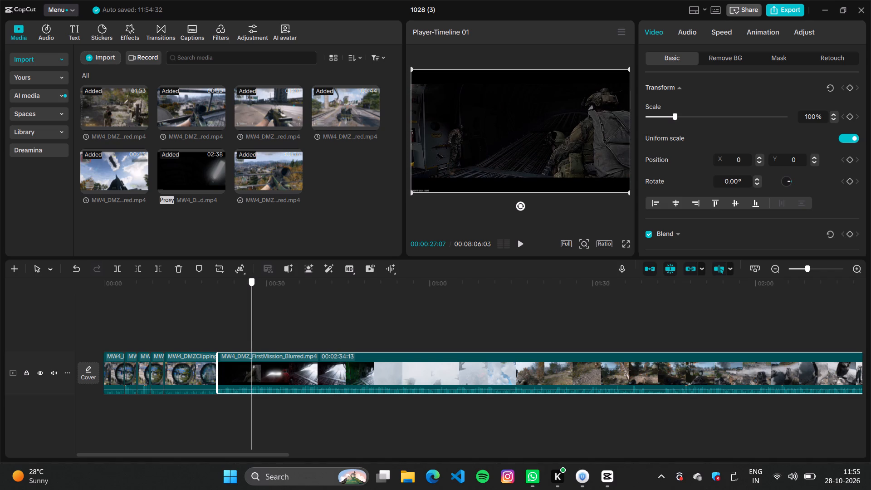
{"action": "key", "text": "ctrl+b"}
Split the FirstMission clip at 00:00:31:13, where bright light fills the aircraft interior beside the red-lit soldier.
{"action": "left_click_drag", "start_coordinate": [252, 338], "coordinate": [270, 345]}
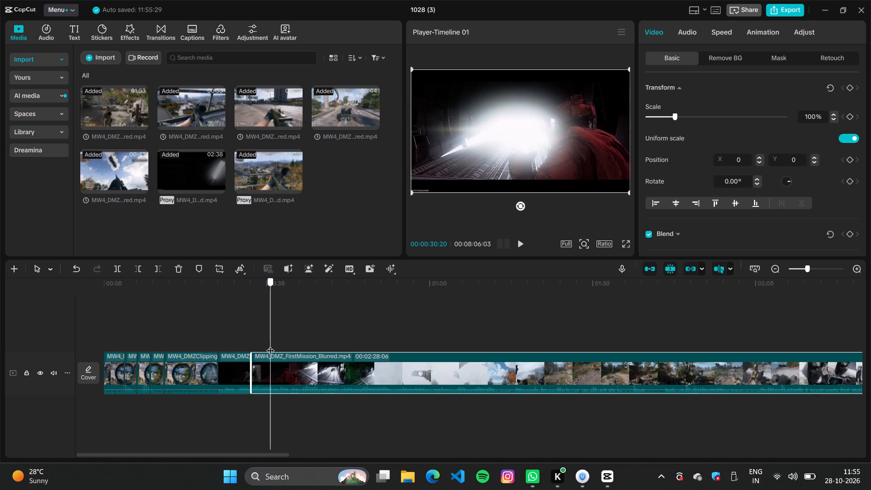
{"action": "left_click_drag", "start_coordinate": [270, 345], "coordinate": [274, 347]}
{"action": "key", "text": "ctrl+b"}
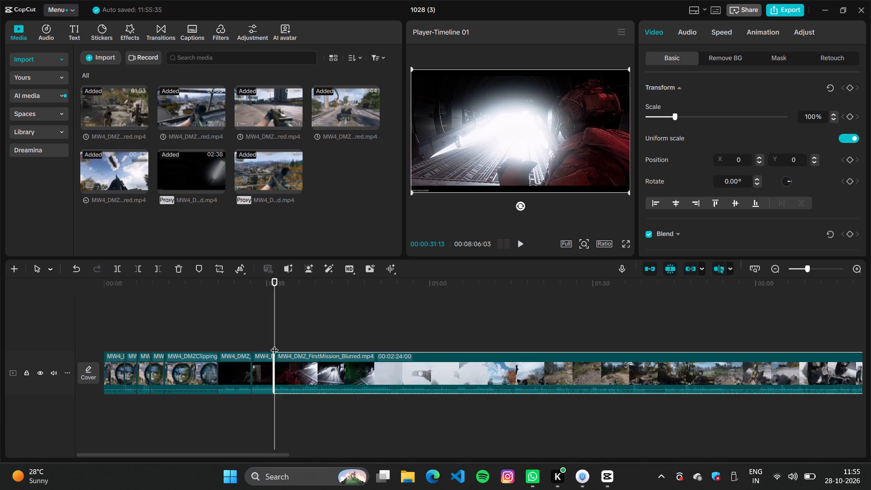
Find the shot looking out over the open aircraft ramp and split the FirstMission clip there, at 00:00:39:06.
{"action": "left_click_drag", "start_coordinate": [273, 336], "coordinate": [299, 351]}
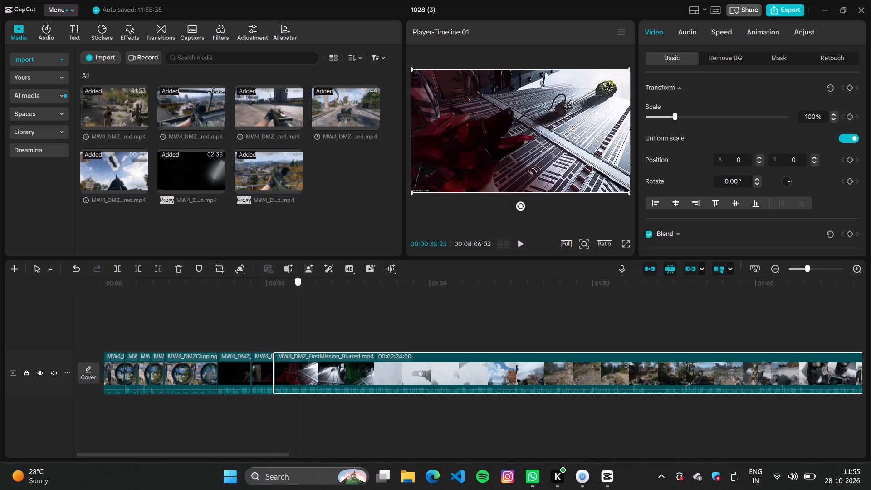
{"action": "left_click_drag", "start_coordinate": [299, 351], "coordinate": [317, 359]}
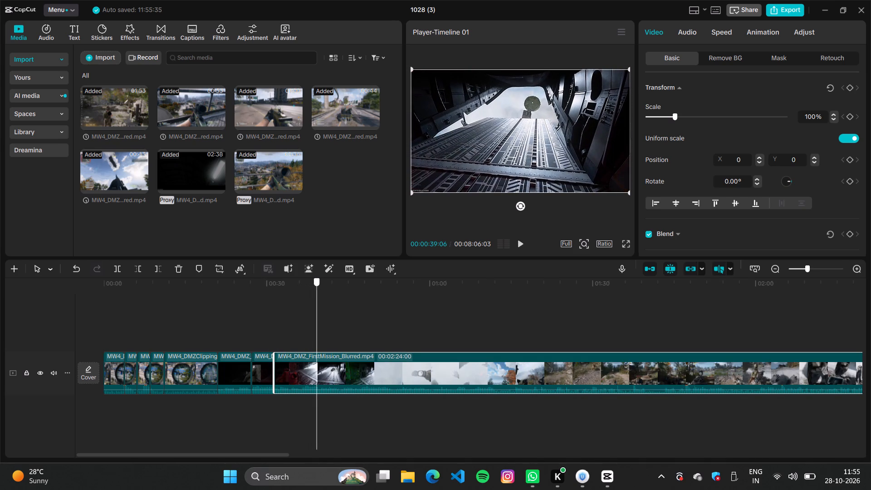
{"action": "left_click_drag", "start_coordinate": [317, 359], "coordinate": [293, 361]}
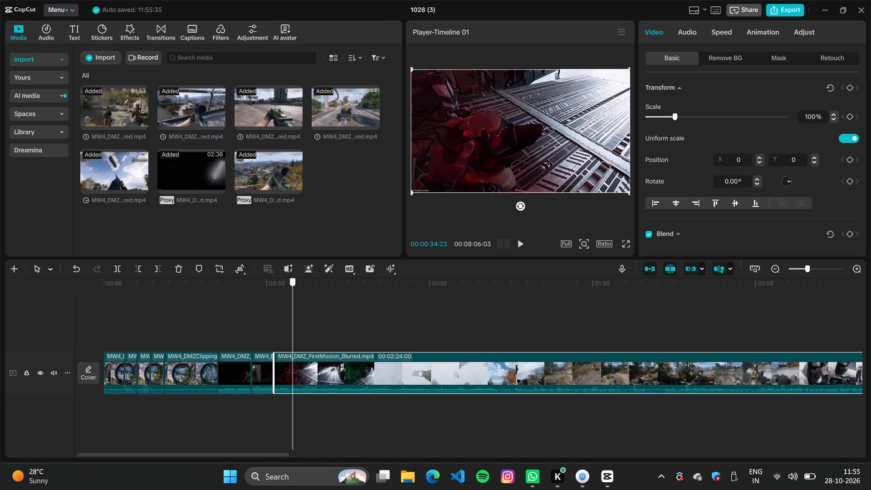
{"action": "left_click_drag", "start_coordinate": [293, 361], "coordinate": [321, 363]}
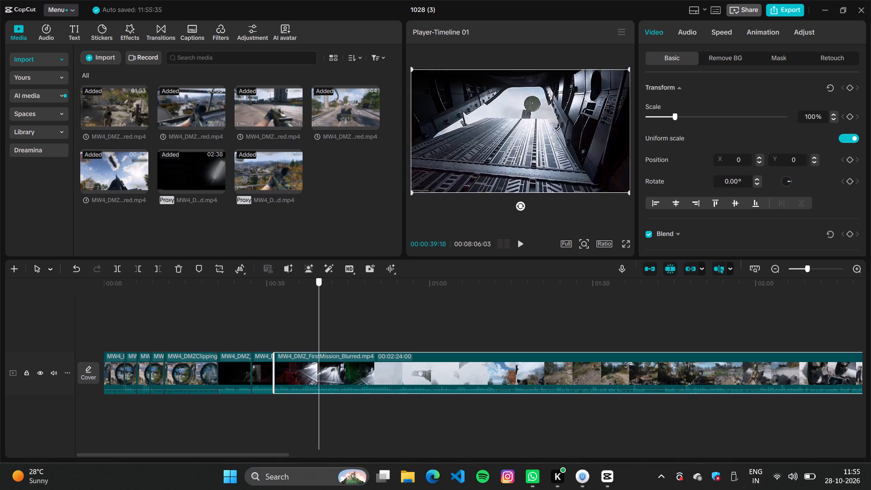
{"action": "left_click_drag", "start_coordinate": [321, 363], "coordinate": [328, 366]}
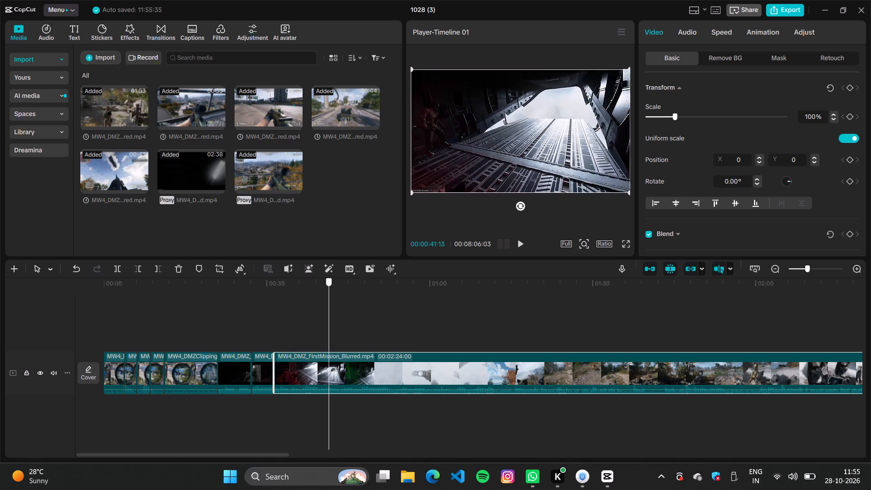
{"action": "left_click_drag", "start_coordinate": [328, 366], "coordinate": [312, 372]}
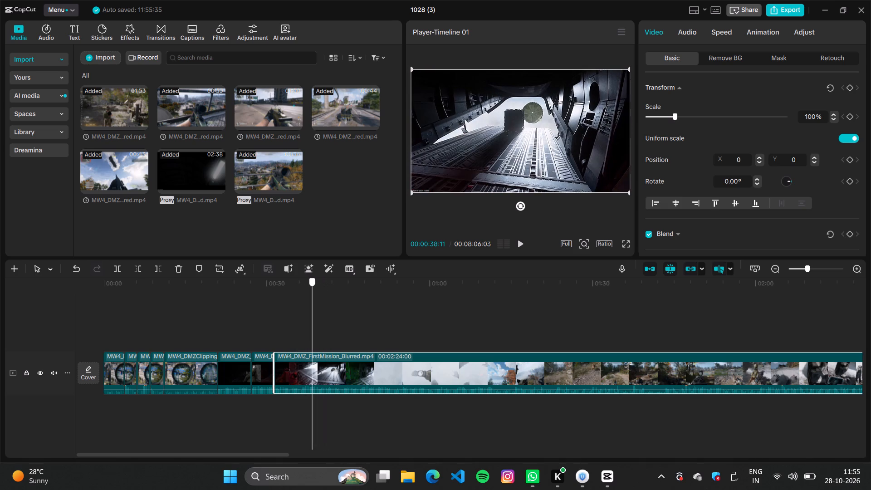
{"action": "left_click_drag", "start_coordinate": [312, 372], "coordinate": [317, 372]}
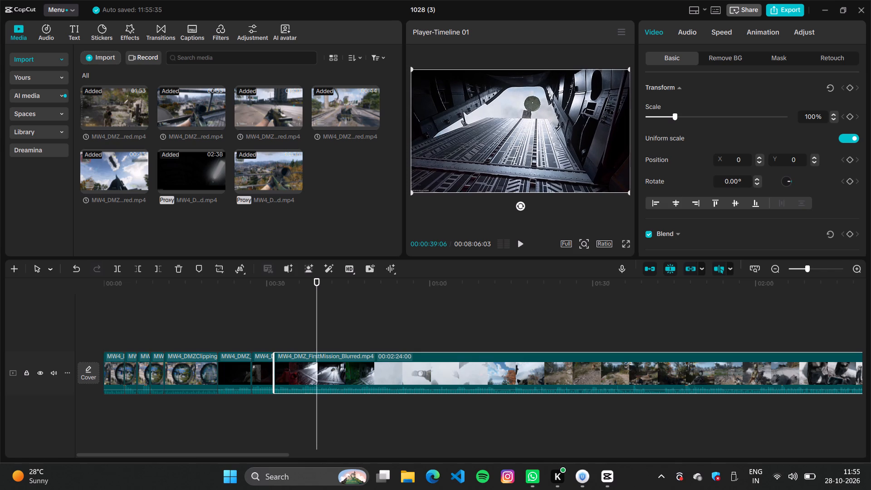
{"action": "key", "text": "ctrl+b"}
Cut the section from 00:00:39:06 to 00:00:45:21, including the green-lit soldier shot, out of the FirstMission clip.
{"action": "left_click_drag", "start_coordinate": [318, 336], "coordinate": [325, 337]}
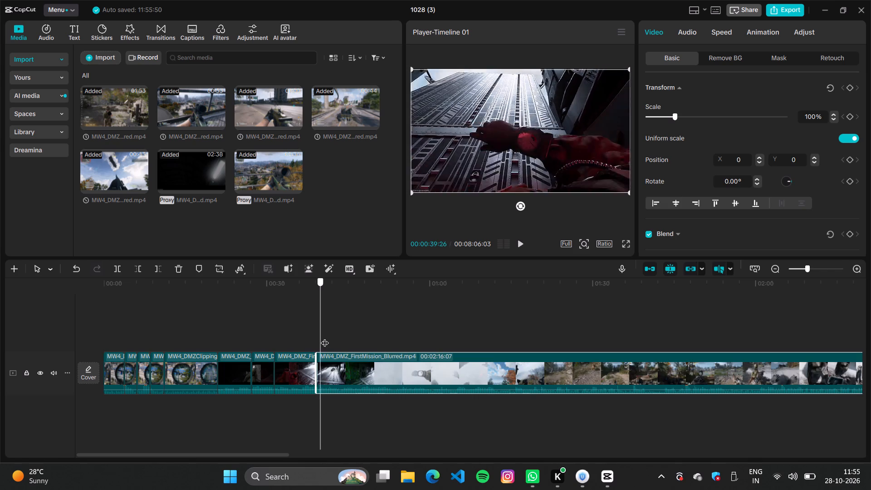
{"action": "left_click_drag", "start_coordinate": [325, 337], "coordinate": [348, 348]}
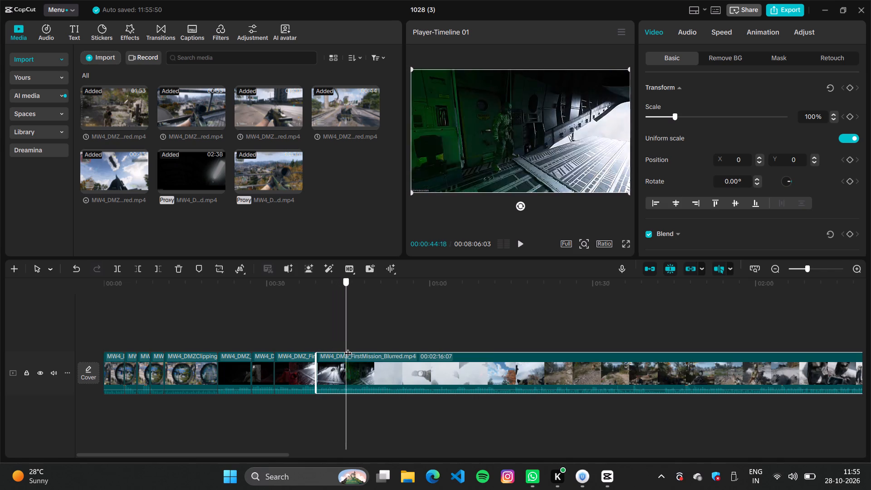
{"action": "left_click_drag", "start_coordinate": [348, 348], "coordinate": [352, 353]}
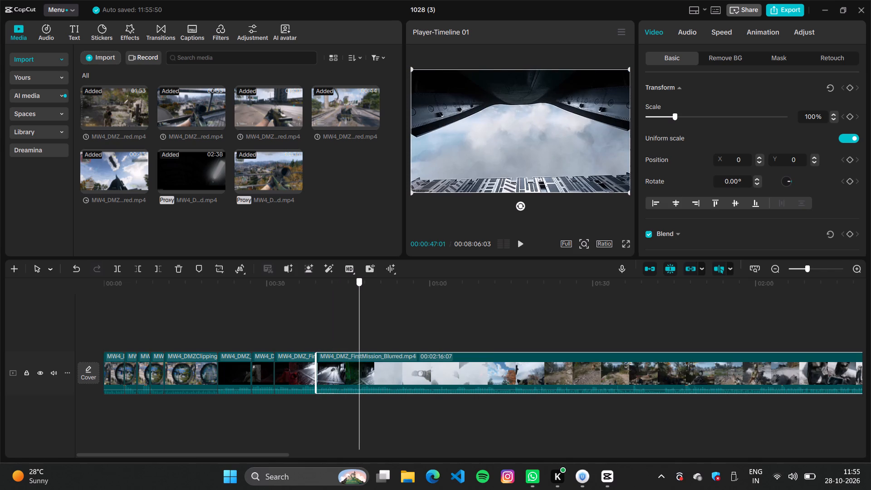
{"action": "left_click_drag", "start_coordinate": [352, 353], "coordinate": [350, 352]}
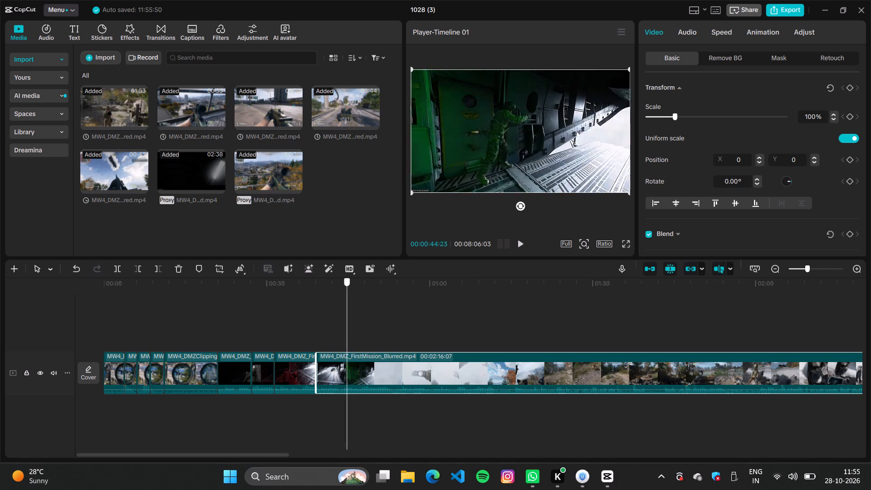
{"action": "left_click_drag", "start_coordinate": [350, 352], "coordinate": [352, 352]}
{"action": "key", "text": "ctrl+b"}
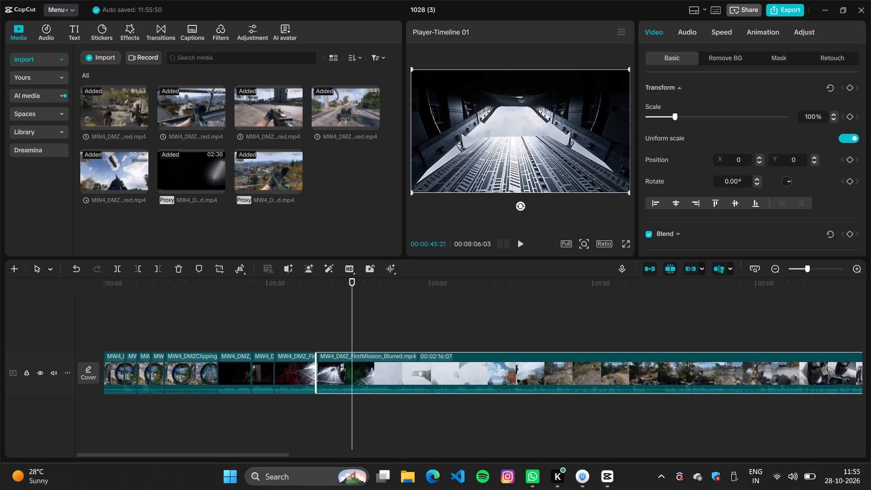
{"action": "left_click", "coordinate": [335, 373]}
{"action": "key", "text": "BackSpace"}
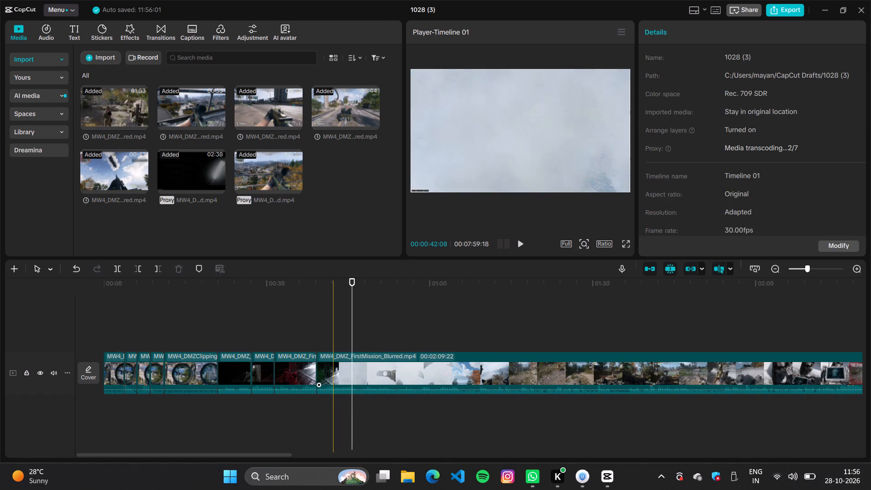
Review the jump from the aircraft ramp and split the FirstMission clip just after it, at about 00:00:42.
{"action": "left_click", "coordinate": [319, 329]}
{"action": "left_click_drag", "start_coordinate": [323, 329], "coordinate": [359, 331]}
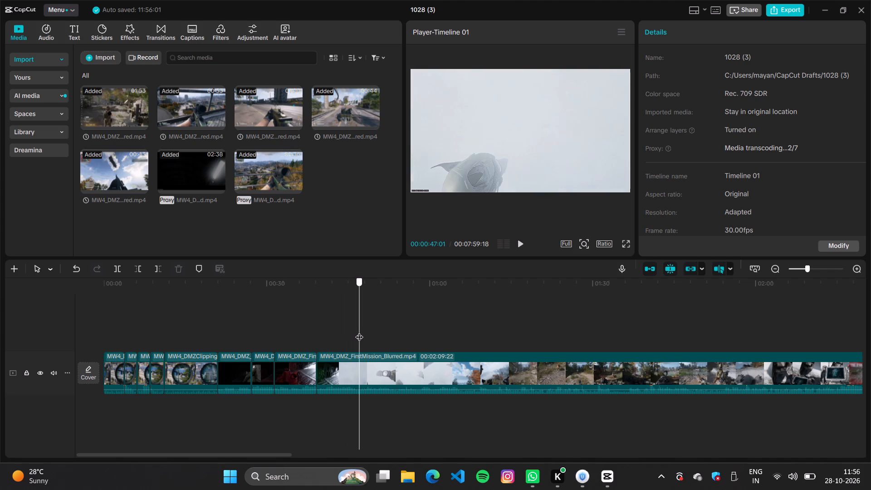
{"action": "left_click_drag", "start_coordinate": [359, 331], "coordinate": [349, 339]}
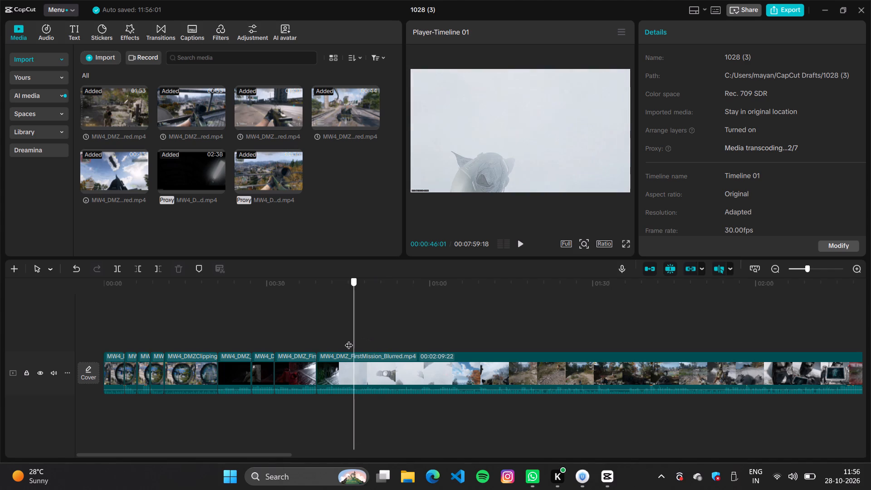
{"action": "left_click_drag", "start_coordinate": [349, 339], "coordinate": [318, 345]}
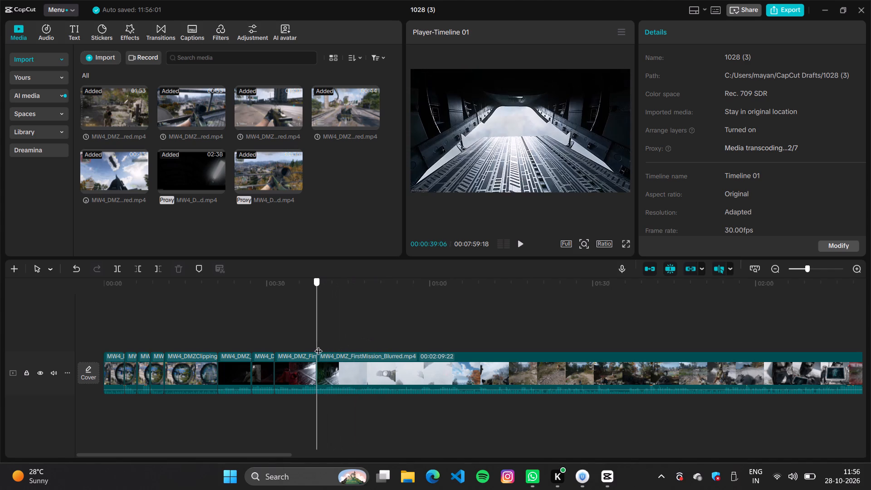
{"action": "left_click_drag", "start_coordinate": [318, 345], "coordinate": [331, 344]}
{"action": "key", "text": "ctrl+b"}
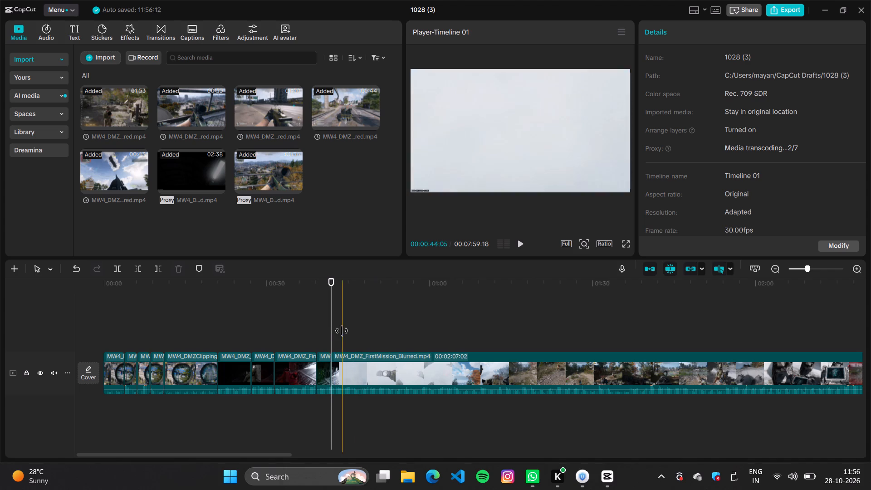
Cut the skydiving and parachute section out of the FirstMission clip, from the last split up to the landing at 00:01:12:29.
{"action": "left_click_drag", "start_coordinate": [334, 324], "coordinate": [374, 333]}
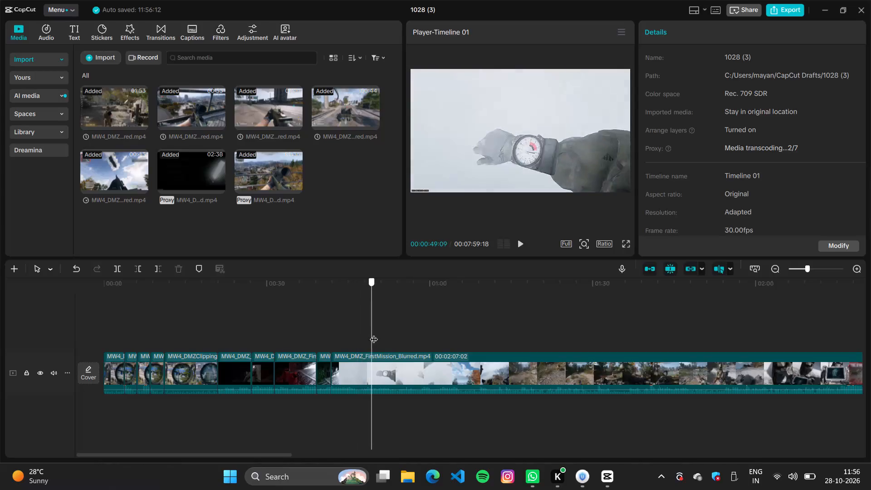
{"action": "left_click_drag", "start_coordinate": [374, 333], "coordinate": [443, 355]}
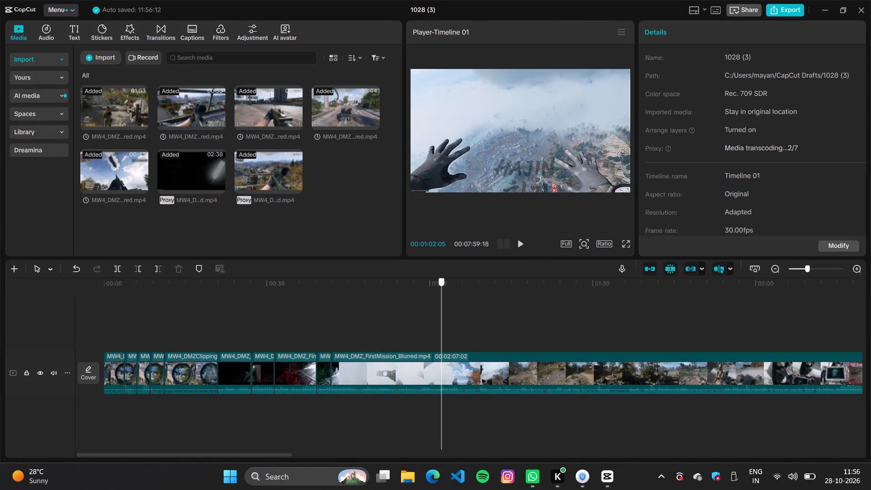
{"action": "left_click_drag", "start_coordinate": [443, 355], "coordinate": [468, 358]}
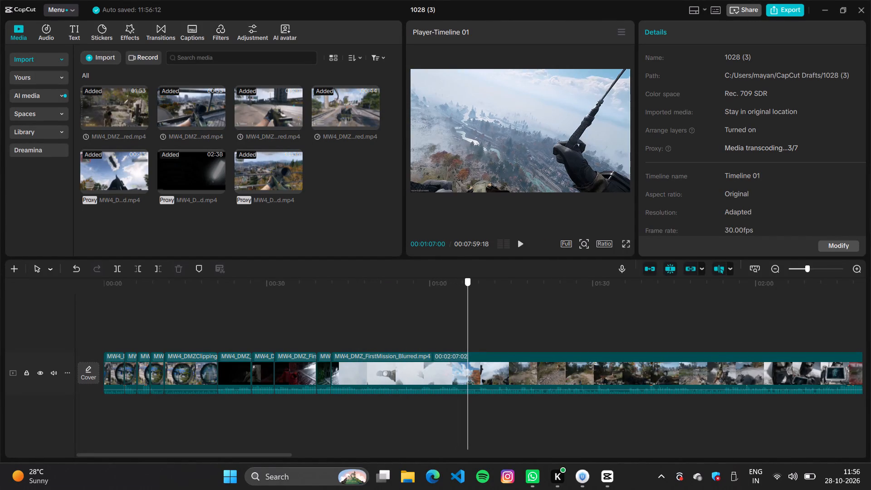
{"action": "left_click_drag", "start_coordinate": [468, 358], "coordinate": [495, 365]}
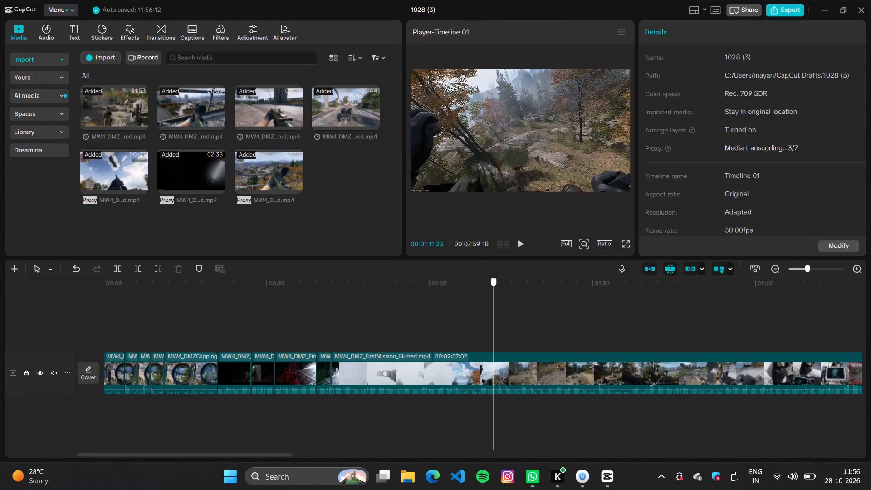
{"action": "left_click_drag", "start_coordinate": [495, 365], "coordinate": [518, 372]}
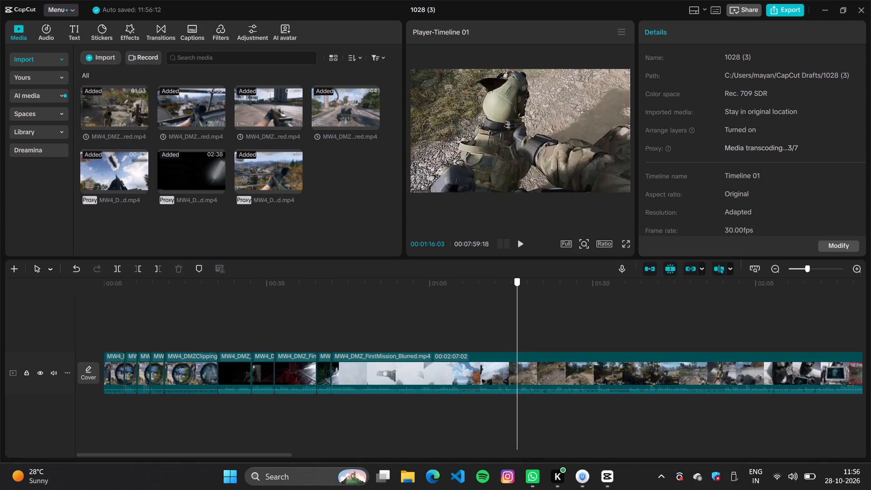
{"action": "left_click_drag", "start_coordinate": [518, 372], "coordinate": [539, 376]}
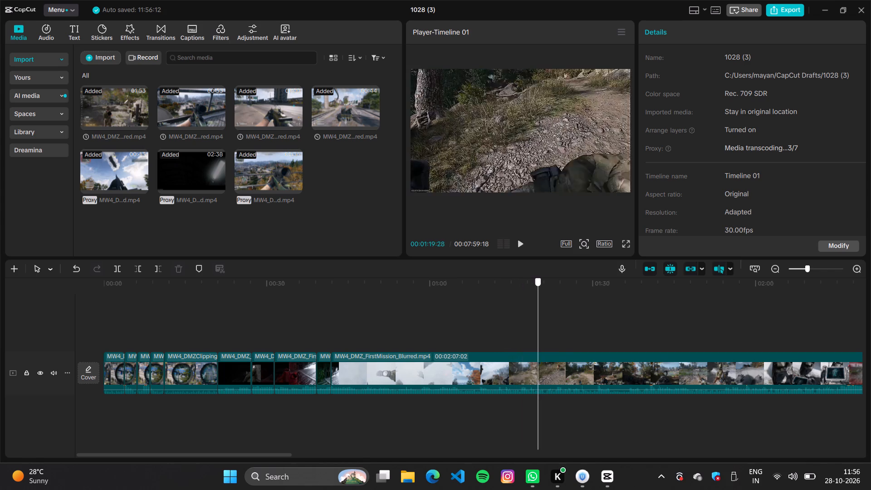
{"action": "left_click_drag", "start_coordinate": [539, 376], "coordinate": [475, 377]}
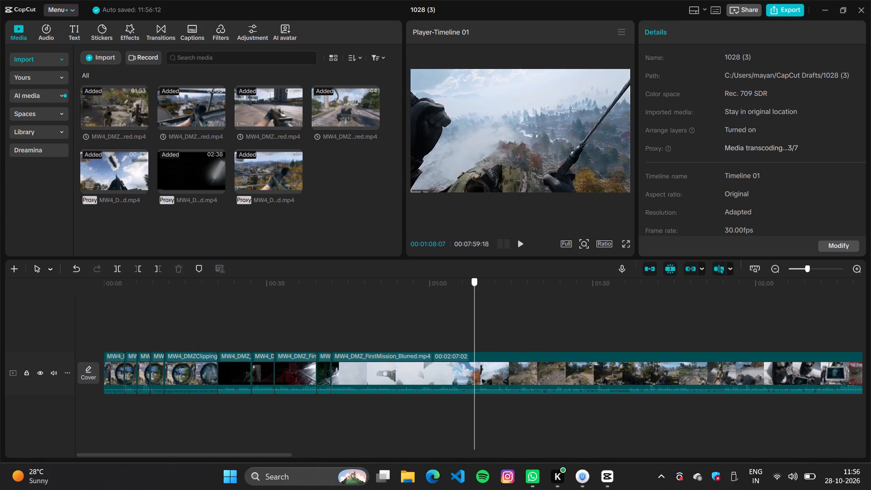
{"action": "left_click_drag", "start_coordinate": [475, 377], "coordinate": [504, 377]}
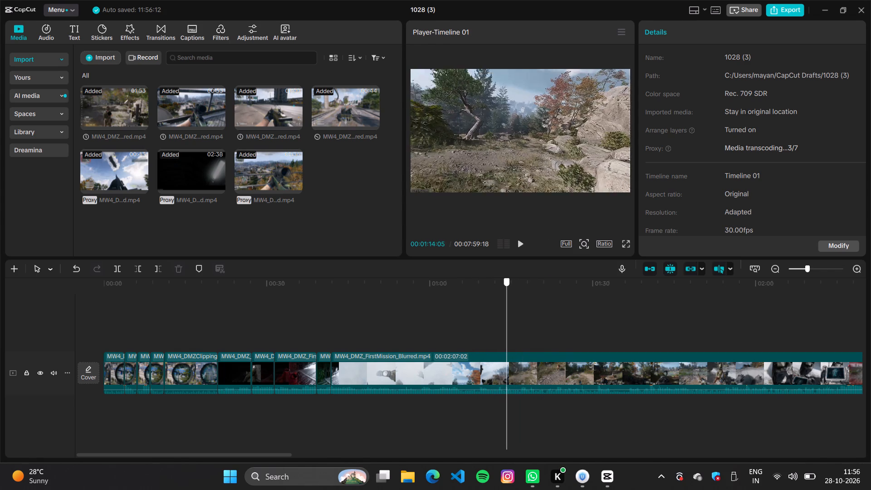
{"action": "left_click_drag", "start_coordinate": [504, 377], "coordinate": [488, 378]}
{"action": "key", "text": "space"}
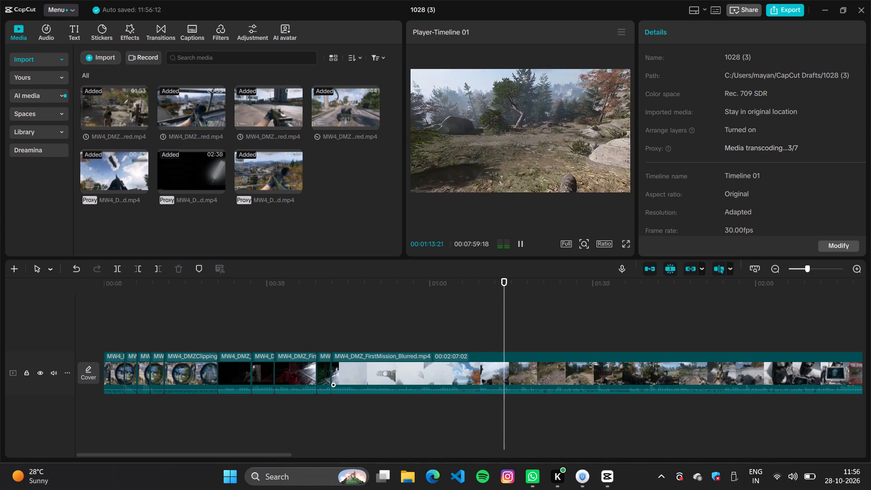
{"action": "key", "text": "space"}
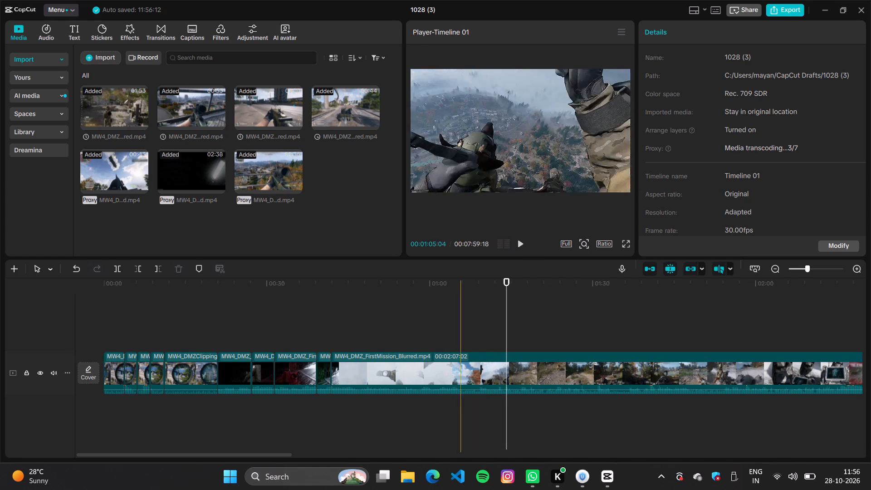
{"action": "left_click", "coordinate": [500, 328]}
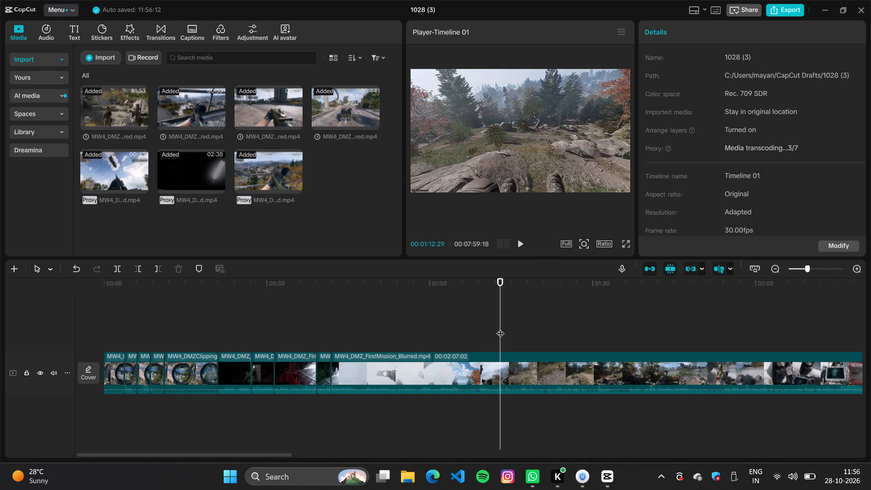
{"action": "key", "text": "ctrl+b"}
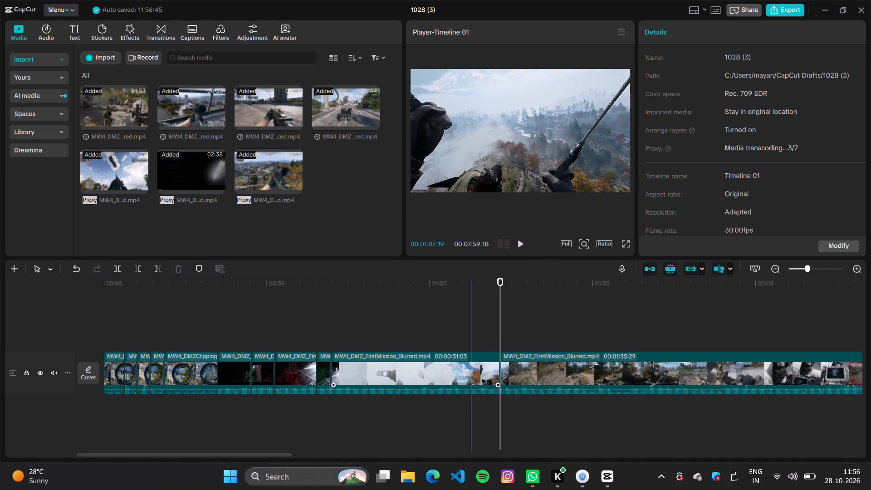
{"action": "left_click", "coordinate": [471, 382]}
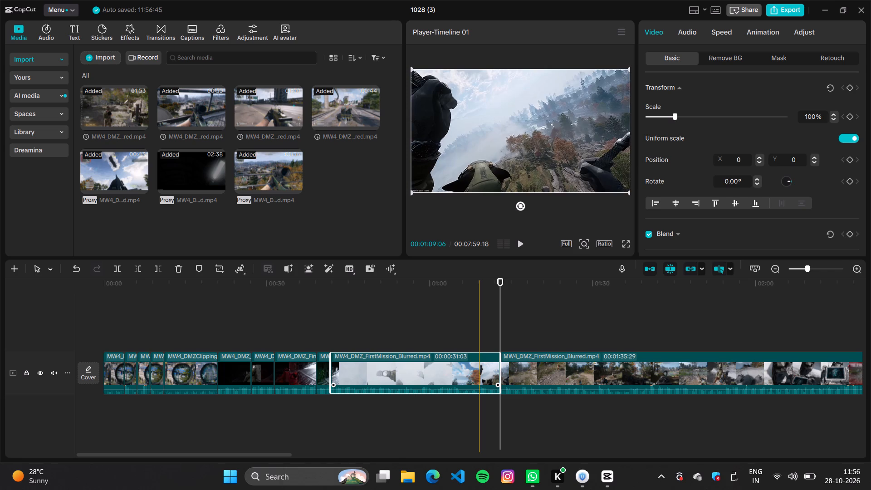
{"action": "key", "text": "BackSpace"}
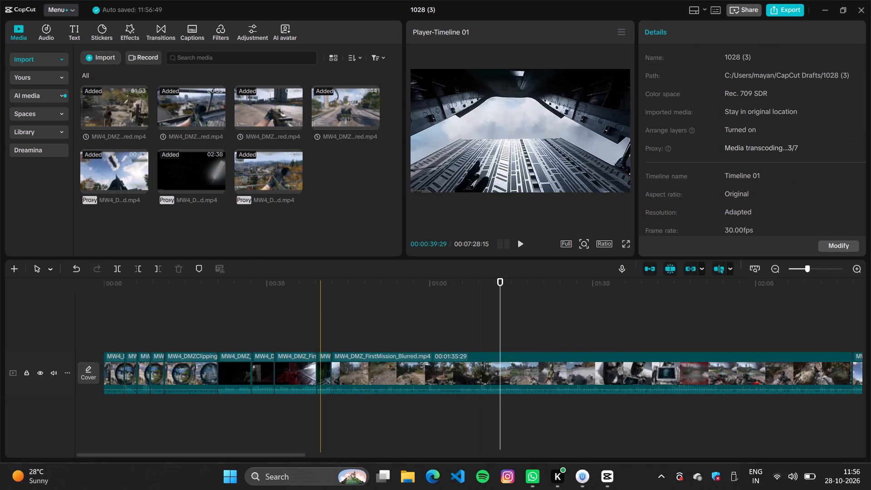
Play the timeline from about 00:00:40 across the new cut, and split the FirstMission clip at about 00:00:48.
{"action": "left_click", "coordinate": [321, 307]}
{"action": "key", "text": "space"}
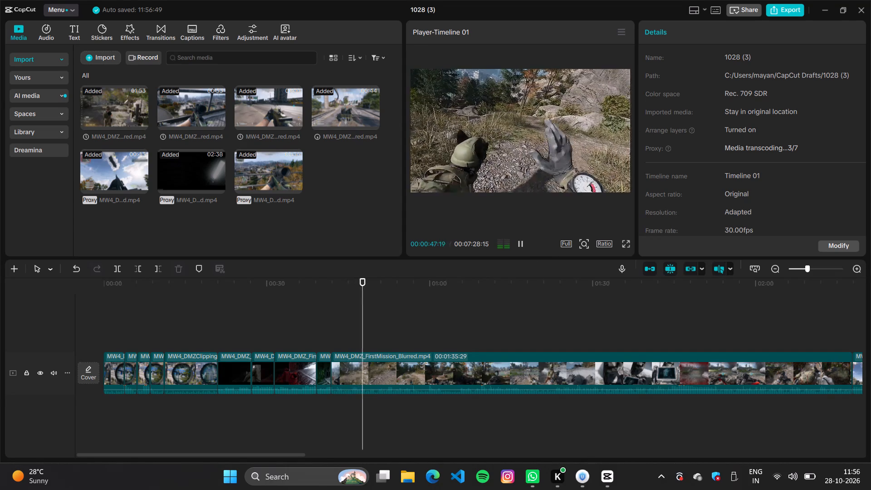
{"action": "key", "text": "ctrl+b"}
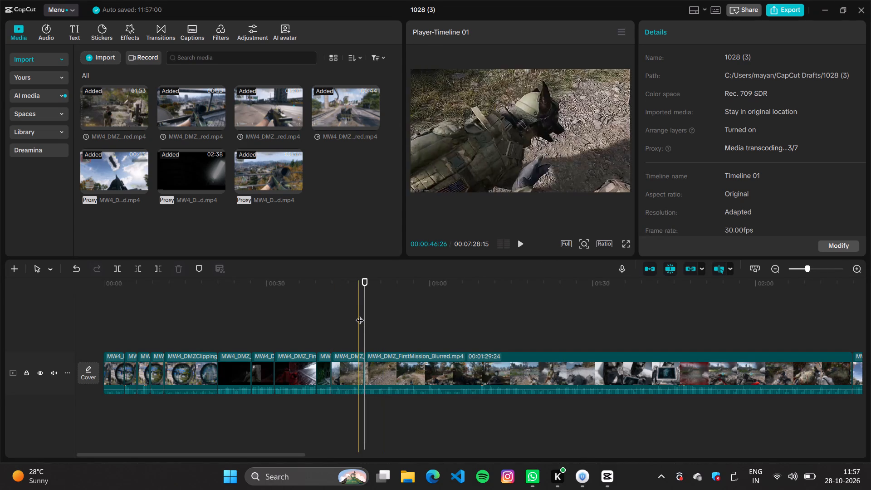
Scrub through the long FirstMission clip from the split at about 00:00:48 to the tablet shot at 00:01:44:09.
{"action": "left_click_drag", "start_coordinate": [362, 315], "coordinate": [453, 337]}
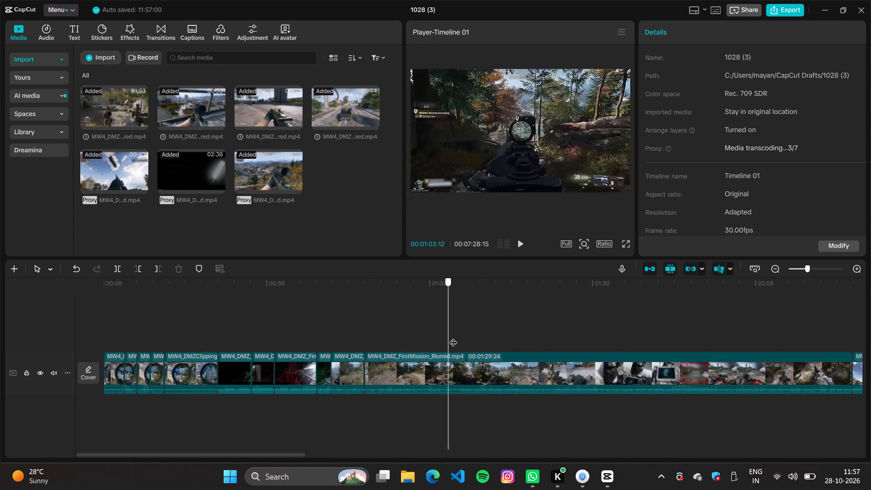
{"action": "left_click_drag", "start_coordinate": [453, 337], "coordinate": [504, 345]}
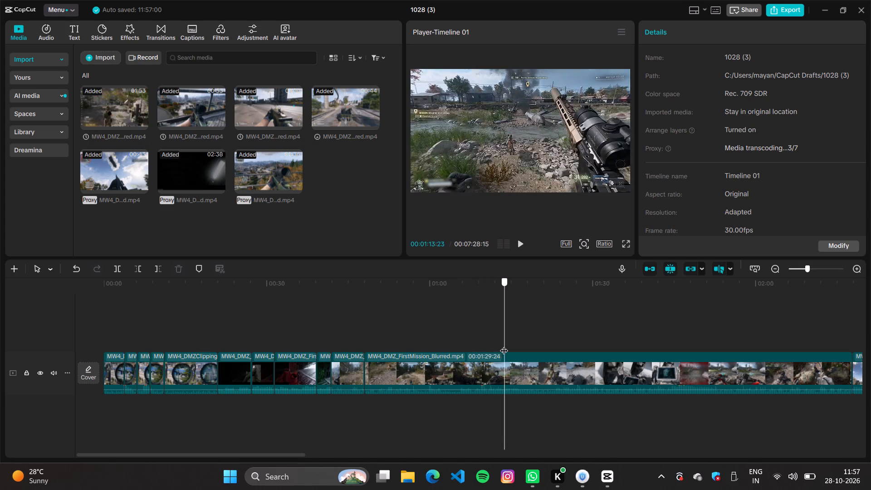
{"action": "left_click_drag", "start_coordinate": [504, 345], "coordinate": [484, 344]}
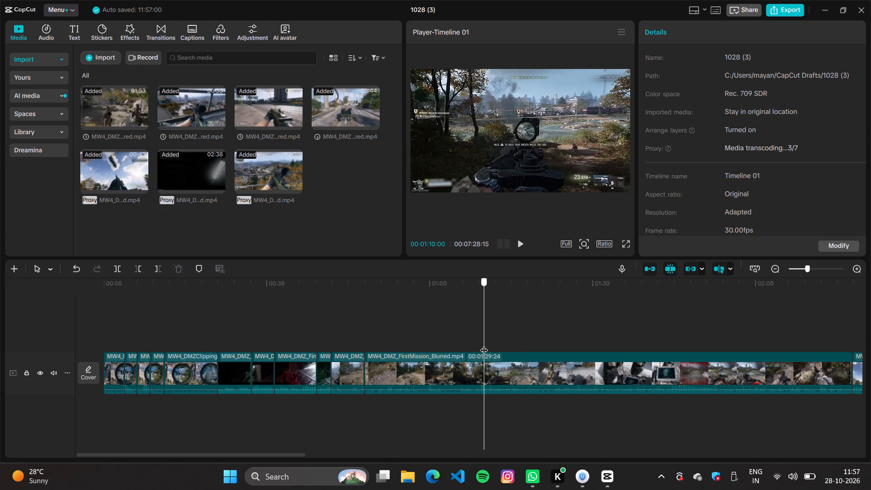
{"action": "left_click_drag", "start_coordinate": [484, 344], "coordinate": [491, 347]}
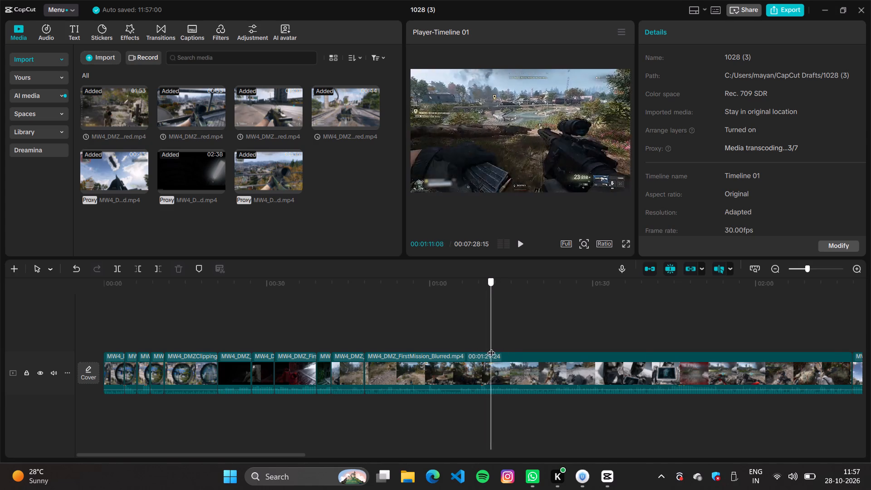
{"action": "left_click_drag", "start_coordinate": [491, 347], "coordinate": [582, 378]}
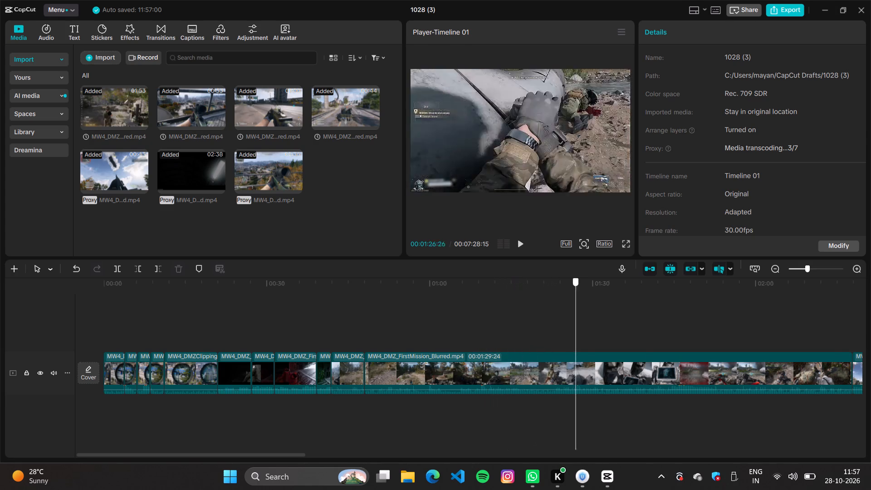
{"action": "left_click_drag", "start_coordinate": [582, 378], "coordinate": [653, 382]}
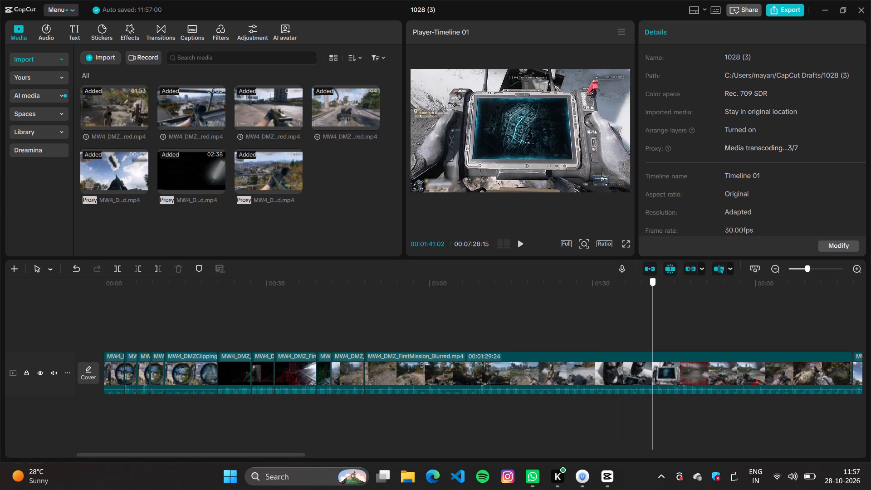
{"action": "left_click_drag", "start_coordinate": [653, 382], "coordinate": [661, 382]}
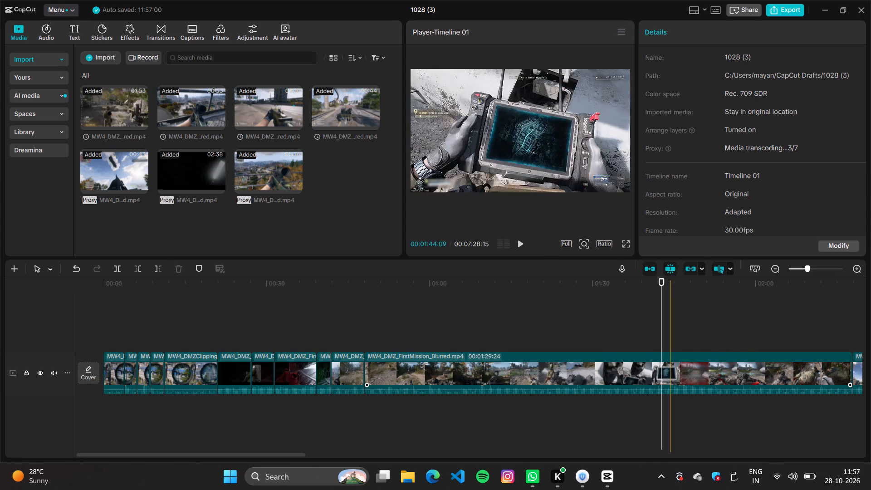
Review the rest of the FirstMission clip from the tablet shot to its end, and re-check its middle part for cut points.
{"action": "left_click", "coordinate": [643, 375]}
{"action": "left_click", "coordinate": [677, 321]}
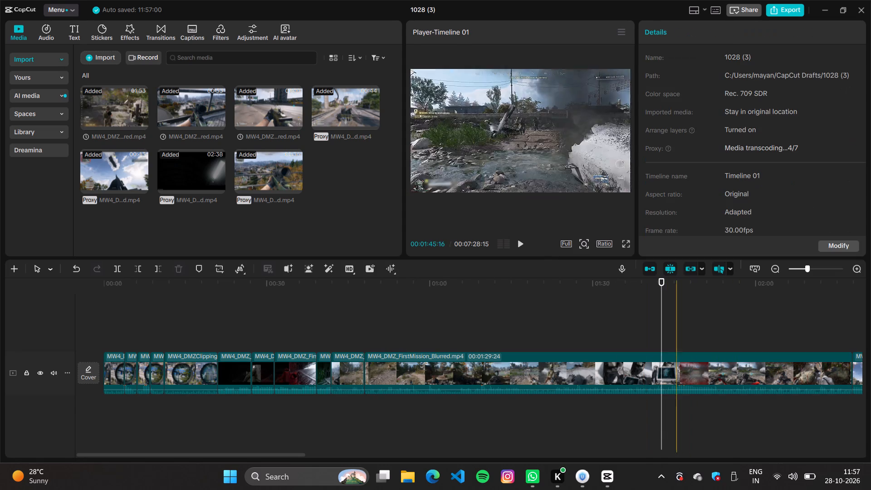
{"action": "left_click", "coordinate": [686, 327]}
{"action": "left_click", "coordinate": [703, 327]}
{"action": "left_click", "coordinate": [707, 327]}
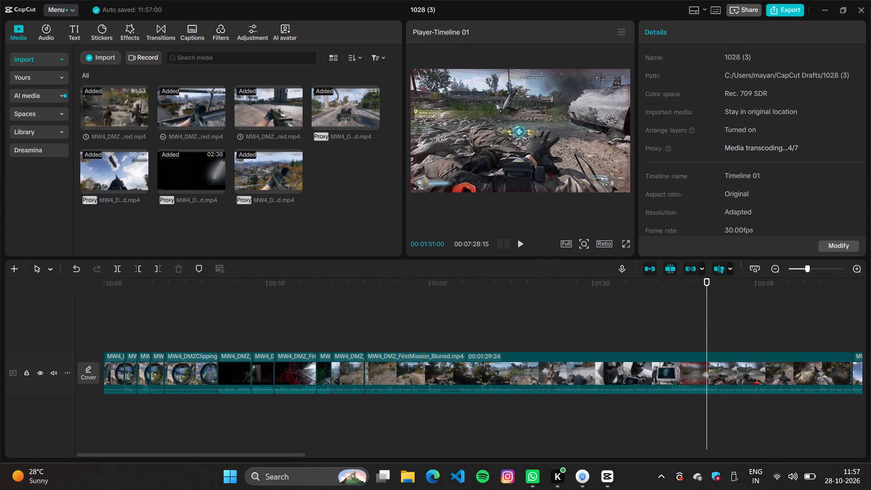
{"action": "left_click", "coordinate": [727, 329]}
{"action": "left_click", "coordinate": [753, 333]}
{"action": "left_click", "coordinate": [778, 335]}
{"action": "left_click", "coordinate": [795, 340]}
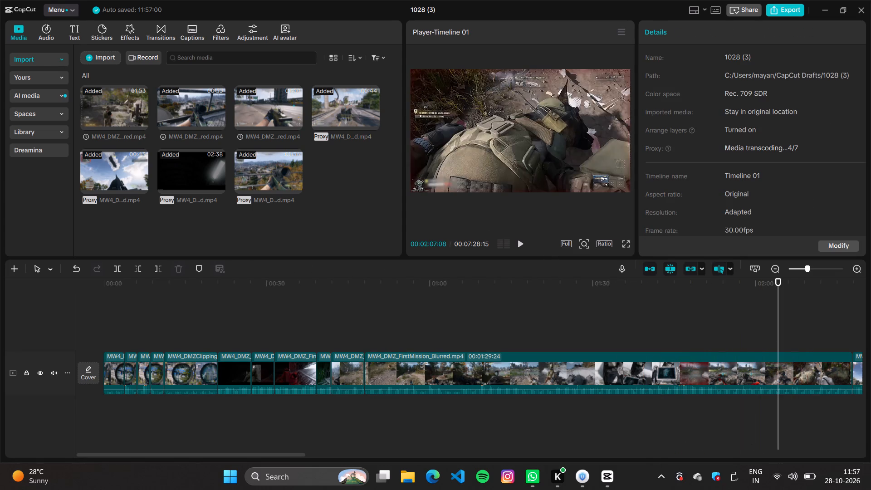
{"action": "left_click", "coordinate": [807, 339]}
{"action": "left_click", "coordinate": [825, 340]}
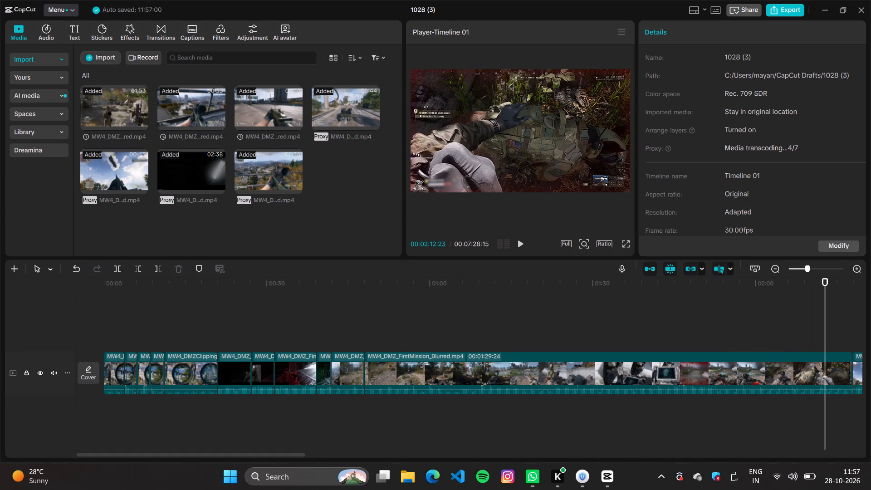
{"action": "left_click", "coordinate": [840, 340]}
{"action": "left_click", "coordinate": [850, 342]}
{"action": "left_click", "coordinate": [820, 316]}
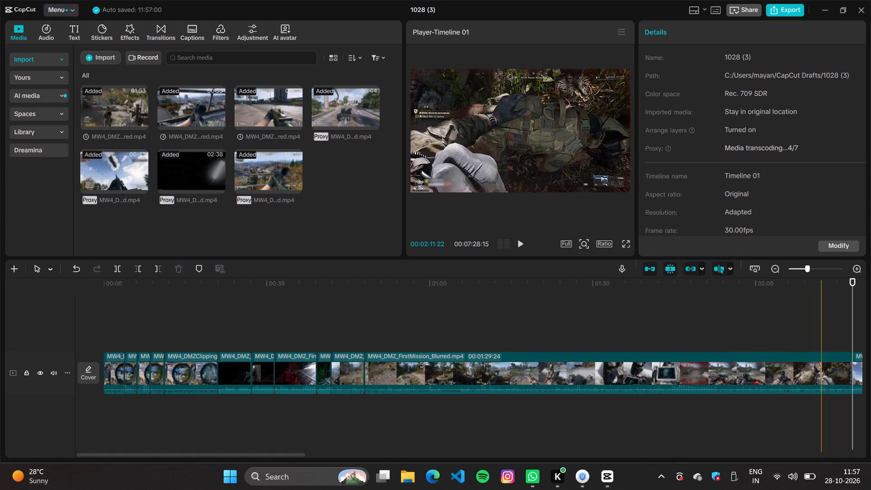
{"action": "left_click_drag", "start_coordinate": [822, 317], "coordinate": [657, 342]}
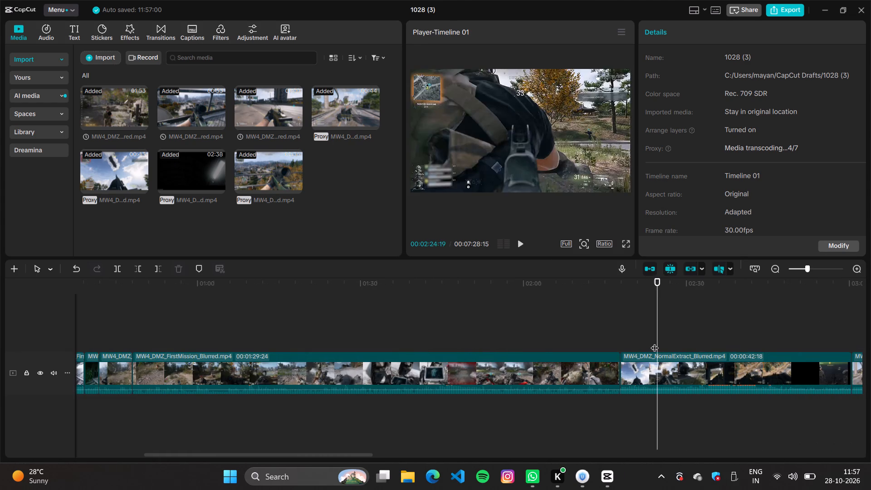
{"action": "left_click", "coordinate": [607, 365]}
{"action": "left_click", "coordinate": [554, 320]}
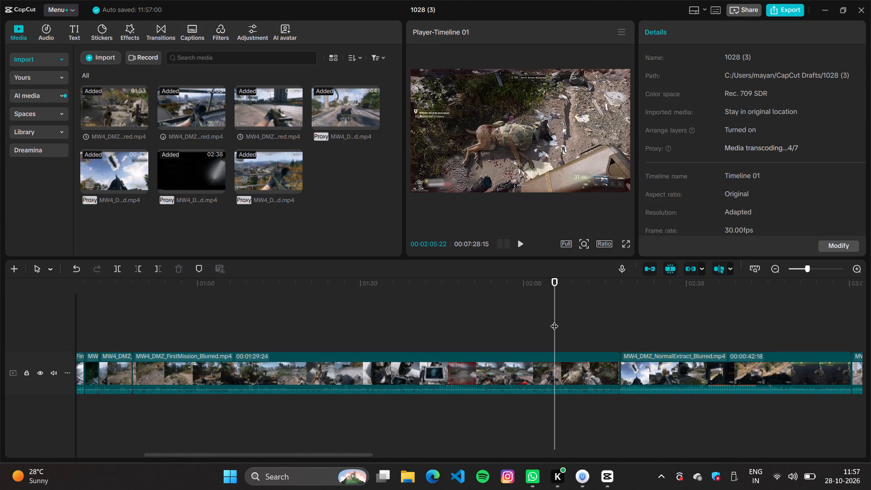
{"action": "left_click_drag", "start_coordinate": [554, 320], "coordinate": [225, 397]}
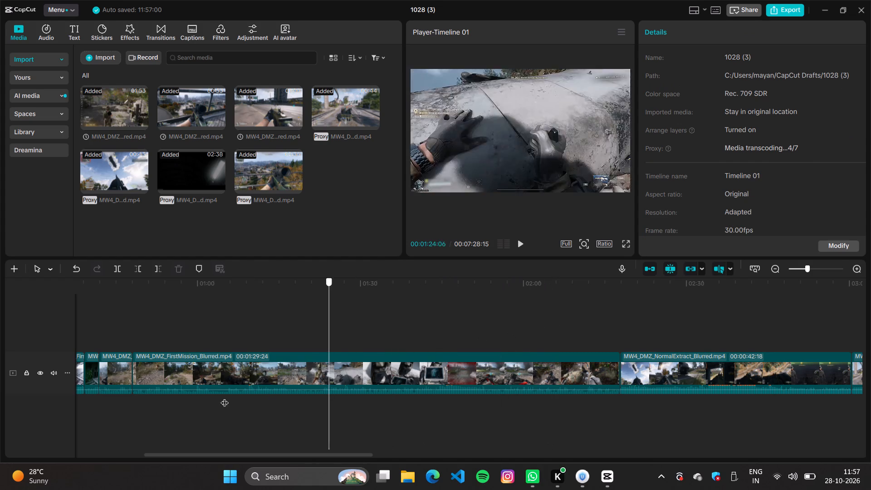
{"action": "left_click_drag", "start_coordinate": [225, 397], "coordinate": [435, 474]}
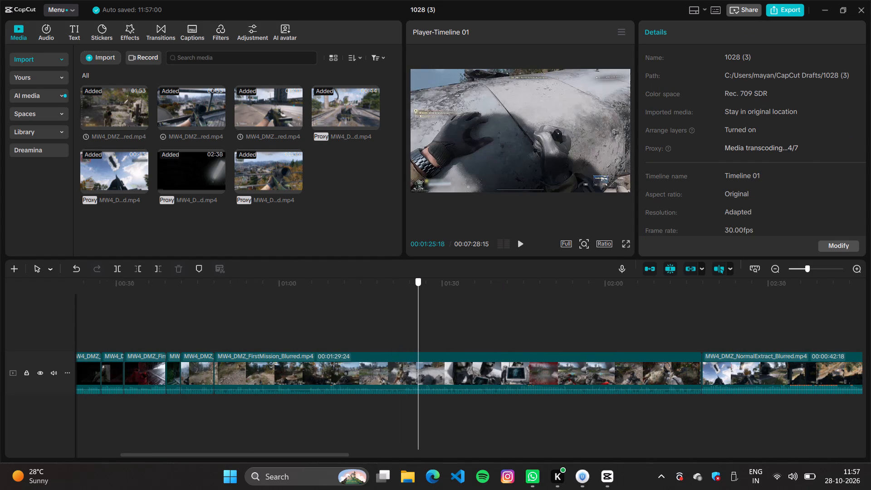
{"action": "left_click_drag", "start_coordinate": [435, 474], "coordinate": [256, 482]}
Cut the forest approach out of the long FirstMission clip, from its start at about 00:00:48 up to 00:01:05:09.
{"action": "left_click", "coordinate": [194, 363]}
{"action": "left_click", "coordinate": [148, 366]}
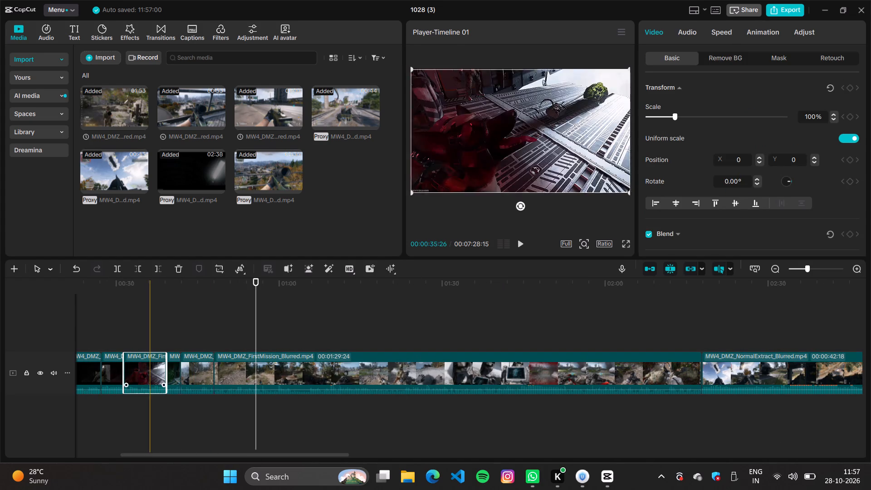
{"action": "left_click", "coordinate": [177, 369]}
{"action": "left_click", "coordinate": [193, 370]}
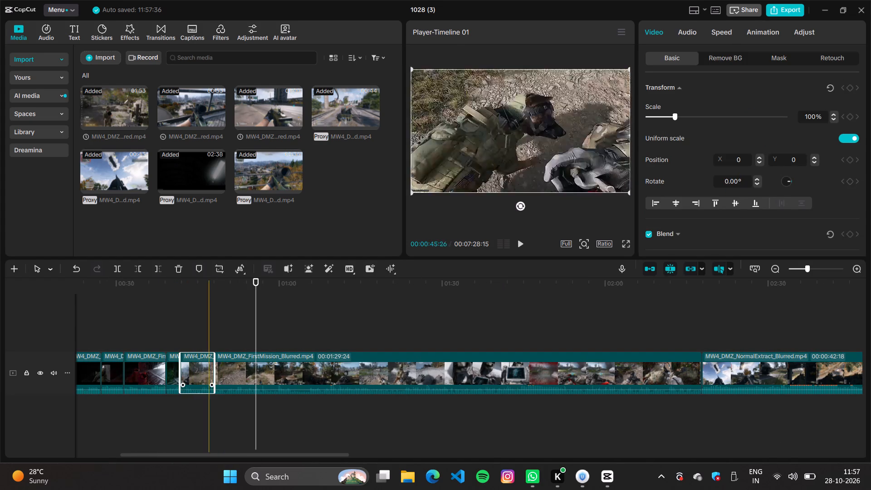
{"action": "left_click", "coordinate": [220, 370]}
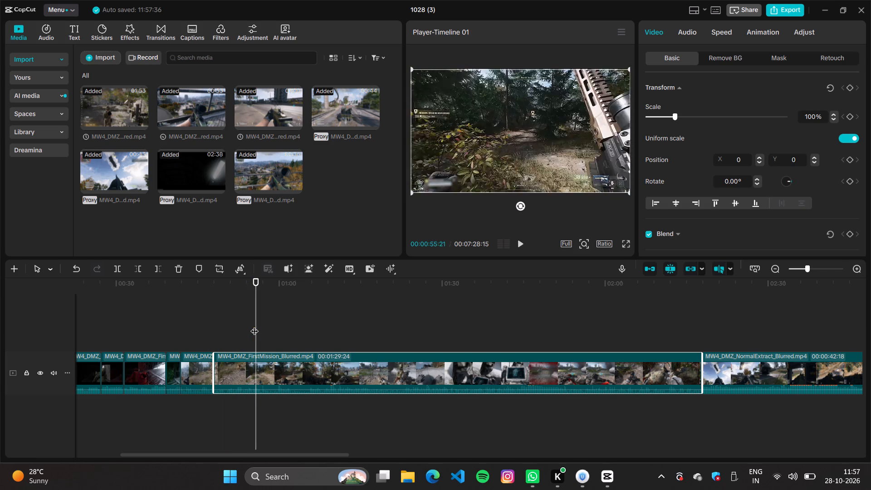
{"action": "left_click_drag", "start_coordinate": [254, 325], "coordinate": [244, 348]}
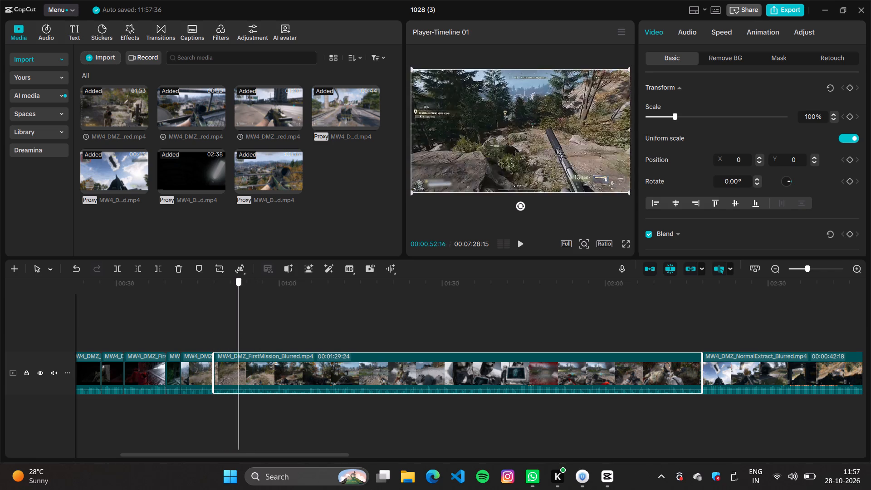
{"action": "left_click_drag", "start_coordinate": [244, 348], "coordinate": [301, 367]}
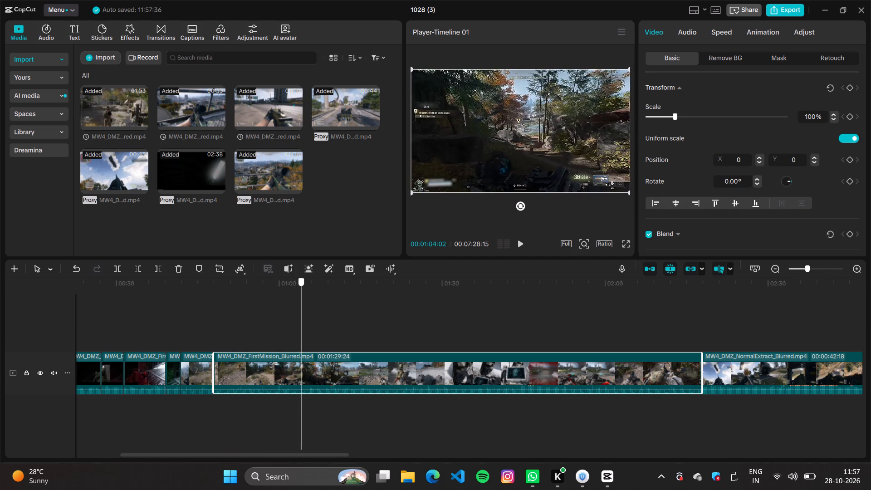
{"action": "left_click_drag", "start_coordinate": [301, 367], "coordinate": [322, 375]}
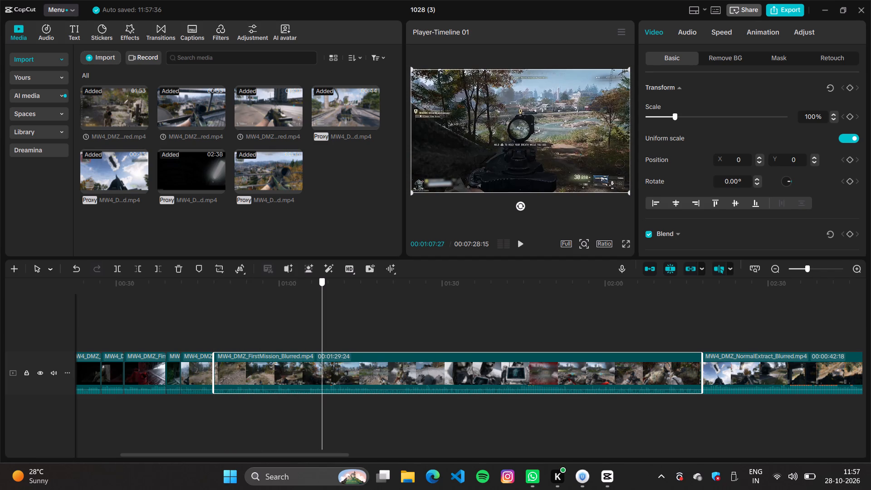
{"action": "left_click_drag", "start_coordinate": [322, 375], "coordinate": [308, 375]}
{"action": "key", "text": "ctrl+b"}
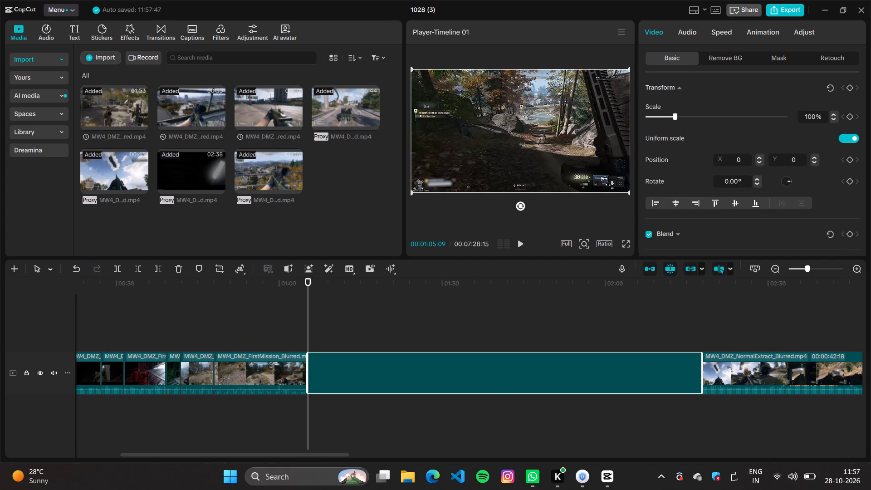
{"action": "left_click", "coordinate": [279, 380]}
{"action": "key", "text": "BackSpace"}
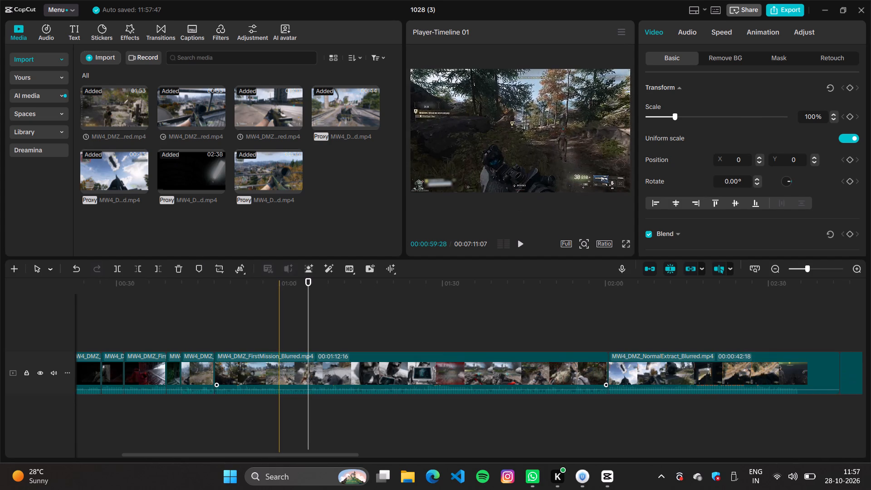
Split the FirstMission clip at 00:01:09:28, at the shot of the gloved hands on the wreckage.
{"action": "left_click_drag", "start_coordinate": [307, 320], "coordinate": [328, 326]}
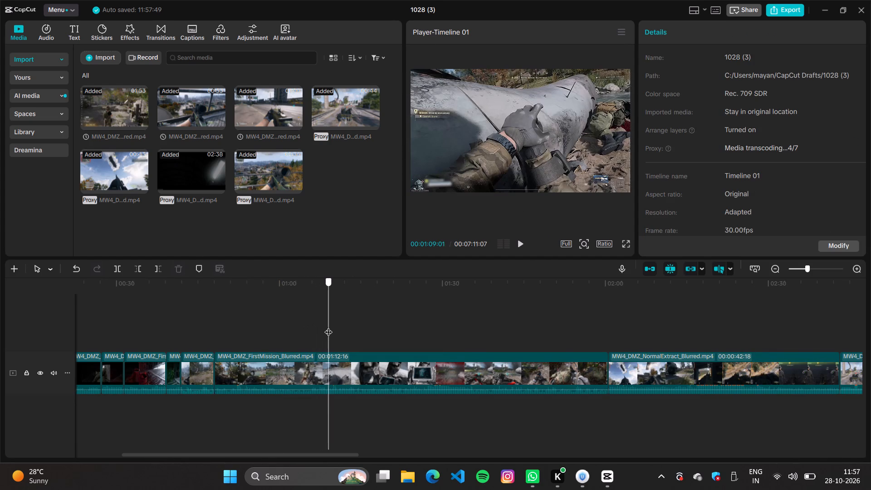
{"action": "left_click_drag", "start_coordinate": [328, 326], "coordinate": [333, 329]}
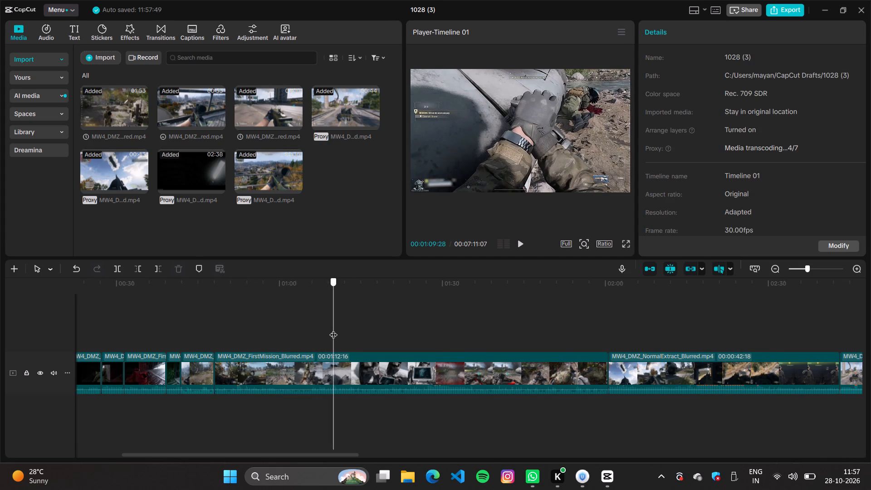
{"action": "key", "text": "ctrl+b"}
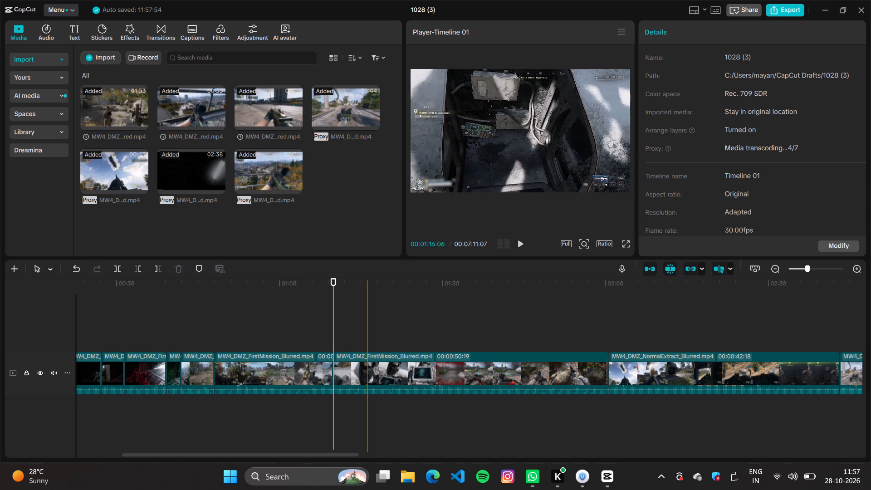
Find the opened wreckage compartment before the tablet shot and split the FirstMission clip there at 00:01:16:19.
{"action": "left_click", "coordinate": [384, 333]}
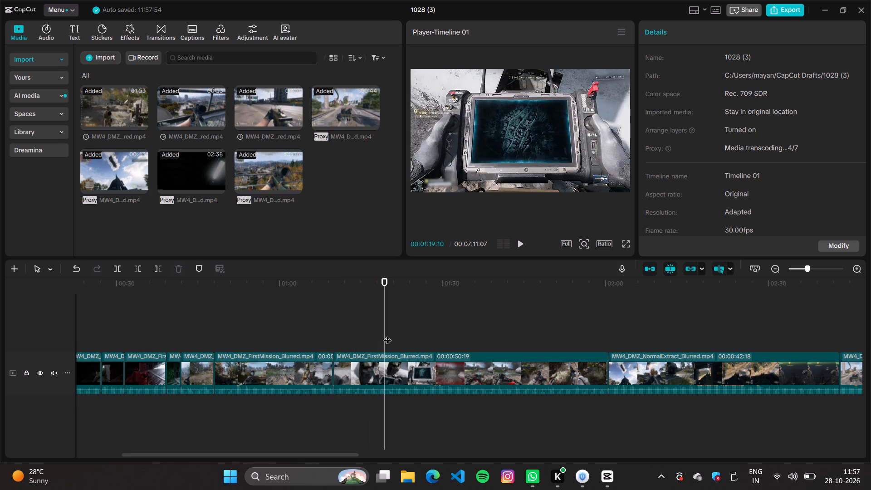
{"action": "left_click", "coordinate": [381, 331]}
{"action": "left_click", "coordinate": [377, 328]}
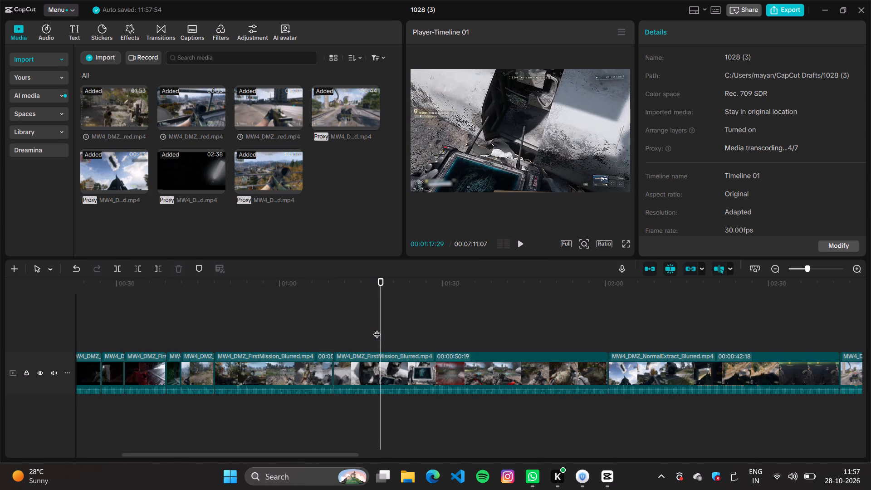
{"action": "left_click", "coordinate": [370, 329]}
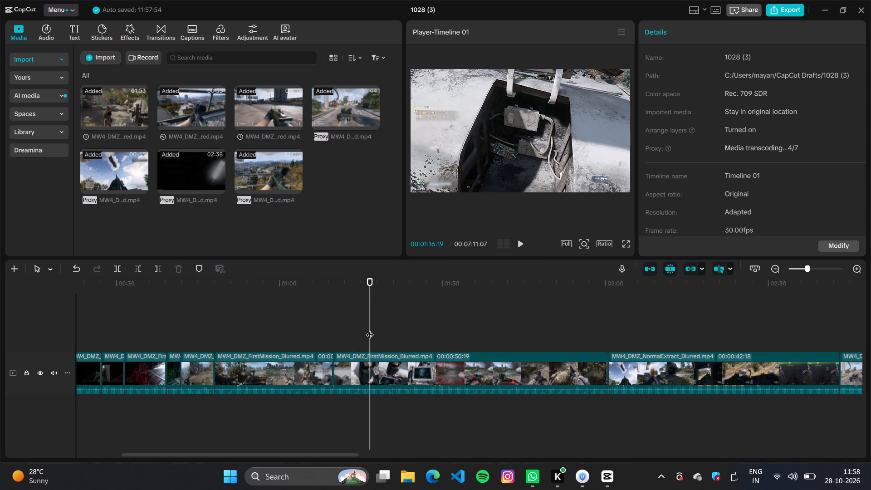
{"action": "key", "text": "ctrl+b"}
Split the FirstMission clip at 00:01:31:07 in the prone riverbank shot and delete the piece before it, starting at 00:01:16:19.
{"action": "left_click_drag", "start_coordinate": [372, 329], "coordinate": [445, 350]}
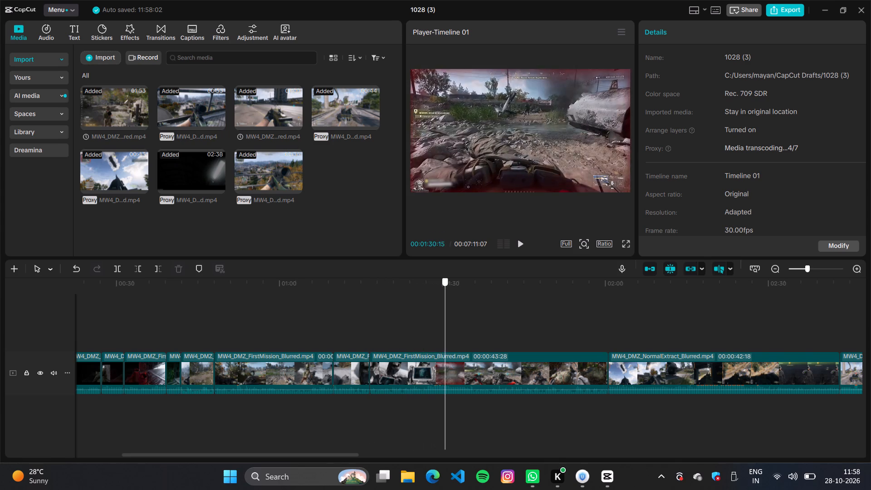
{"action": "left_click_drag", "start_coordinate": [445, 350], "coordinate": [433, 351]}
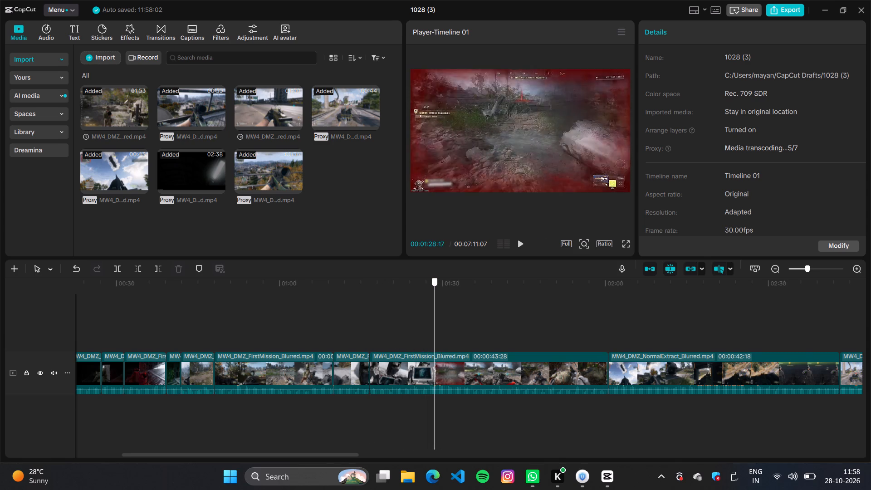
{"action": "left_click_drag", "start_coordinate": [433, 351], "coordinate": [497, 355]}
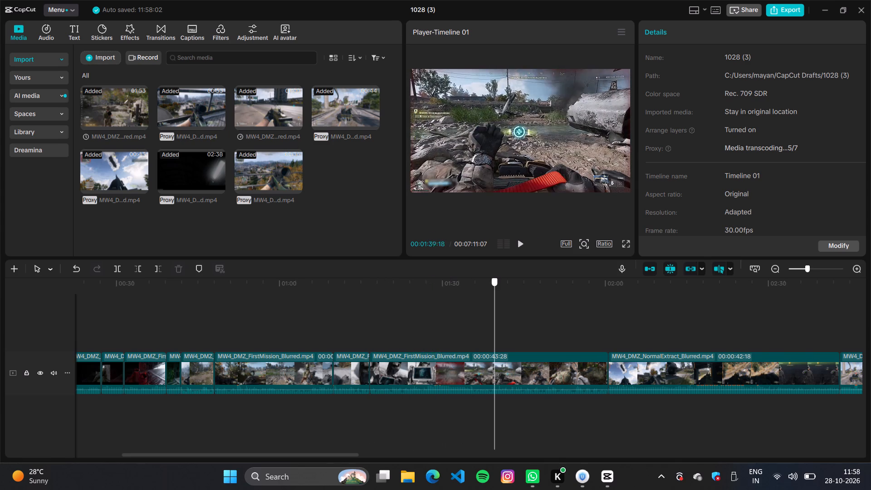
{"action": "left_click_drag", "start_coordinate": [497, 355], "coordinate": [471, 354]}
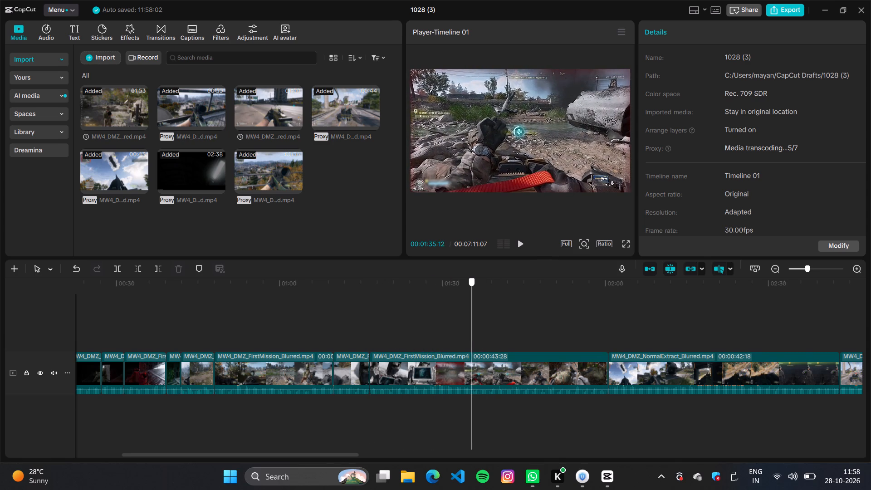
{"action": "left_click_drag", "start_coordinate": [471, 354], "coordinate": [460, 356]}
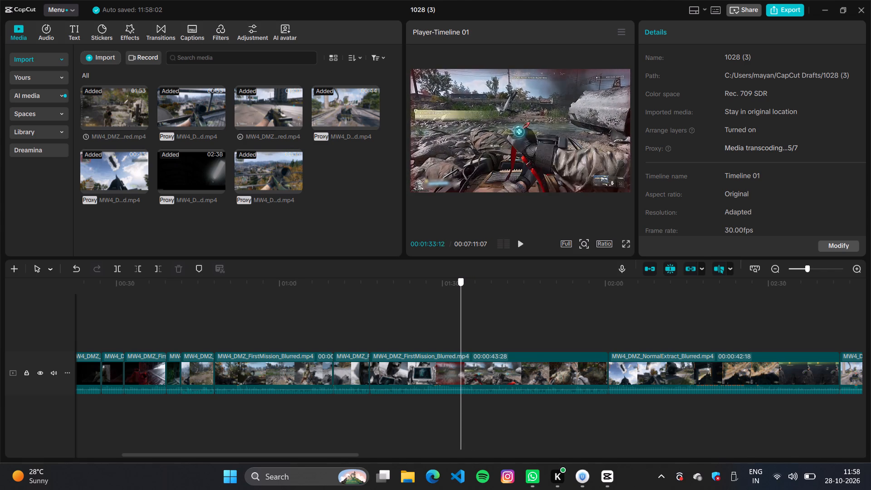
{"action": "left_click_drag", "start_coordinate": [460, 356], "coordinate": [447, 362]}
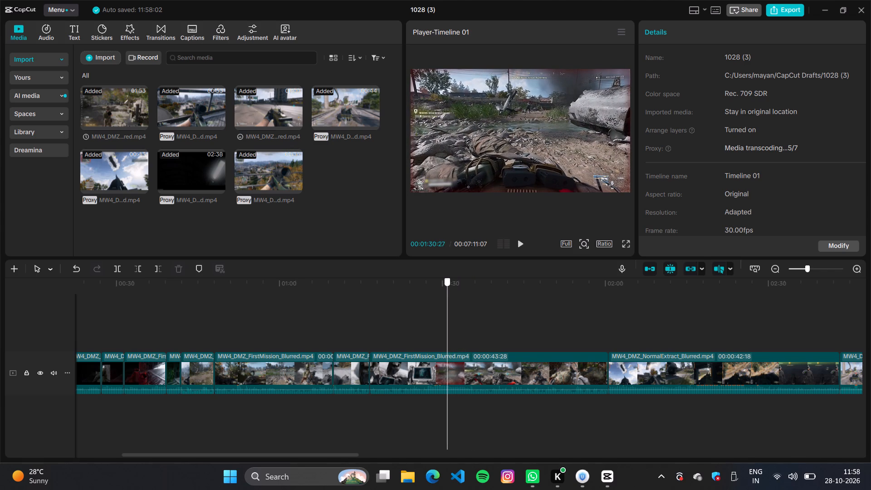
{"action": "left_click_drag", "start_coordinate": [447, 362], "coordinate": [449, 362]}
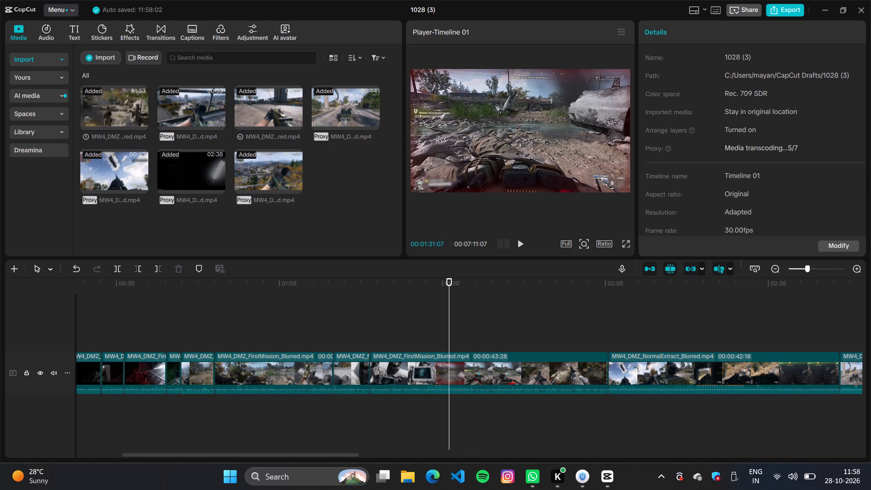
{"action": "key", "text": "ctrl+b"}
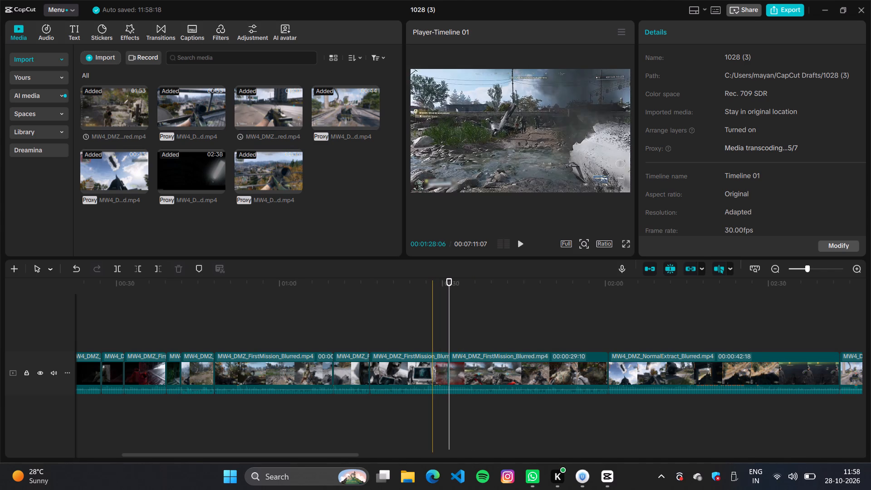
{"action": "left_click", "coordinate": [429, 382]}
{"action": "key", "text": "BackSpace"}
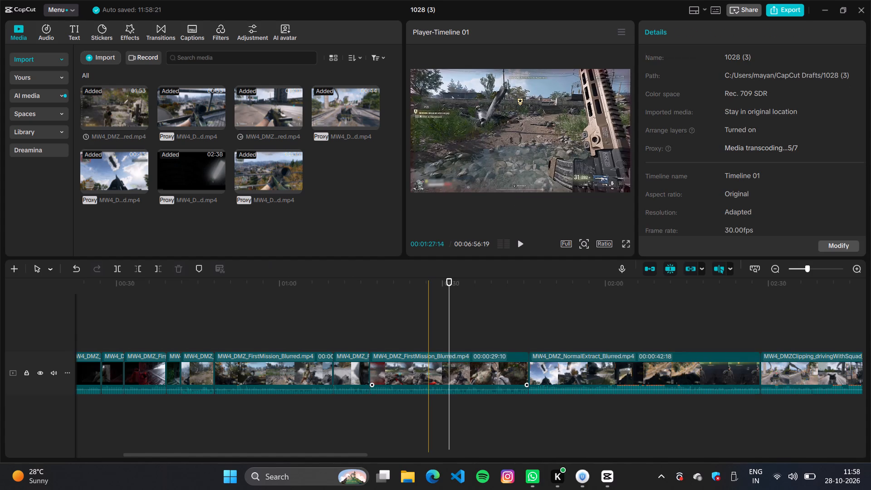
Check the rest of the last FirstMission piece, including the searched body on the ground, and delete that piece.
{"action": "left_click", "coordinate": [420, 287]}
{"action": "left_click_drag", "start_coordinate": [416, 307], "coordinate": [500, 343]}
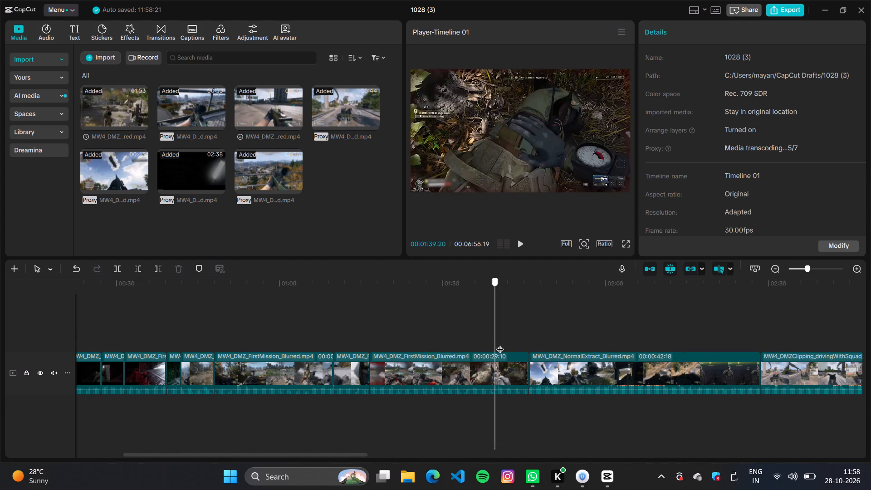
{"action": "left_click_drag", "start_coordinate": [500, 343], "coordinate": [500, 366]}
{"action": "left_click", "coordinate": [500, 366]}
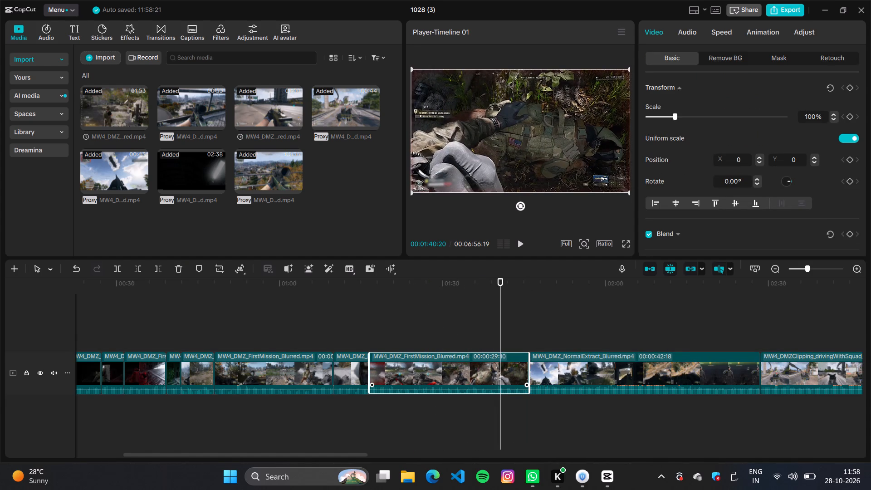
{"action": "key", "text": "BackSpace"}
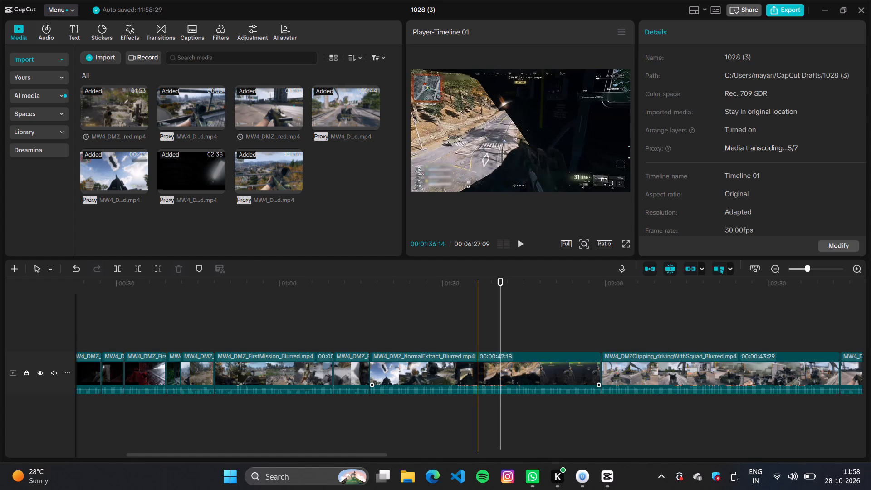
Skim the timeline back to its start and delete the NormalExtract clip that follows the last FirstMission piece.
{"action": "left_click_drag", "start_coordinate": [503, 335], "coordinate": [422, 337]}
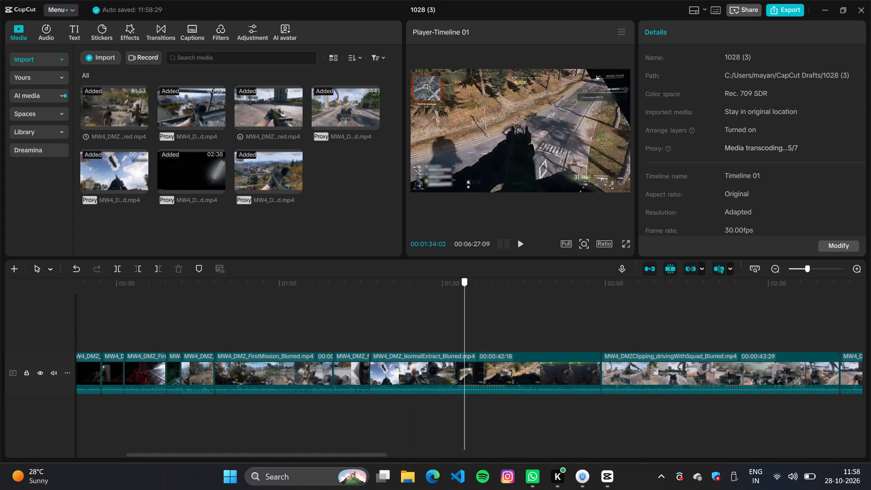
{"action": "left_click_drag", "start_coordinate": [422, 337], "coordinate": [246, 397]}
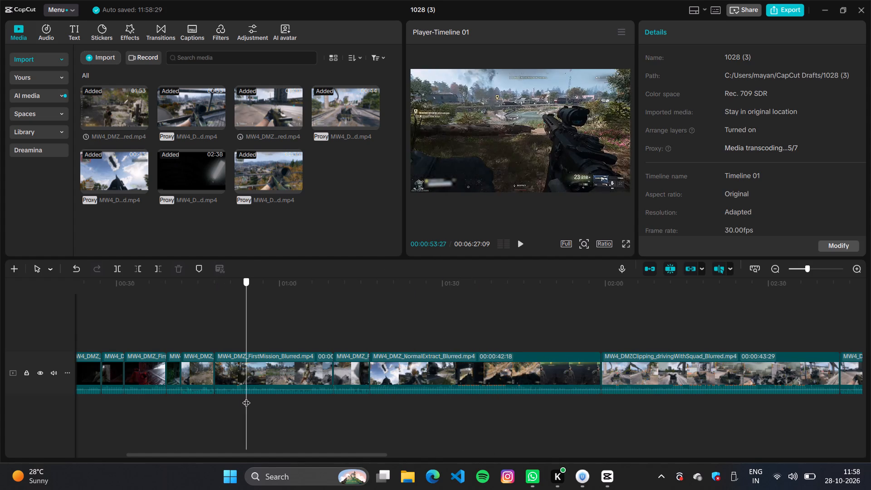
{"action": "left_click_drag", "start_coordinate": [246, 397], "coordinate": [92, 406]}
{"action": "left_click_drag", "start_coordinate": [103, 418], "coordinate": [213, 445]}
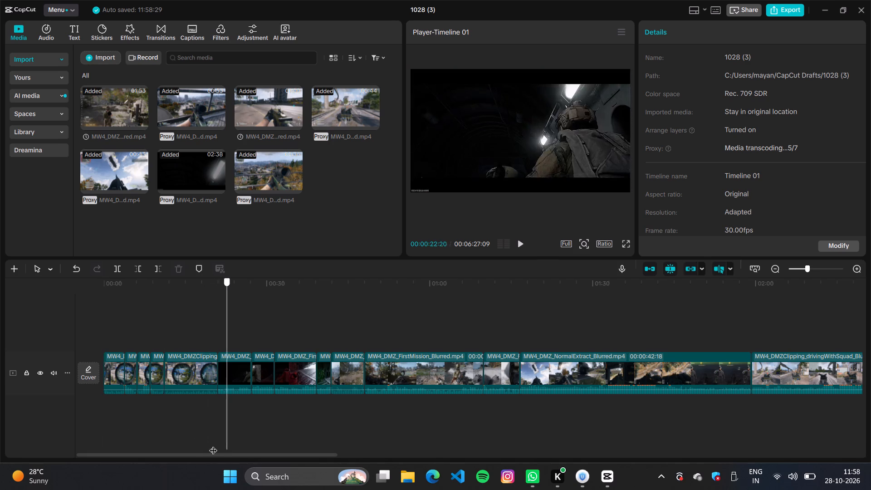
{"action": "left_click_drag", "start_coordinate": [213, 445], "coordinate": [139, 445]}
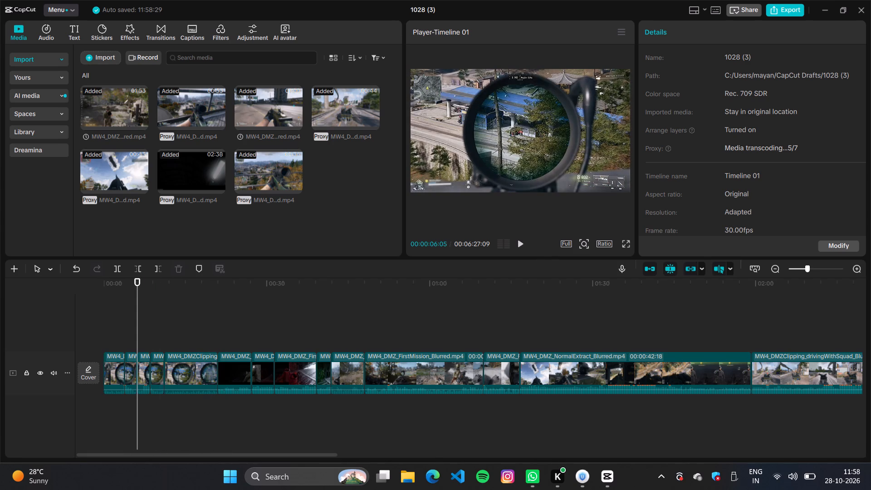
{"action": "left_click_drag", "start_coordinate": [245, 300], "coordinate": [531, 319]}
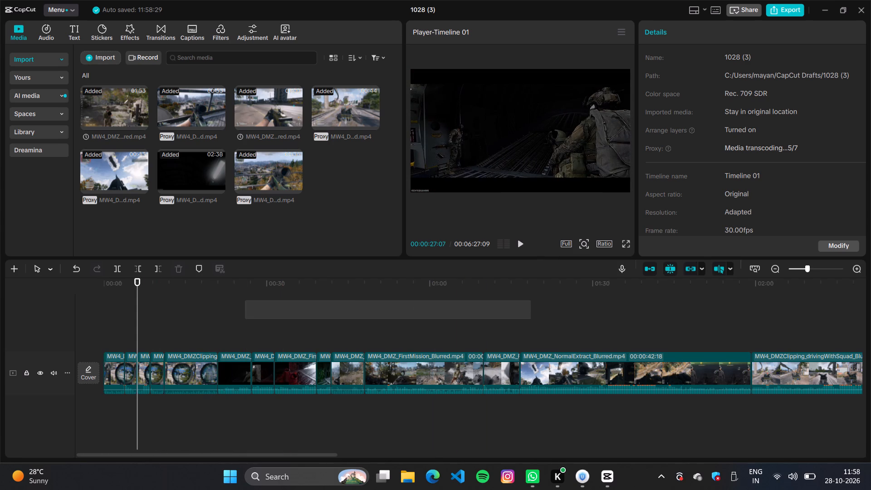
{"action": "left_click", "coordinate": [546, 336]}
{"action": "left_click", "coordinate": [551, 369]}
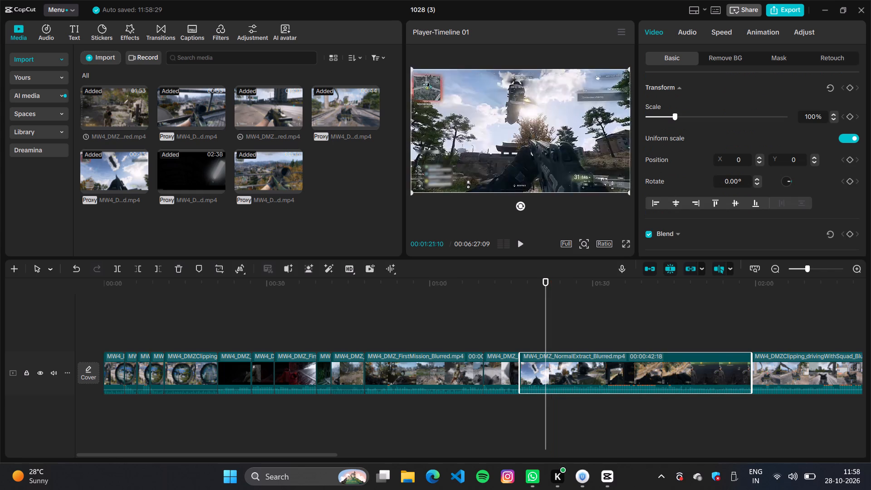
{"action": "left_click", "coordinate": [520, 336]}
{"action": "left_click", "coordinate": [528, 384]}
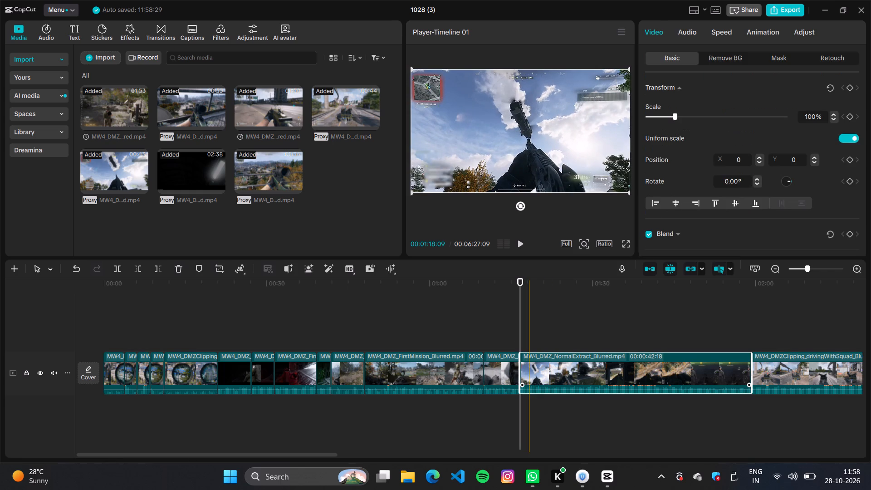
{"action": "key", "text": "BackSpace"}
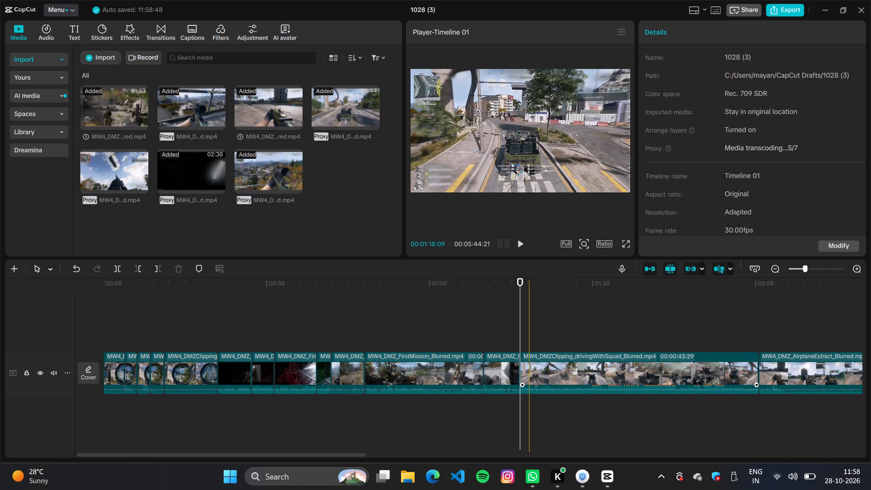
Delete every clip remaining after the last FirstMission piece, from drivingWithSquad and AirplaneExtract through WalkingAroundFOB.
{"action": "left_click", "coordinate": [535, 383]}
{"action": "key", "text": "BackSpace"}
{"action": "left_click", "coordinate": [568, 382]}
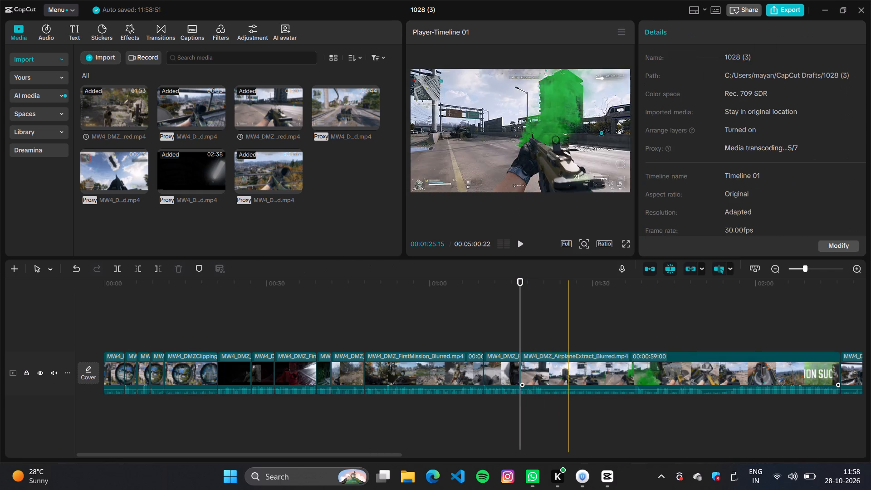
{"action": "key", "text": "BackSpace"}
{"action": "left_click", "coordinate": [568, 382]}
{"action": "key", "text": "BackSpace"}
{"action": "left_click", "coordinate": [568, 382]}
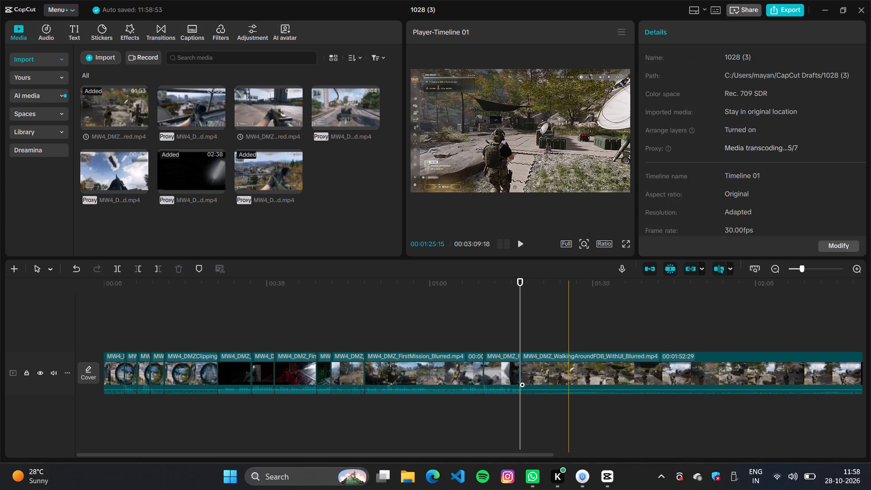
{"action": "key", "text": "BackSpace"}
Play the timeline's opening and delete the five DMZClipping sniper-scope pieces there, so the edit starts with the dark aircraft shot.
{"action": "left_click", "coordinate": [277, 335]}
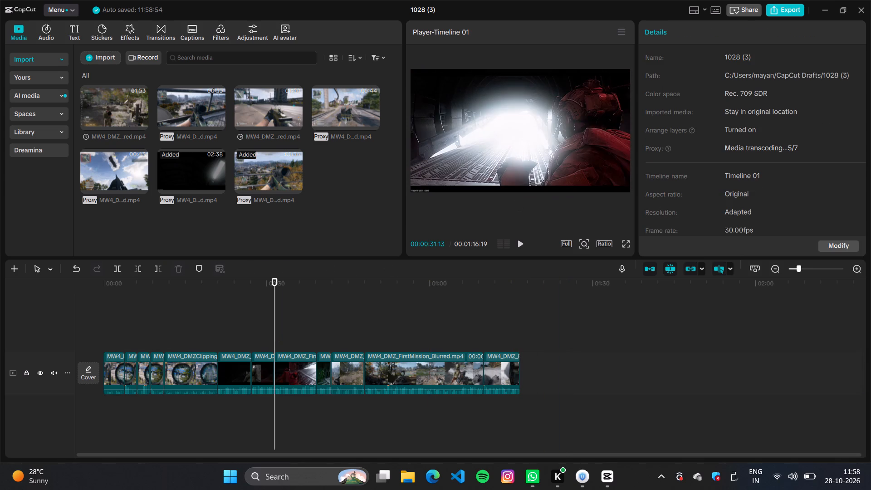
{"action": "left_click_drag", "start_coordinate": [272, 331], "coordinate": [104, 375]}
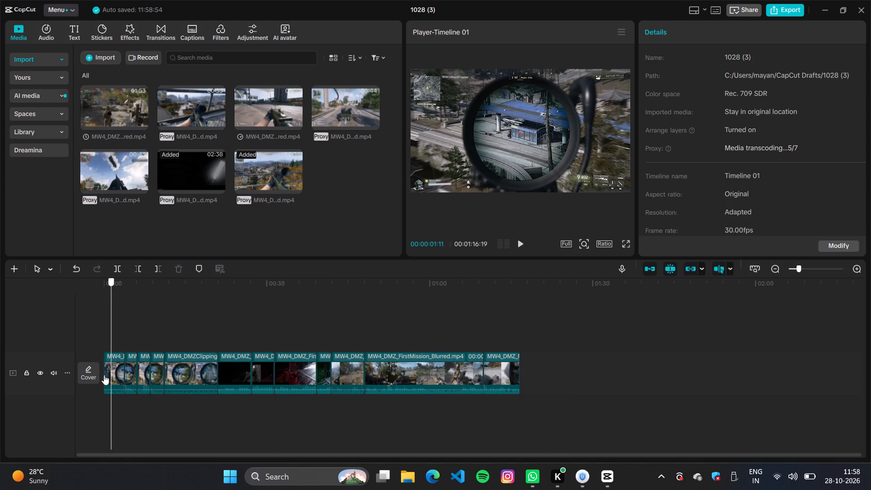
{"action": "left_click_drag", "start_coordinate": [104, 375], "coordinate": [93, 380]}
{"action": "key", "text": "space"}
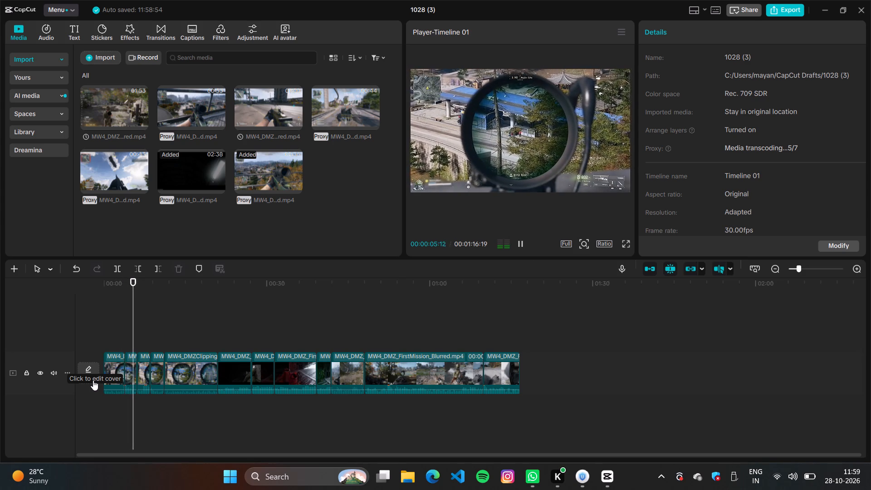
{"action": "left_click_drag", "start_coordinate": [113, 343], "coordinate": [204, 406]}
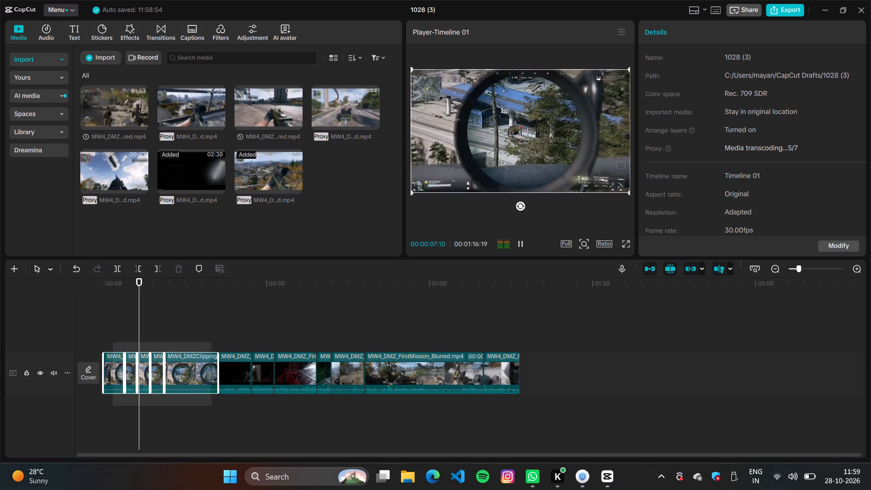
{"action": "left_click_drag", "start_coordinate": [204, 406], "coordinate": [203, 406]}
{"action": "right_click", "coordinate": [201, 378]}
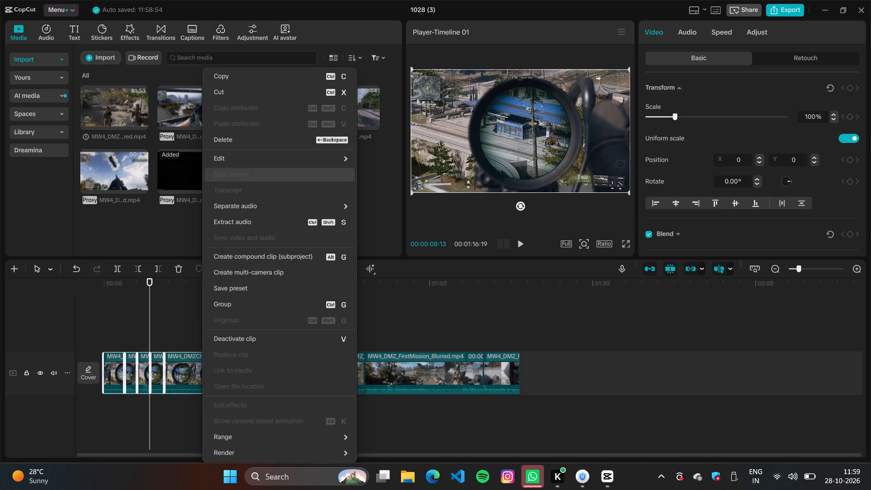
{"action": "left_click", "coordinate": [435, 318]}
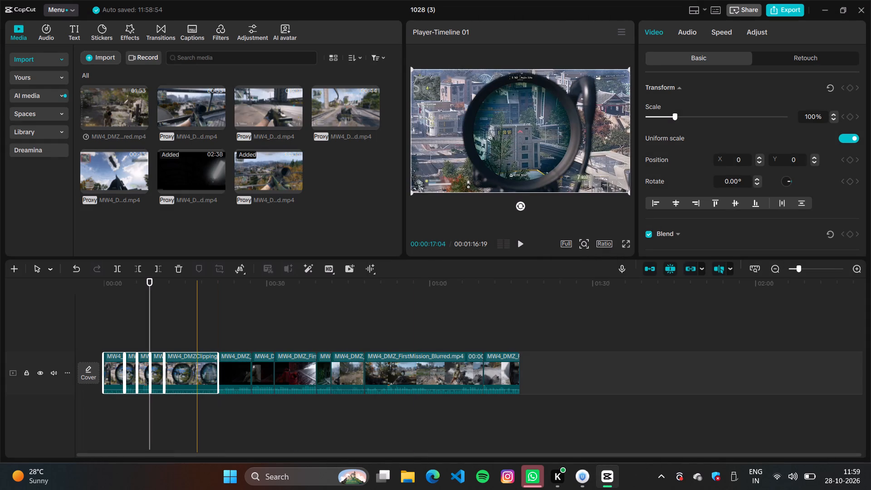
{"action": "left_click_drag", "start_coordinate": [203, 328], "coordinate": [154, 382]}
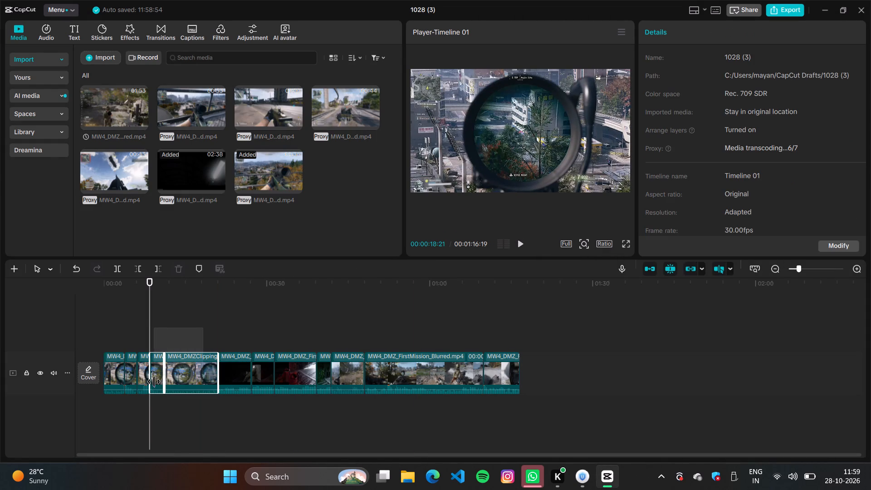
{"action": "left_click_drag", "start_coordinate": [154, 382], "coordinate": [112, 389]}
{"action": "key", "text": "BackSpace"}
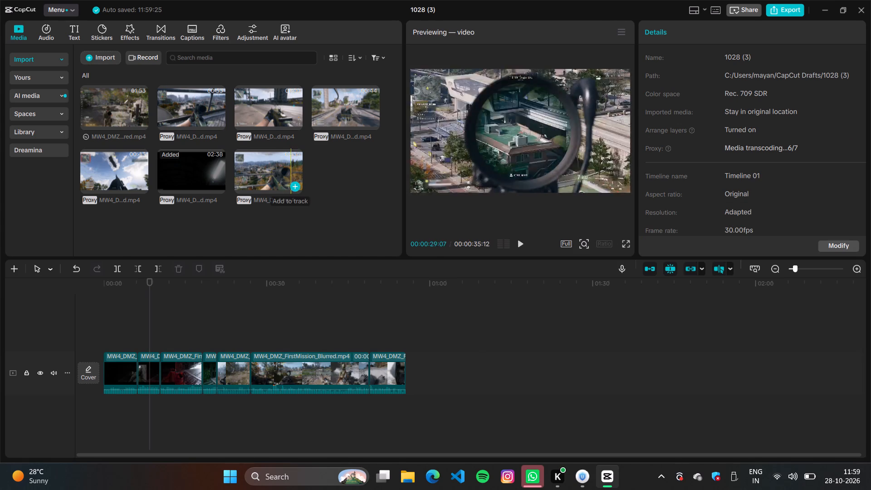
Skim the shortened timeline and play it from the beginning to check the dark aircraft shot up to the first cut.
{"action": "left_click", "coordinate": [394, 327]}
{"action": "left_click", "coordinate": [406, 328]}
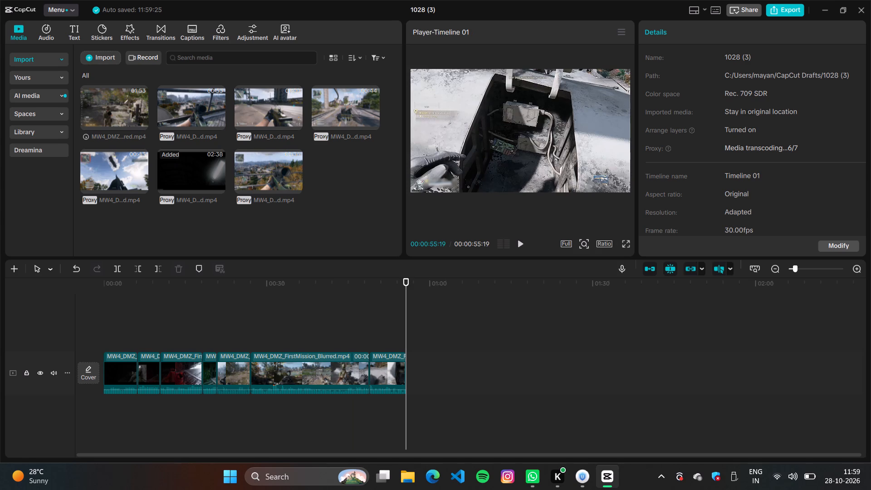
{"action": "left_click_drag", "start_coordinate": [270, 304], "coordinate": [274, 304]}
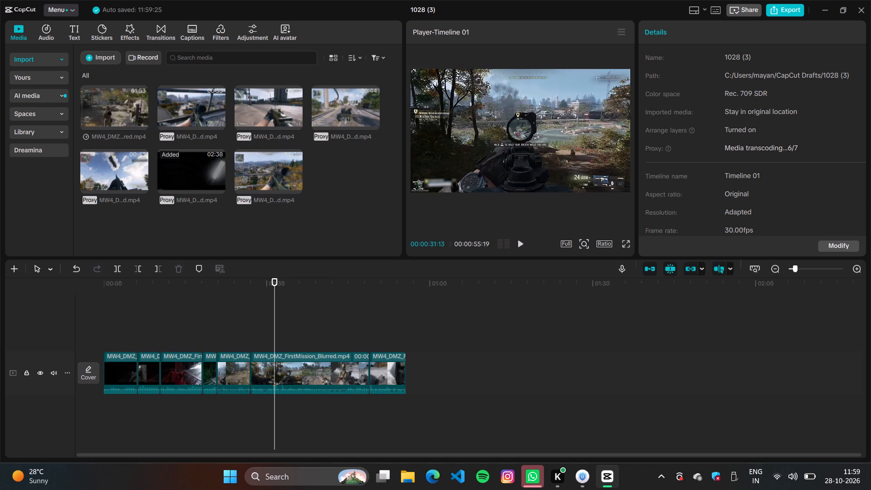
{"action": "left_click_drag", "start_coordinate": [274, 305], "coordinate": [87, 349]}
{"action": "key", "text": "space"}
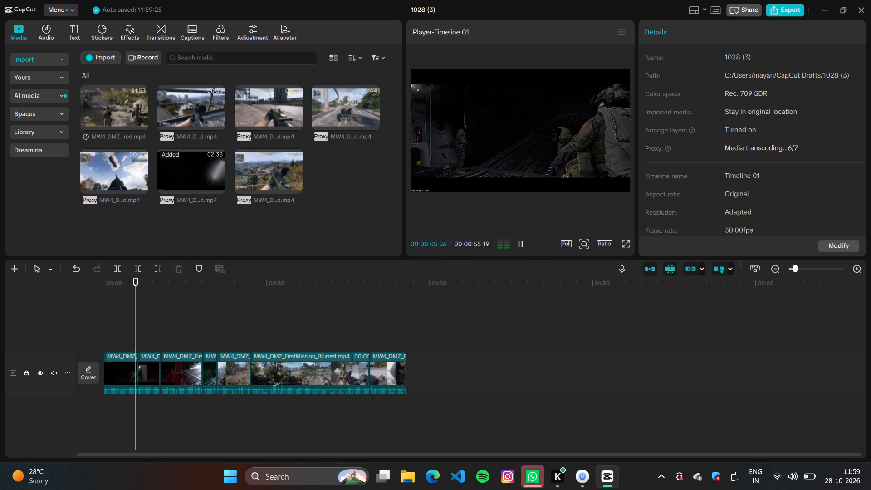
{"action": "key", "text": "space"}
{"action": "key", "text": "space"}
{"action": "key", "text": "space"}
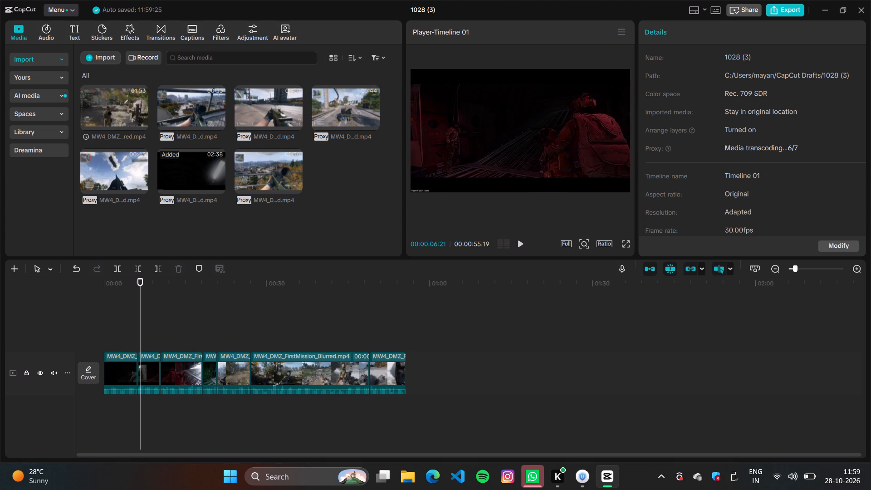
{"action": "key", "text": "space"}
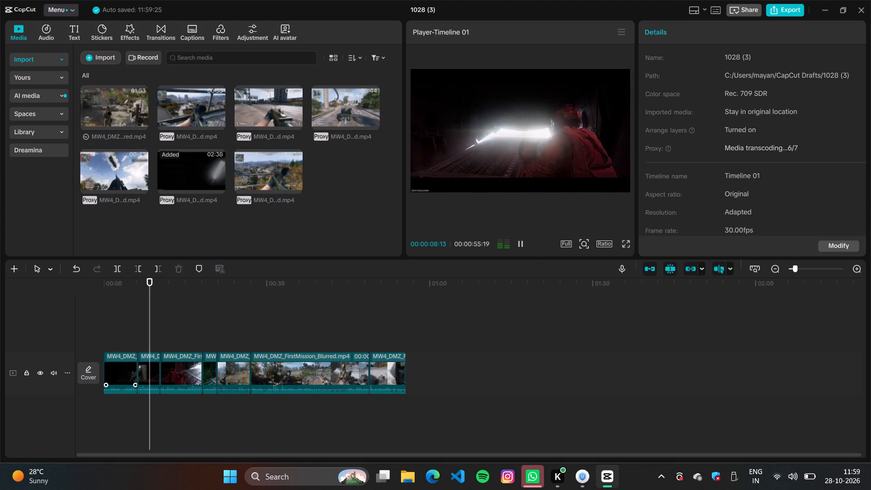
Replay the cut between the first and second FirstMission pieces and watch on through the aircraft scene to the outdoor shot.
{"action": "left_click", "coordinate": [126, 363]}
{"action": "left_click", "coordinate": [142, 372]}
{"action": "left_click", "coordinate": [137, 318]}
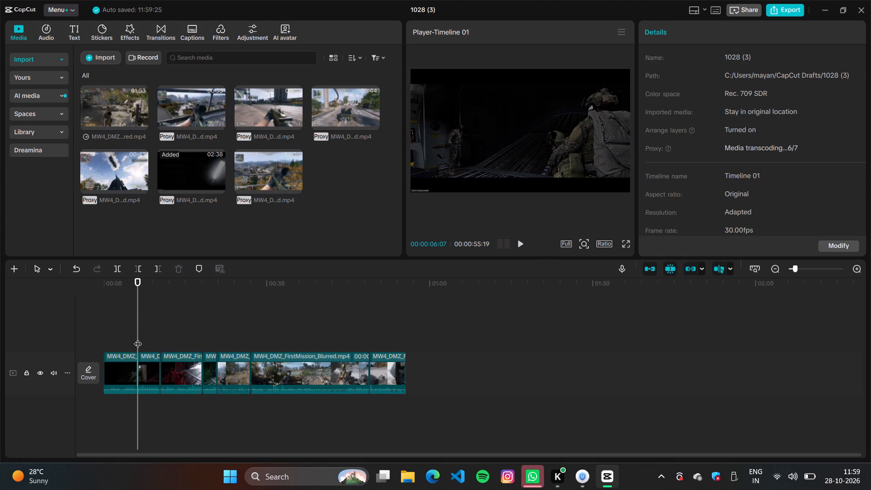
{"action": "left_click", "coordinate": [149, 364]}
{"action": "key", "text": "space"}
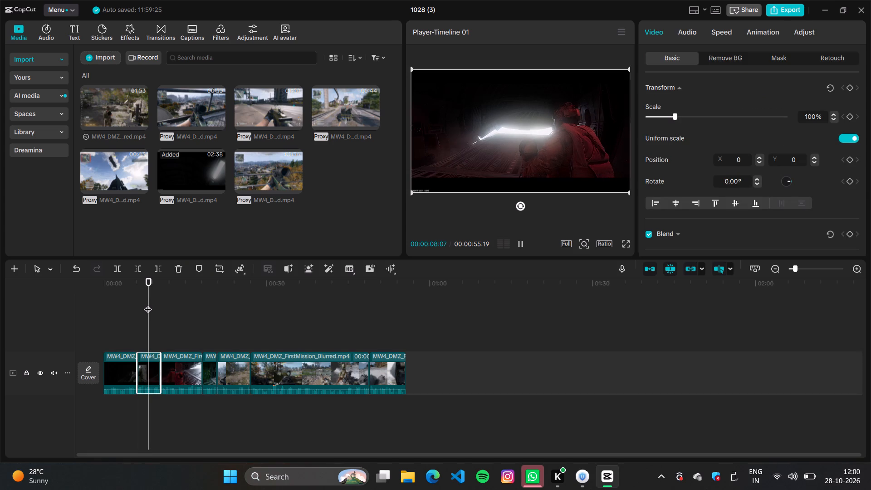
{"action": "key", "text": "space"}
{"action": "left_click", "coordinate": [143, 307]}
{"action": "key", "text": "space"}
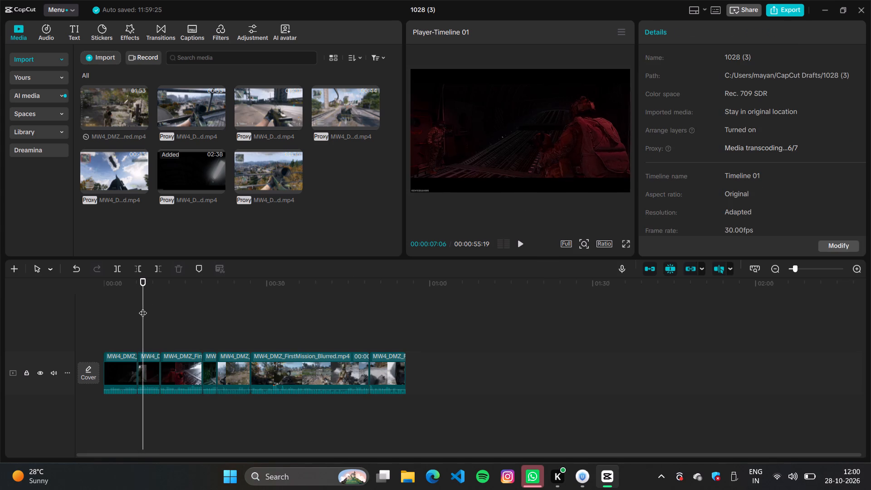
{"action": "left_click", "coordinate": [141, 308]}
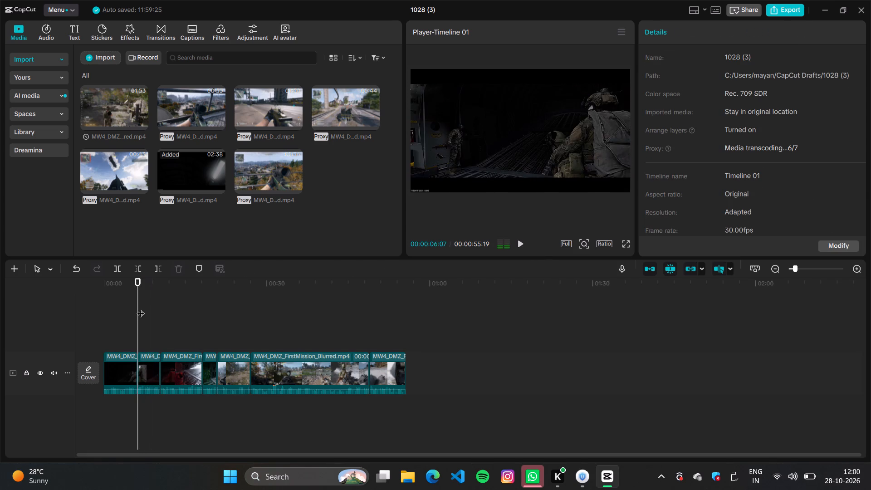
{"action": "key", "text": "space"}
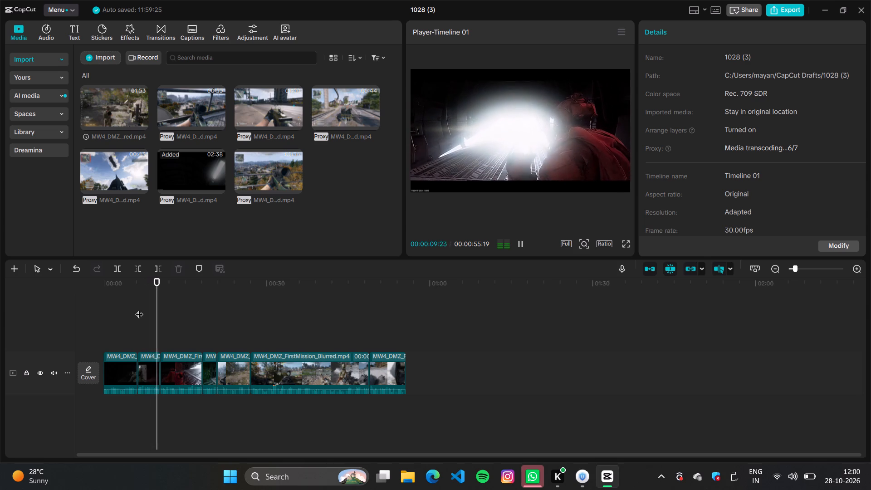
{"action": "key", "text": "space"}
{"action": "key", "text": "space"}
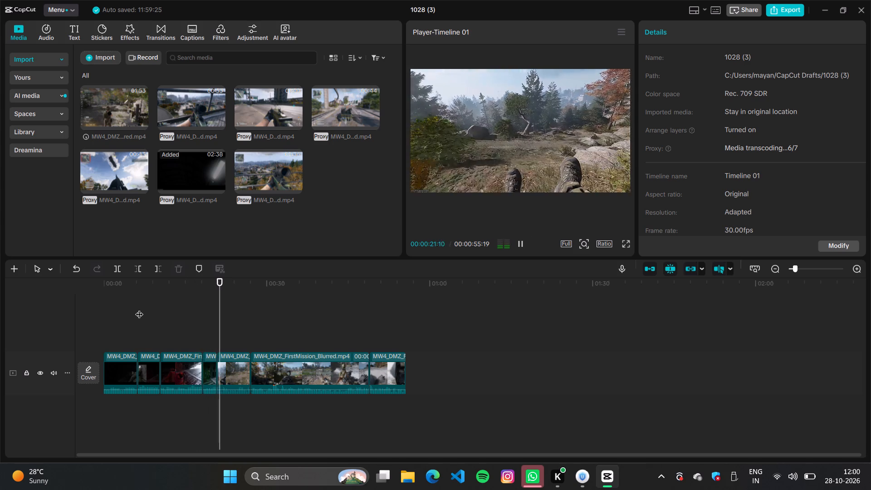
Examine the cut between the second and third FirstMission pieces, where the aircraft ramp opens.
{"action": "key", "text": "space"}
{"action": "left_click", "coordinate": [184, 333]}
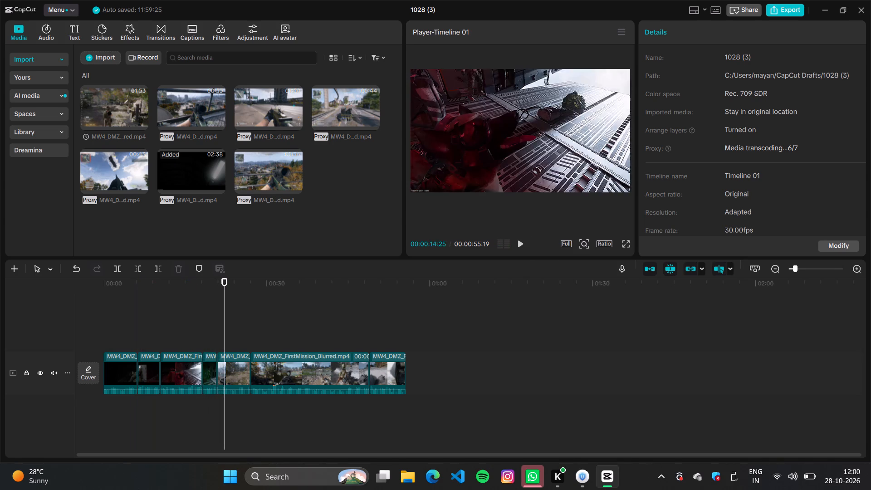
{"action": "left_click", "coordinate": [161, 331]}
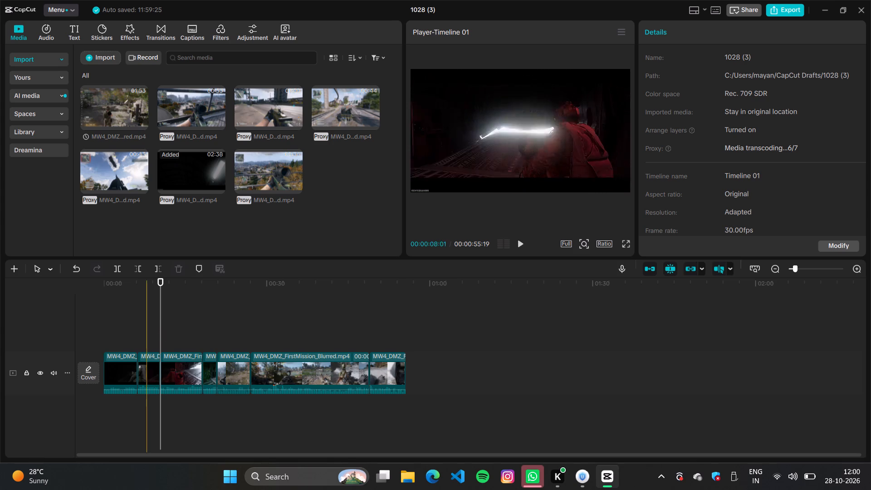
{"action": "left_click", "coordinate": [155, 336]}
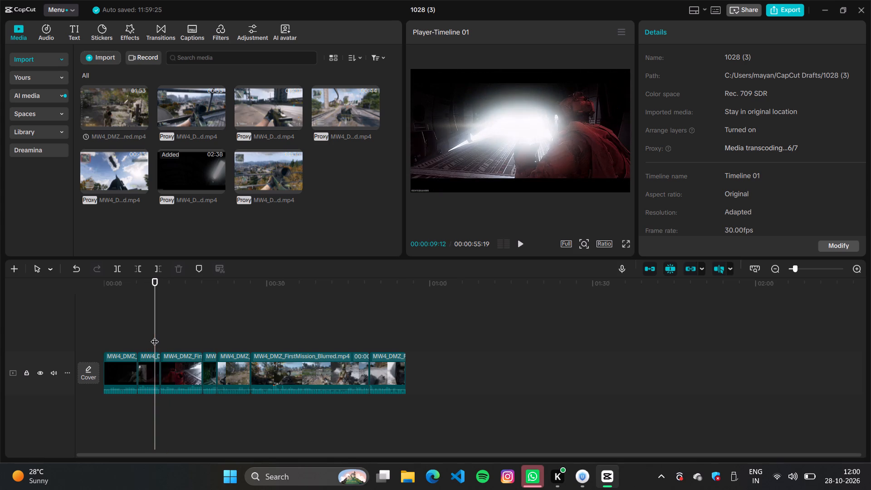
{"action": "key", "text": "space"}
{"action": "key", "text": "space"}
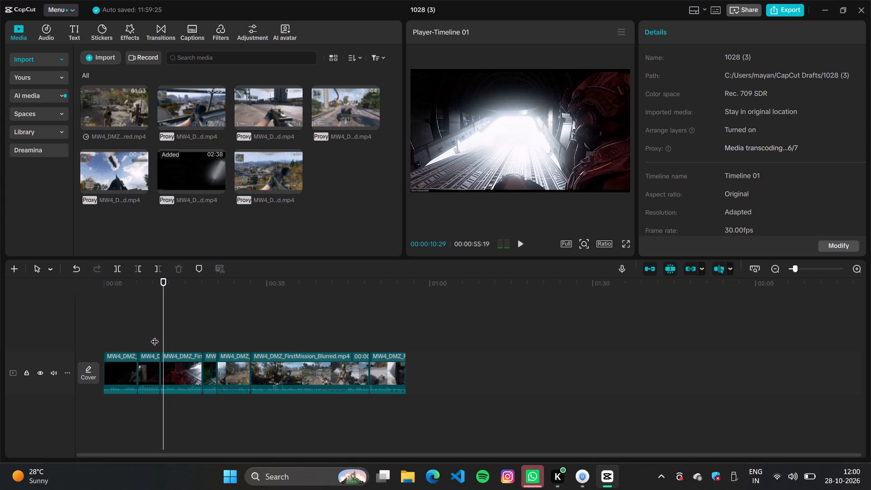
{"action": "key", "text": "space"}
{"action": "key", "text": "space"}
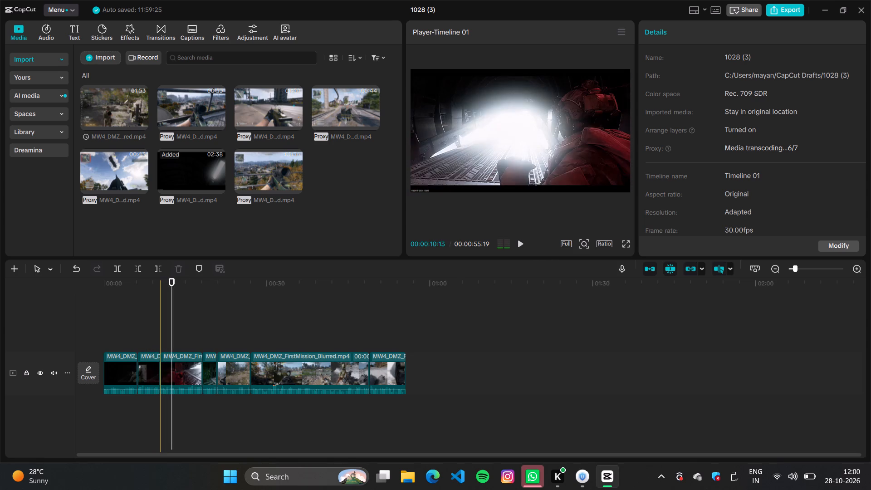
{"action": "left_click", "coordinate": [161, 344]}
Add the Classic Black Fade transition at the cut between the first and second FirstMission pieces.
{"action": "left_click", "coordinate": [137, 330]}
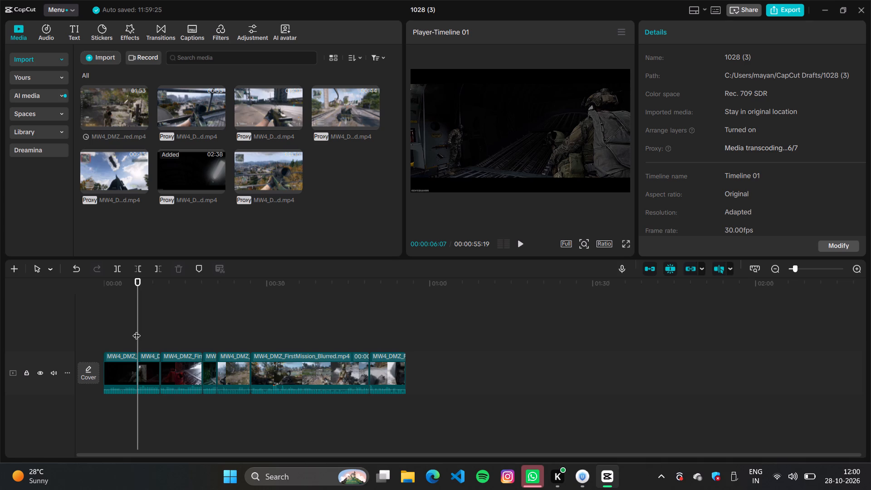
{"action": "left_click", "coordinate": [159, 35]}
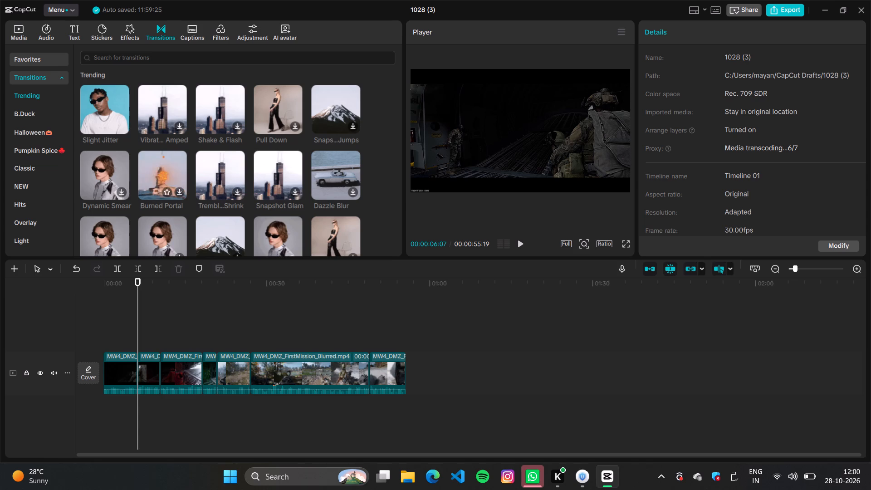
{"action": "scroll", "coordinate": [220, 183], "scroll_direction": "down", "scroll_amount": 2}
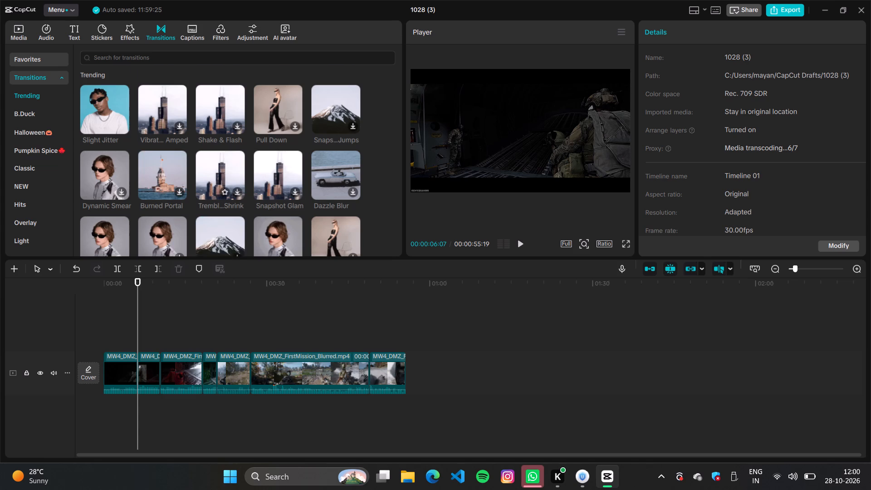
{"action": "scroll", "coordinate": [220, 183], "scroll_direction": "down", "scroll_amount": 1}
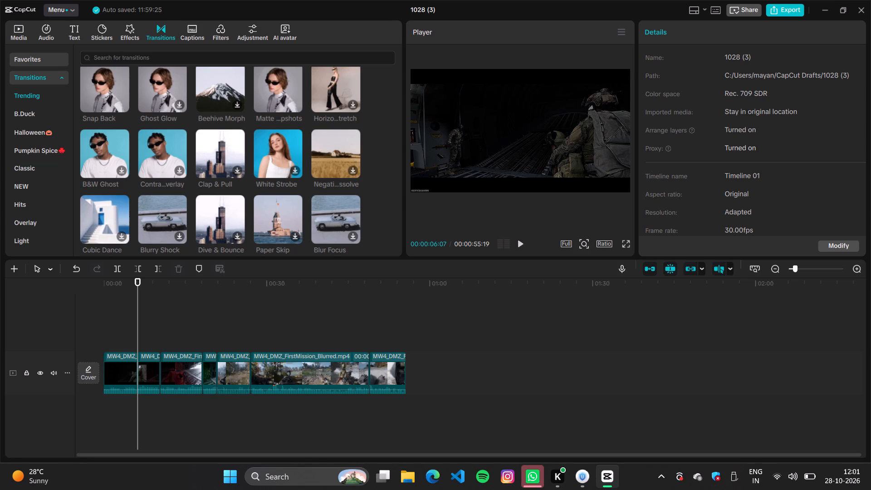
{"action": "left_click", "coordinate": [60, 170]}
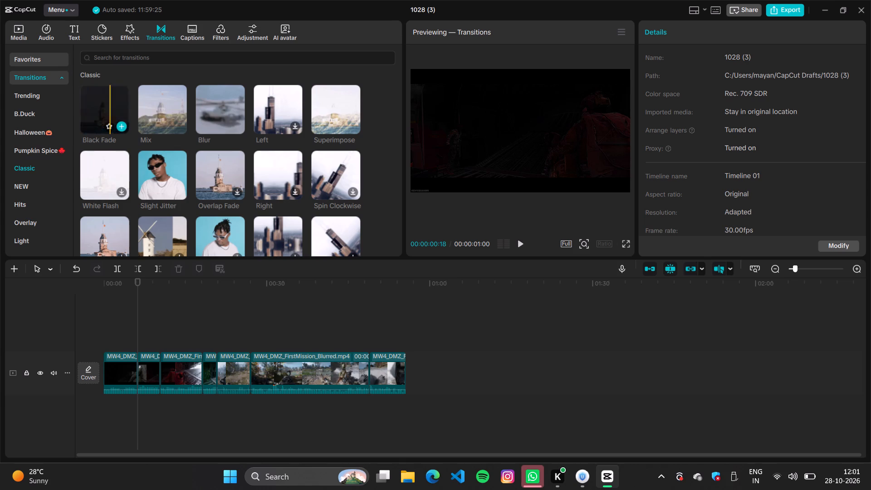
{"action": "left_click", "coordinate": [119, 123]}
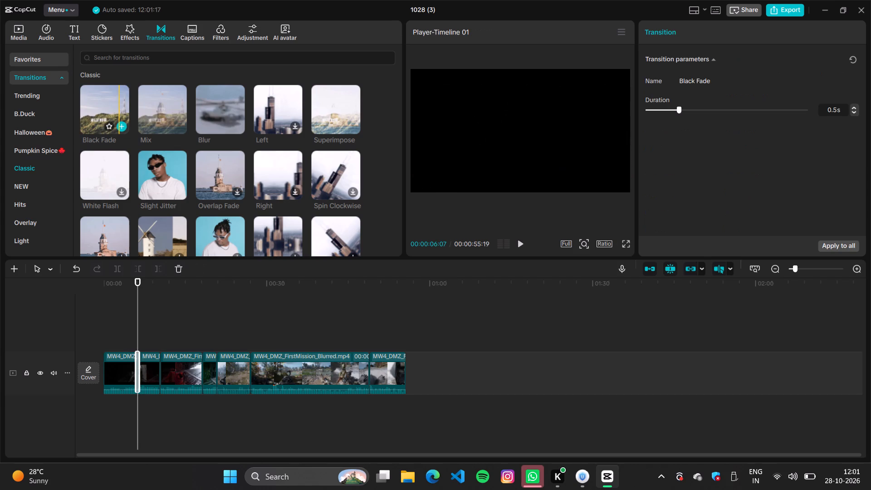
Play the Black Fade between the first and second FirstMission pieces and watch on past the cut into the third piece.
{"action": "left_click", "coordinate": [125, 317]}
{"action": "key", "text": "space"}
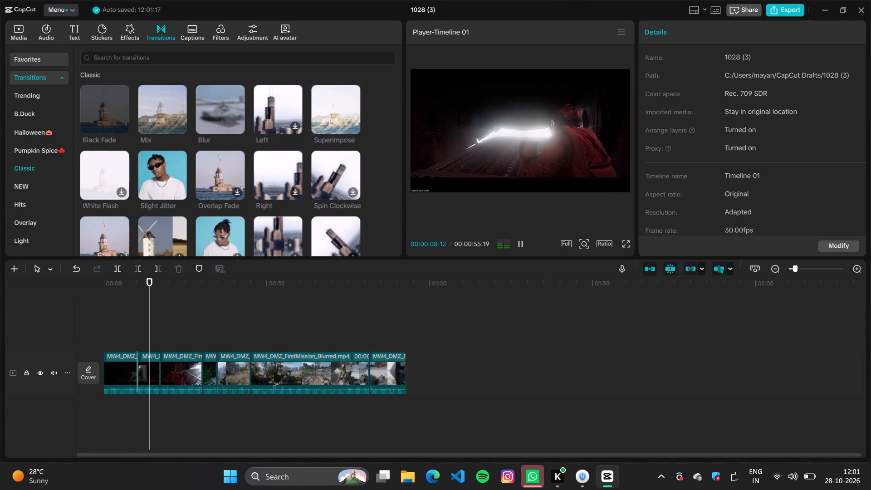
{"action": "key", "text": "space"}
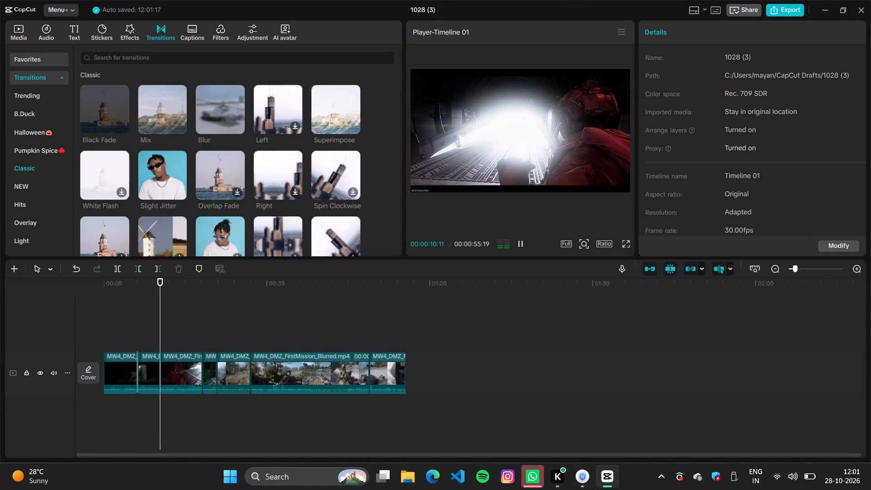
{"action": "key", "text": "space"}
{"action": "key", "text": "space"}
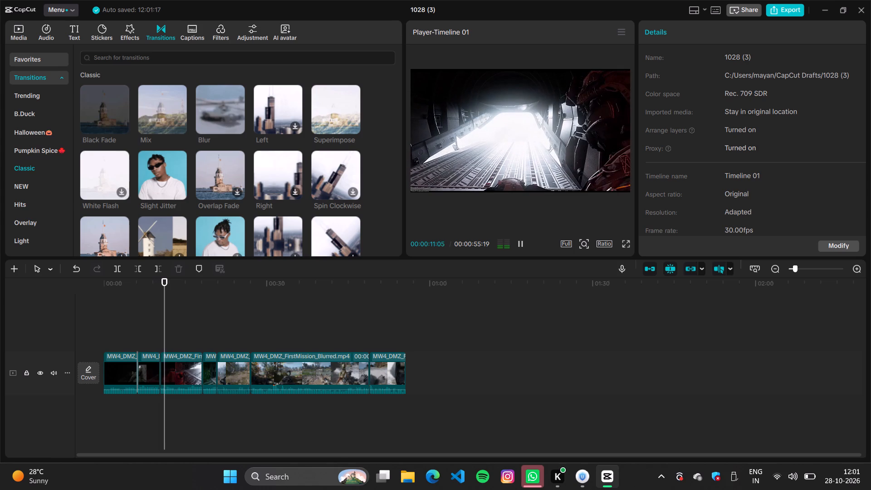
Replay the aircraft ramp opening around the cut between the second and third FirstMission pieces to find where the shots should be trimmed.
{"action": "left_click", "coordinate": [156, 349]}
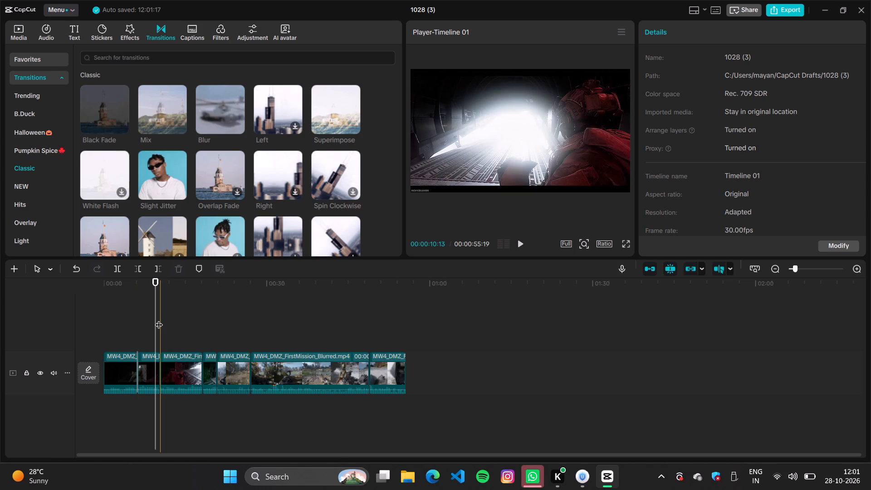
{"action": "scroll", "coordinate": [159, 319], "scroll_direction": "up", "scroll_amount": 9, "text": "ctrl"}
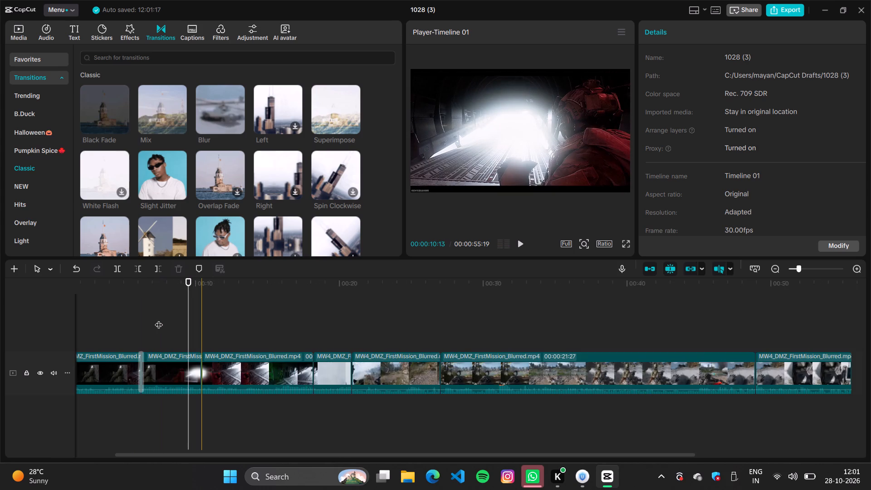
{"action": "key", "text": "space"}
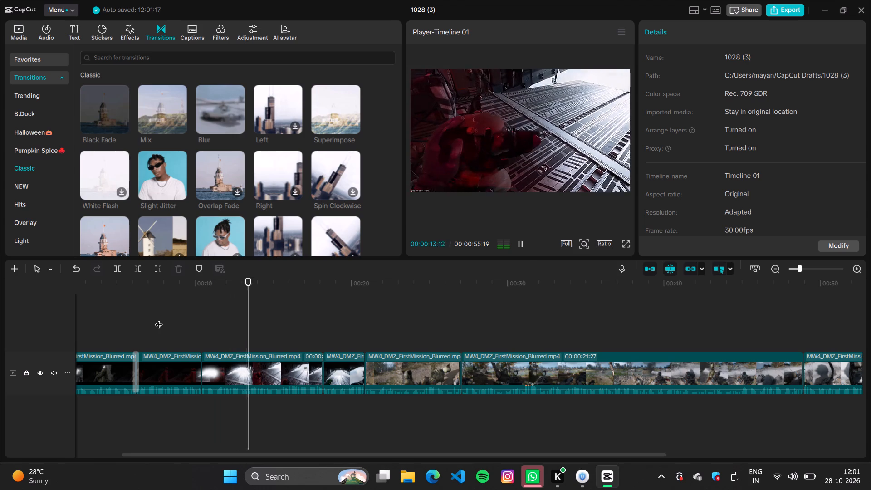
{"action": "key", "text": "space"}
{"action": "left_click", "coordinate": [191, 325]}
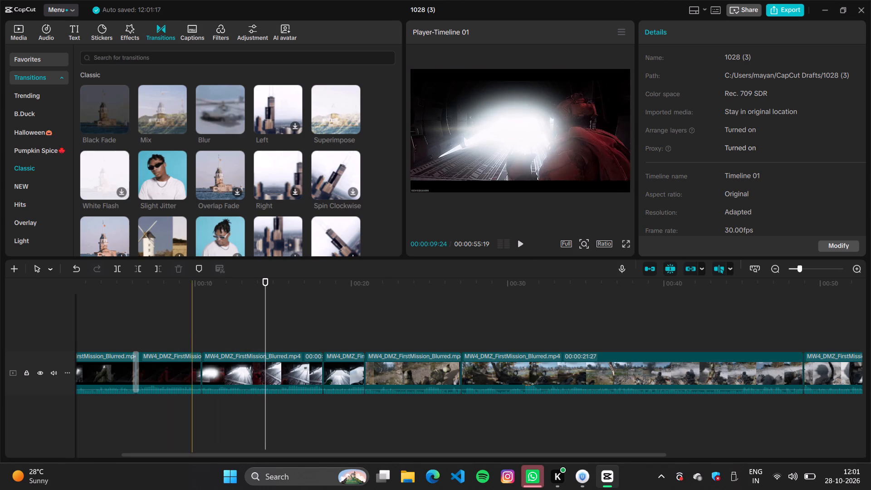
{"action": "key", "text": "space"}
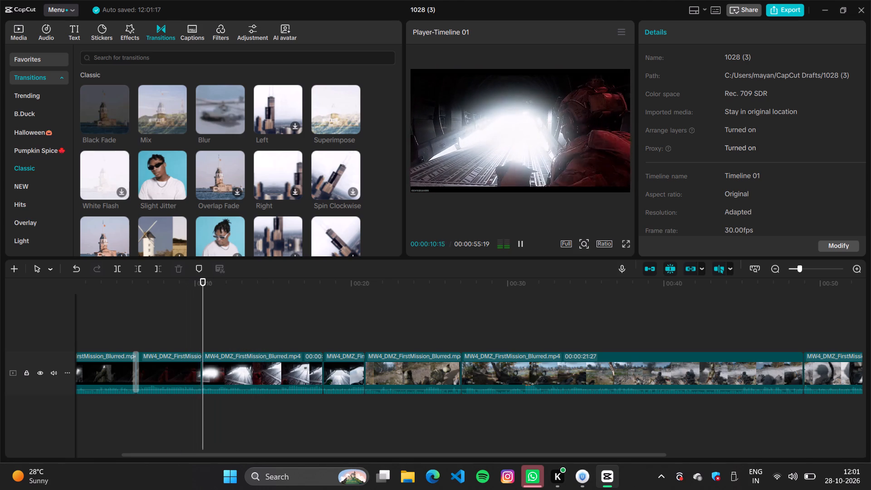
{"action": "key", "text": "space"}
{"action": "scroll", "coordinate": [183, 317], "scroll_direction": "up", "scroll_amount": 5, "text": "ctrl"}
{"action": "left_click", "coordinate": [139, 291]}
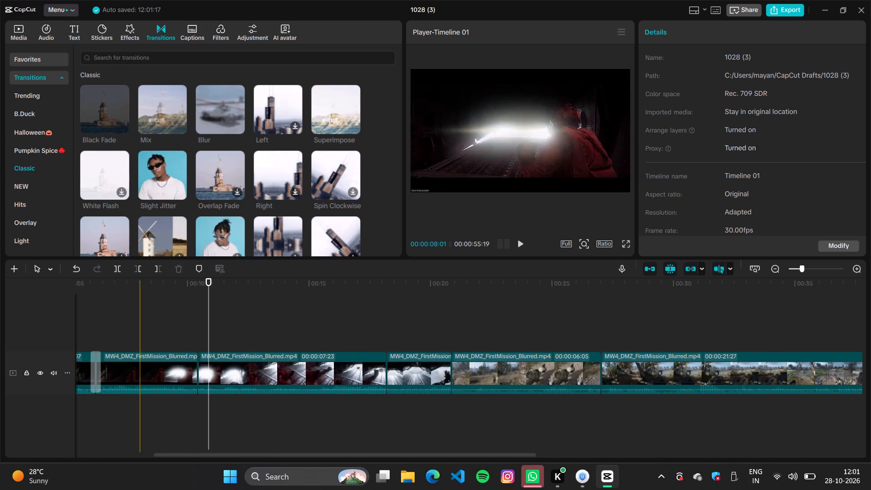
{"action": "key", "text": "space"}
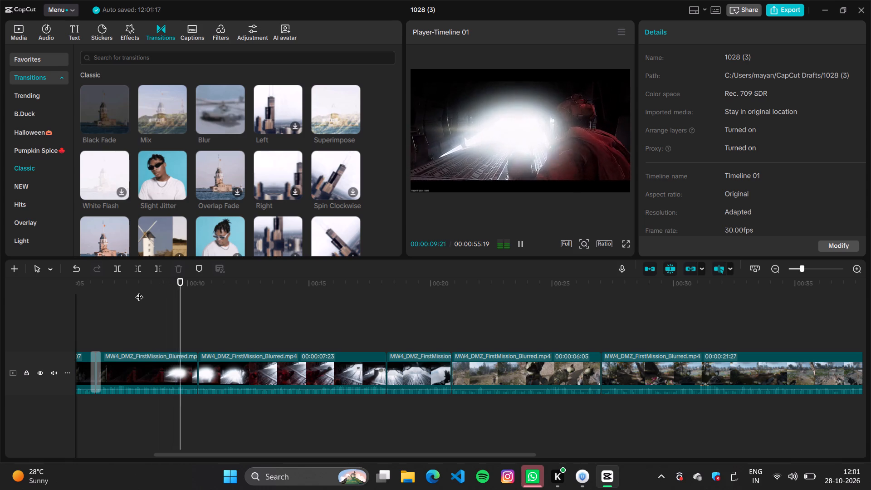
{"action": "key", "text": "space"}
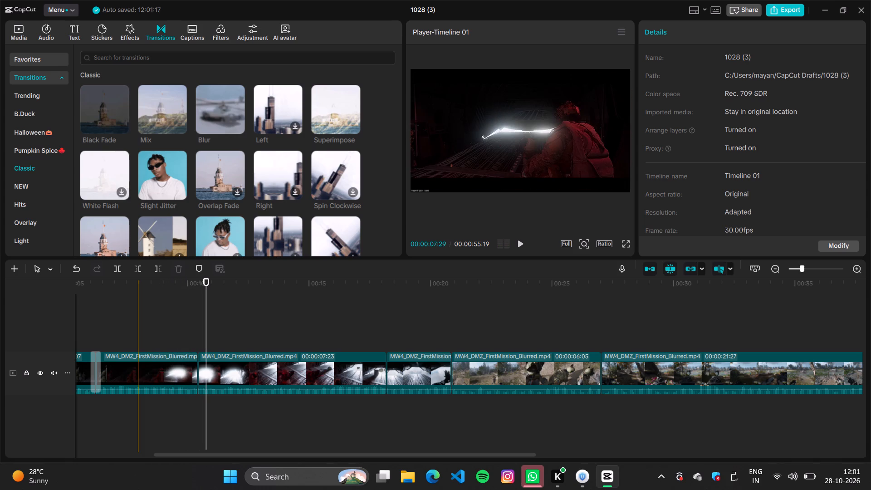
Split the second FirstMission piece at about 00:00:09:13 and delete its tail up to the third piece.
{"action": "left_click", "coordinate": [179, 315]}
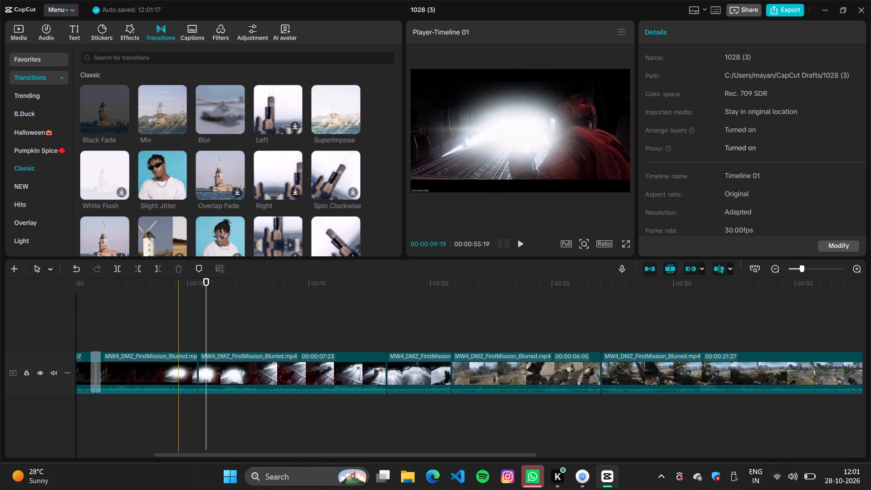
{"action": "left_click", "coordinate": [174, 308]}
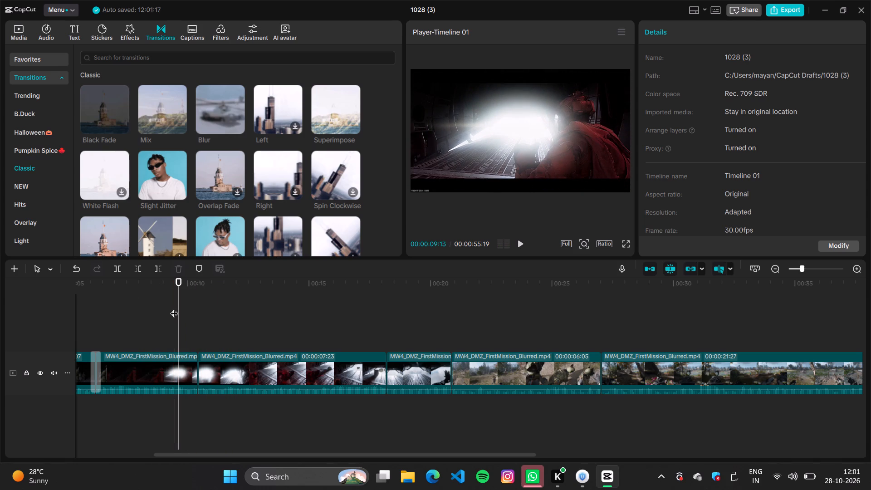
{"action": "key", "text": "ctrl+b"}
{"action": "left_click", "coordinate": [194, 368]}
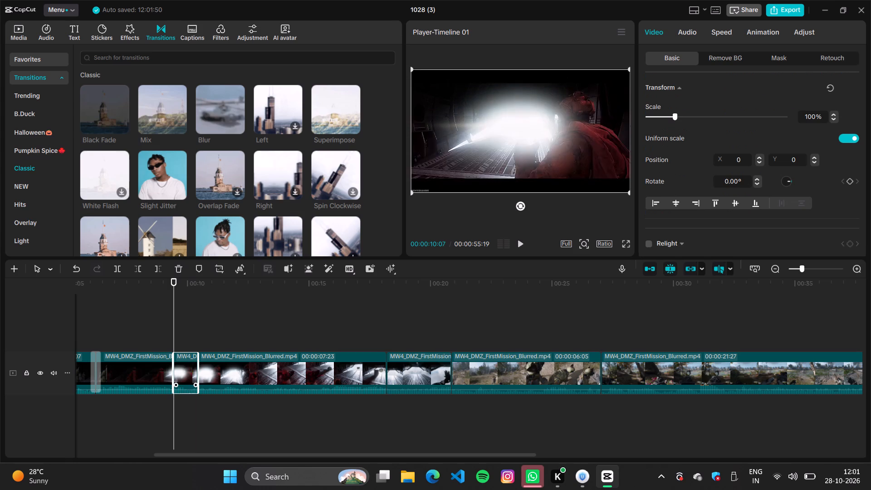
{"action": "key", "text": "BackSpace"}
Replay the shortened cut between the second and third FirstMission pieces, checking how the ramp opening continues.
{"action": "key", "text": "space"}
{"action": "left_click", "coordinate": [188, 328]}
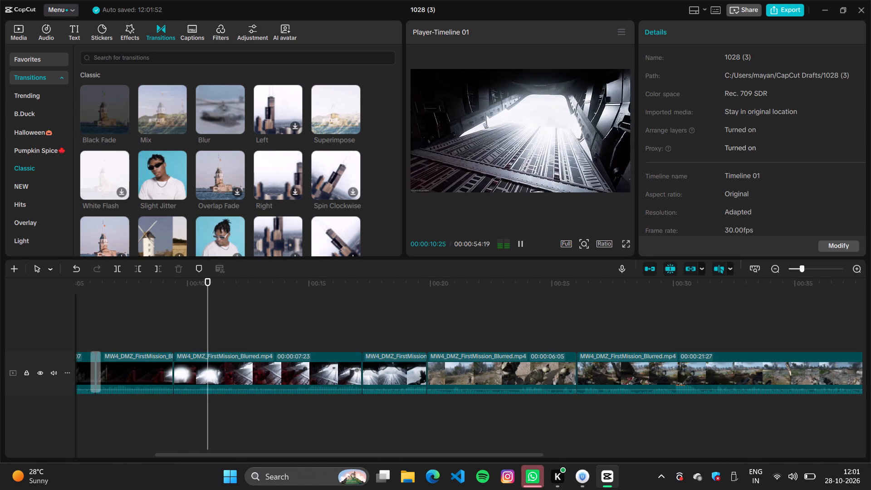
{"action": "left_click", "coordinate": [173, 324]}
{"action": "left_click", "coordinate": [161, 323]}
{"action": "key", "text": "space"}
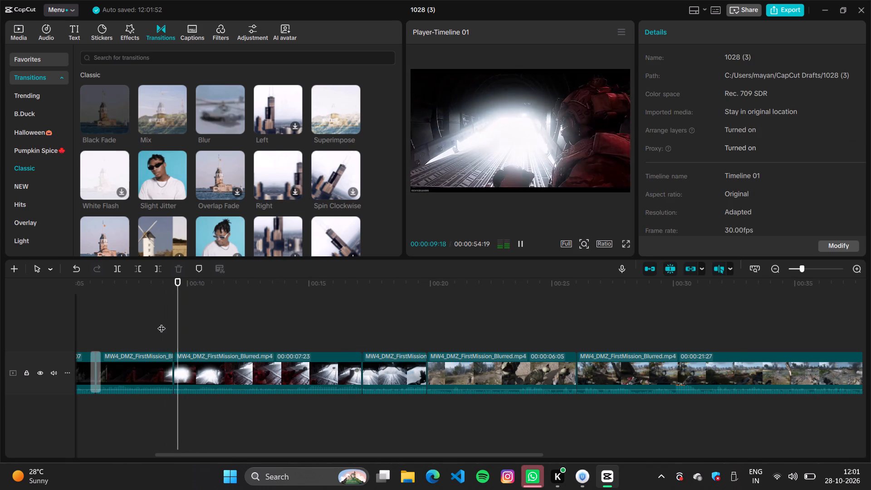
{"action": "key", "text": "space"}
{"action": "key", "text": "space"}
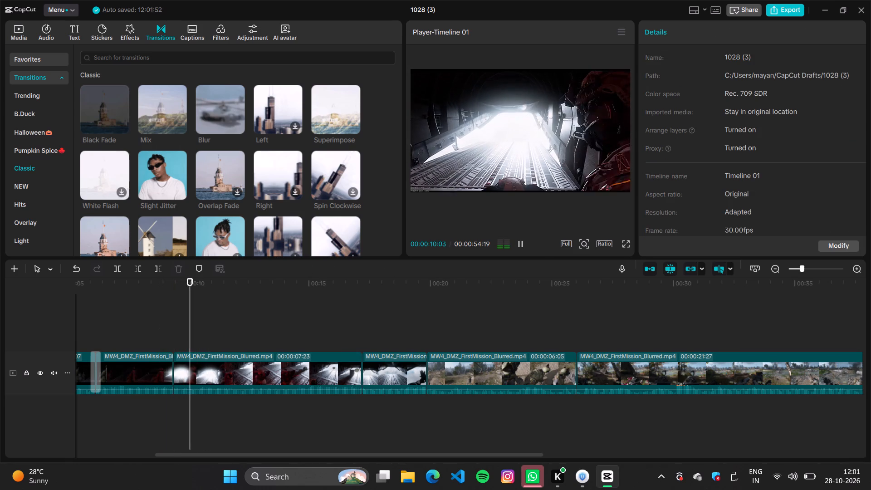
{"action": "key", "text": "space"}
Split the third FirstMission piece at about 00:00:11:01 and delete the portion before the split.
{"action": "key", "text": "space"}
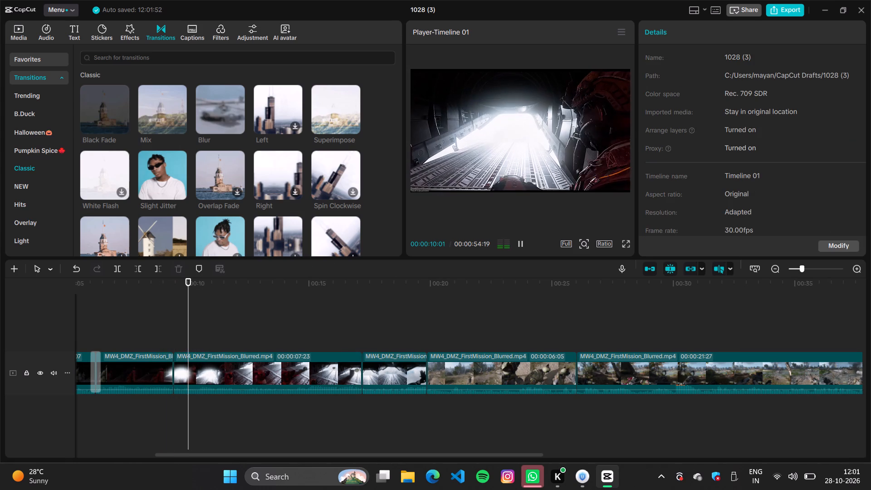
{"action": "key", "text": "space"}
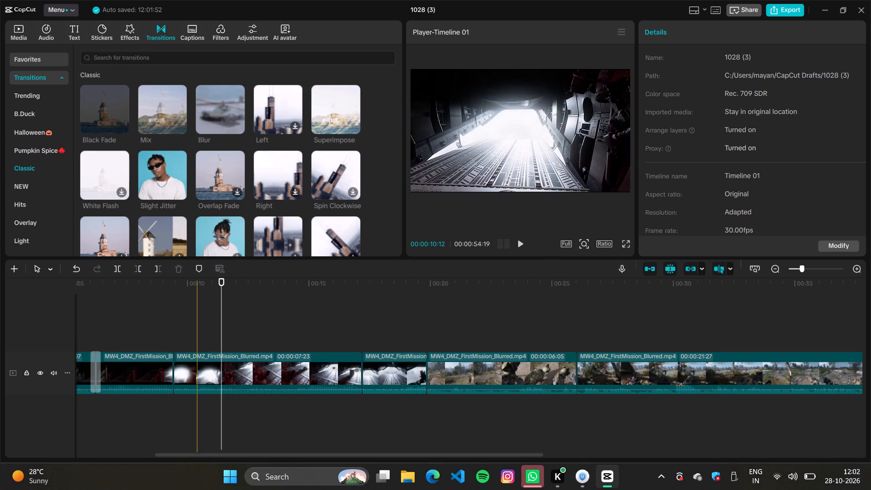
{"action": "key", "text": "ctrl+b"}
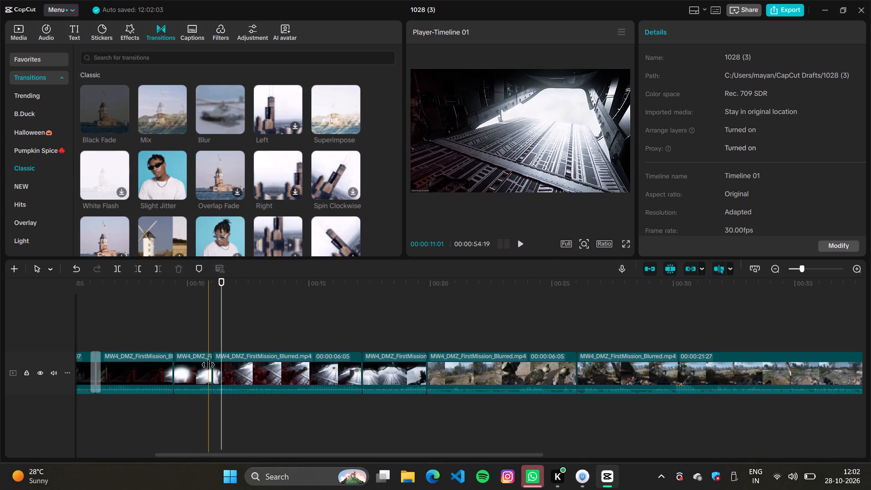
{"action": "left_click", "coordinate": [200, 369]}
{"action": "key", "text": "BackSpace"}
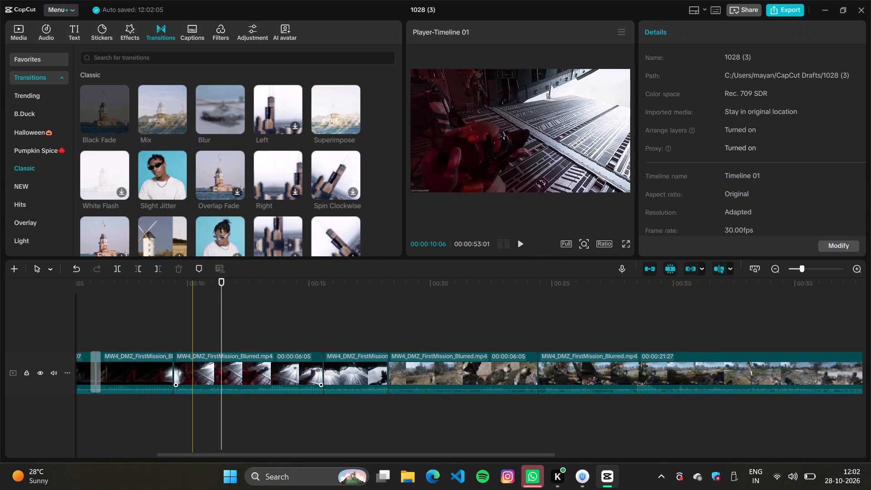
Play across the tightened cut between the second and third FirstMission pieces.
{"action": "left_click", "coordinate": [174, 318]}
{"action": "key", "text": "space"}
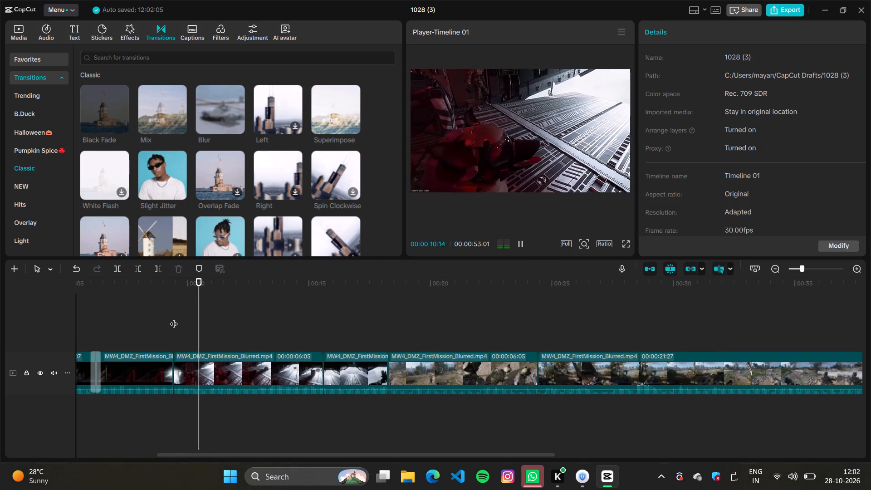
{"action": "key", "text": "space"}
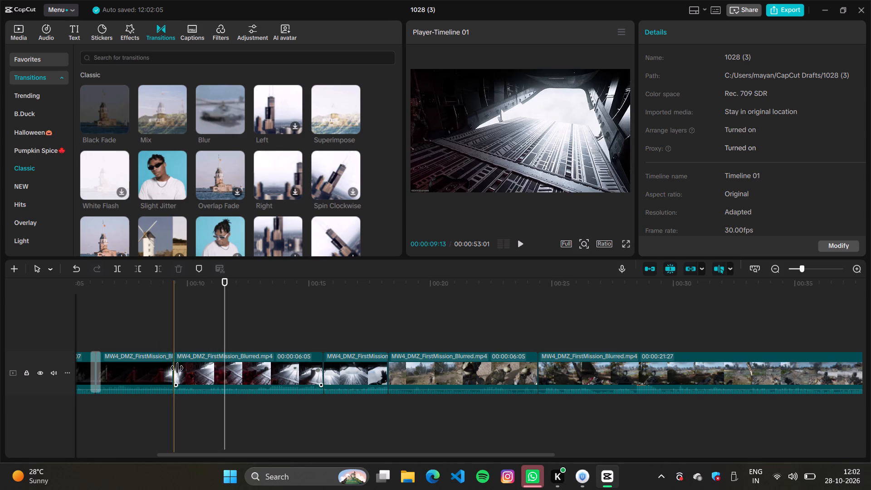
Go to the cut between the second and third pieces and browse the Classic, Hits and Trending transitions for one to use there.
{"action": "left_click", "coordinate": [174, 353]}
{"action": "left_click", "coordinate": [174, 340]}
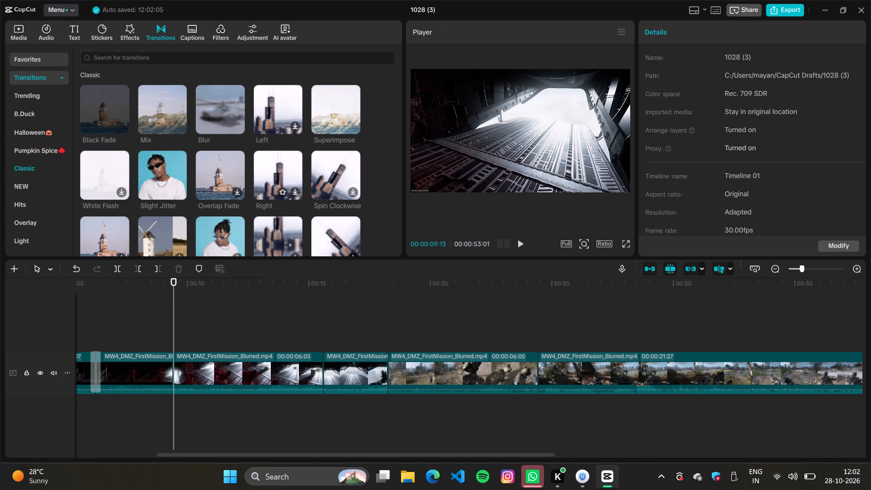
{"action": "scroll", "coordinate": [265, 168], "scroll_direction": "down", "scroll_amount": 4}
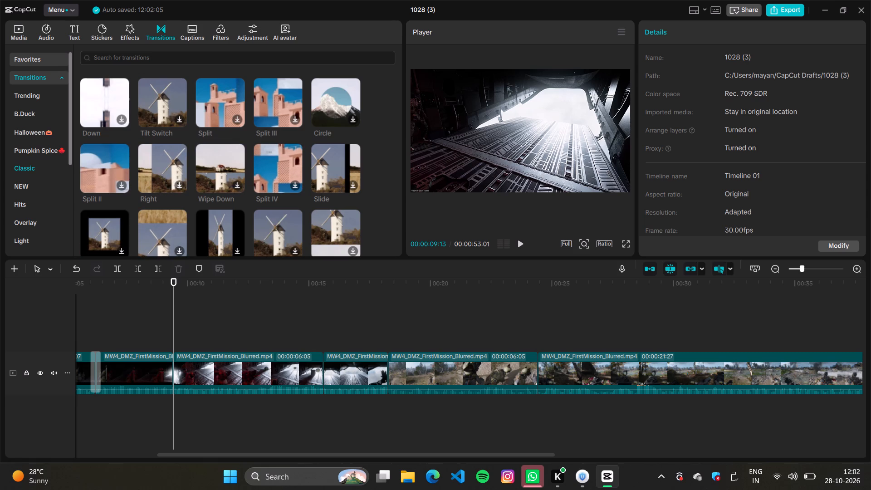
{"action": "left_click", "coordinate": [35, 206]}
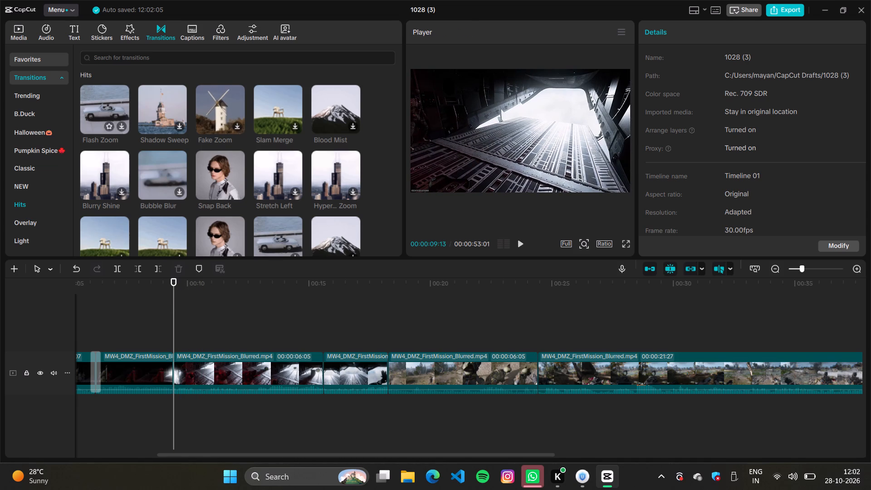
{"action": "left_click", "coordinate": [23, 91]}
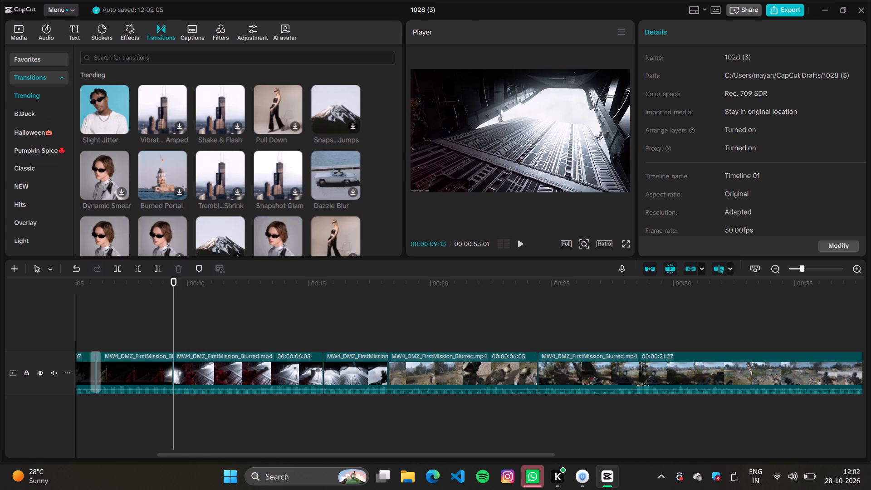
{"action": "scroll", "coordinate": [208, 206], "scroll_direction": "down", "scroll_amount": 9}
{"action": "scroll", "coordinate": [250, 200], "scroll_direction": "up", "scroll_amount": 3}
{"action": "scroll", "coordinate": [250, 200], "scroll_direction": "down", "scroll_amount": 8}
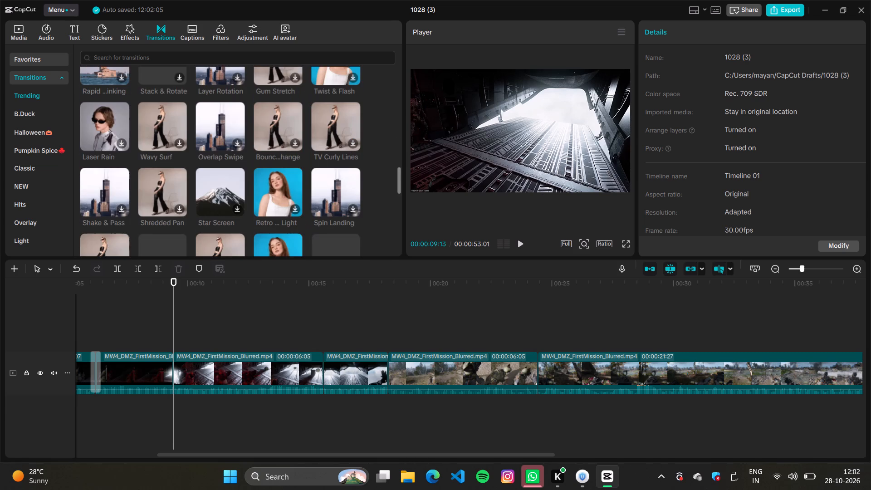
{"action": "scroll", "coordinate": [250, 200], "scroll_direction": "down", "scroll_amount": 6}
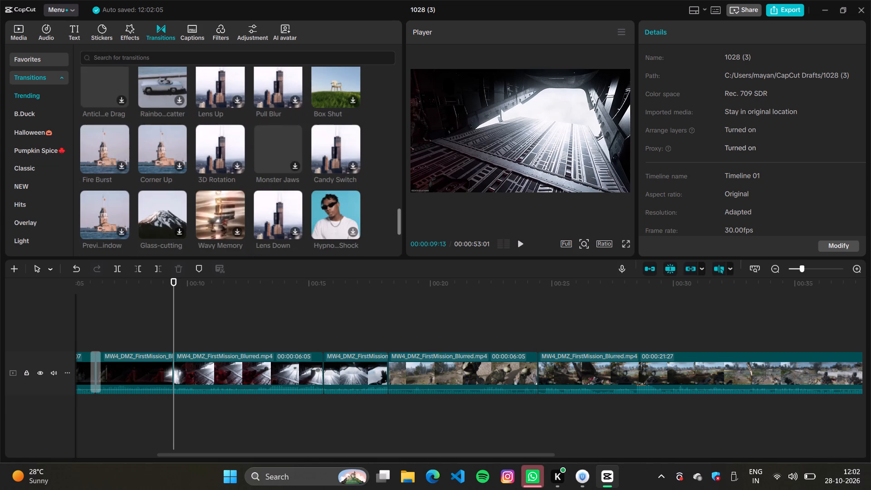
{"action": "left_click", "coordinate": [25, 111]}
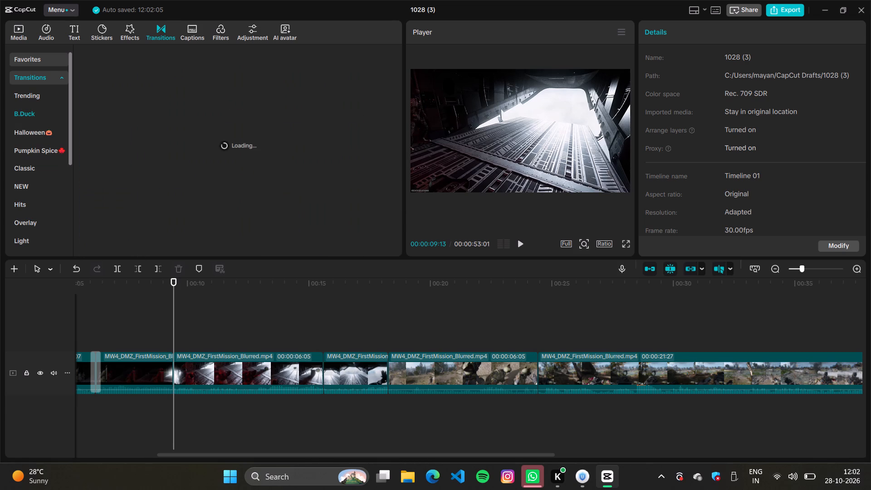
{"action": "left_click", "coordinate": [0, 168]}
Add the Classic Black Fade transition at the cut between the second and third FirstMission pieces.
{"action": "left_click", "coordinate": [20, 169]}
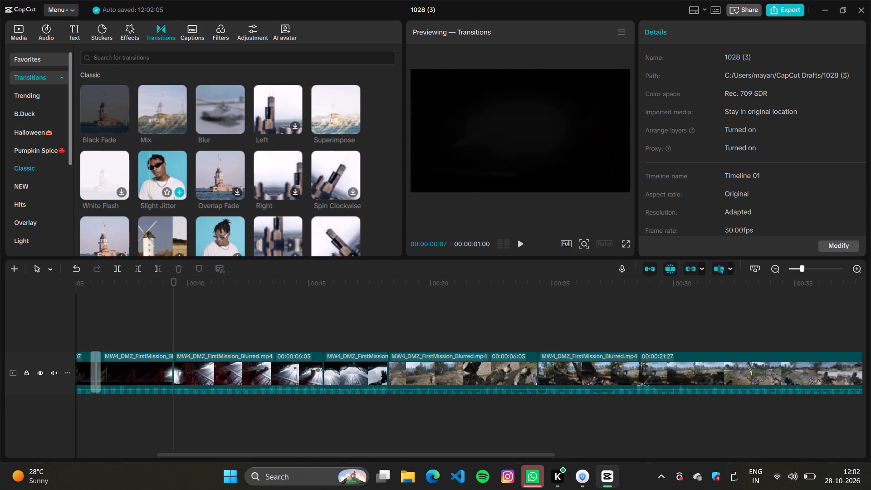
{"action": "left_click", "coordinate": [126, 104]}
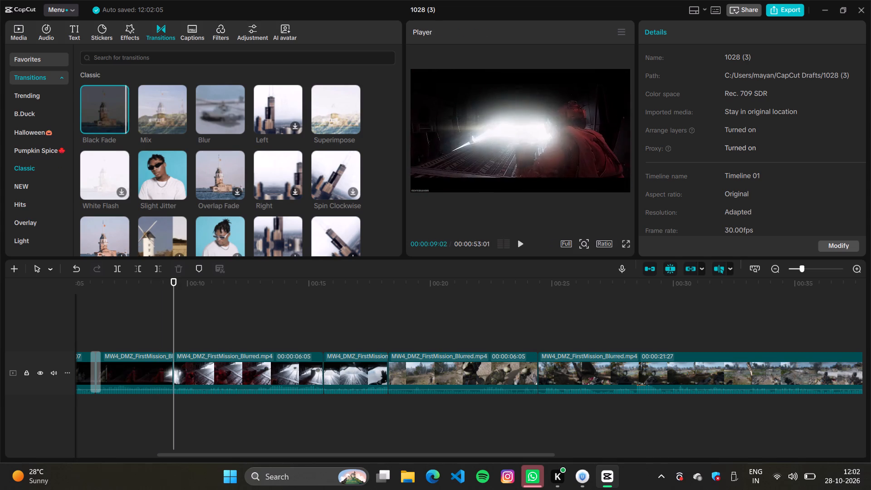
{"action": "left_click", "coordinate": [122, 125]}
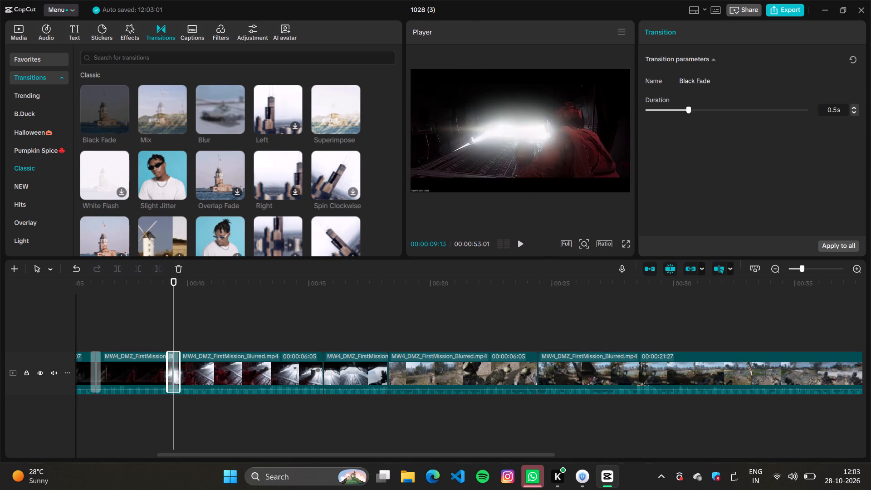
Play both Black Fade transitions and watch on through the open-ramp scene in the fourth piece.
{"action": "left_click", "coordinate": [86, 335]}
{"action": "key", "text": "space"}
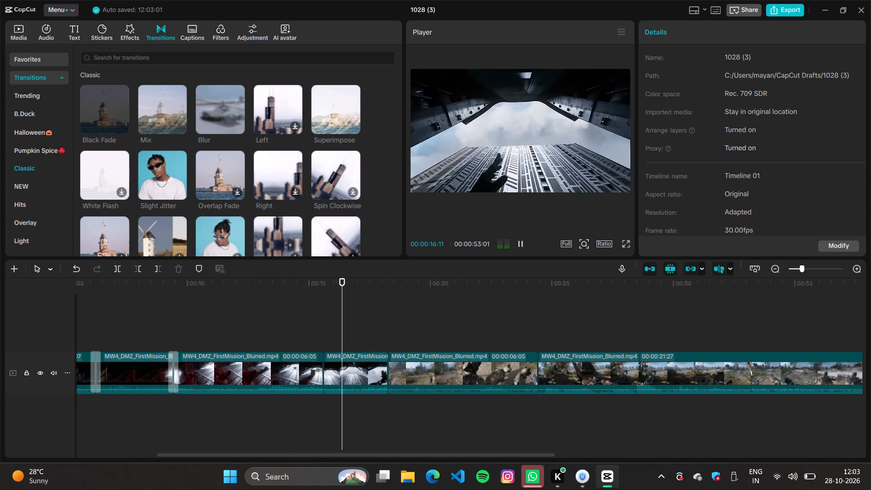
{"action": "key", "text": "space"}
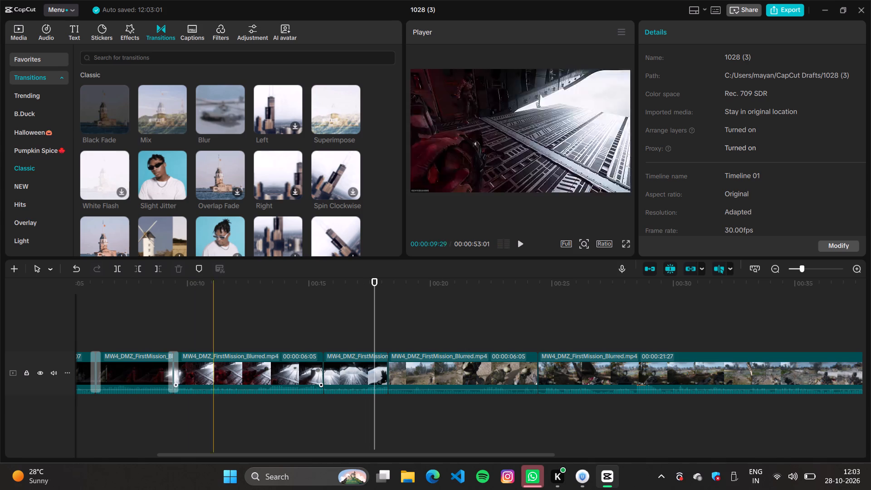
Add the Classic Right transition at the cut between the third and fourth FirstMission pieces.
{"action": "left_click", "coordinate": [323, 358]}
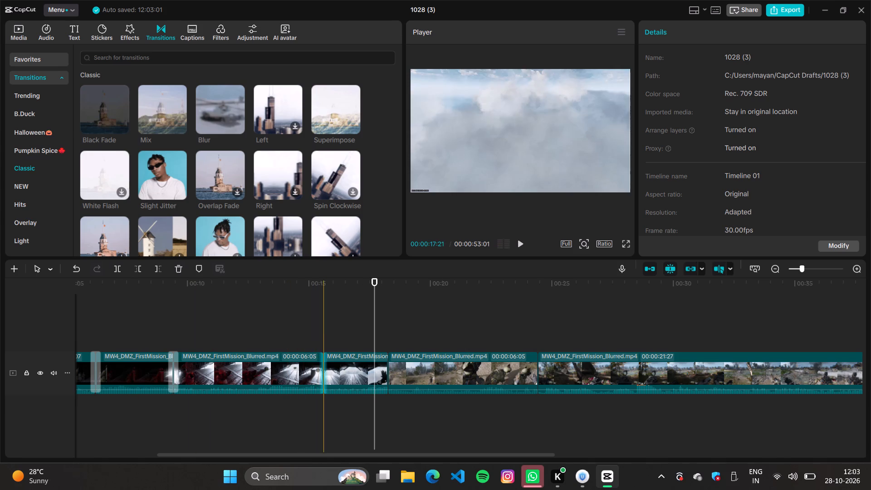
{"action": "left_click", "coordinate": [324, 333]}
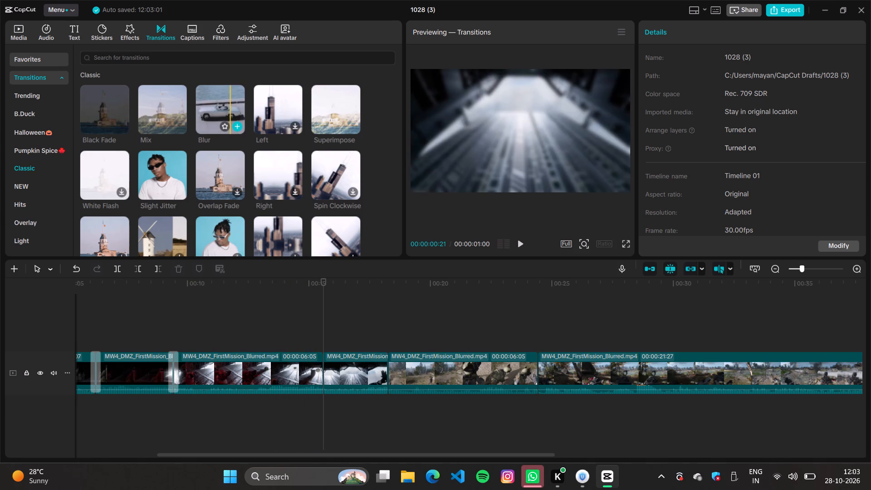
{"action": "left_click", "coordinate": [296, 190]}
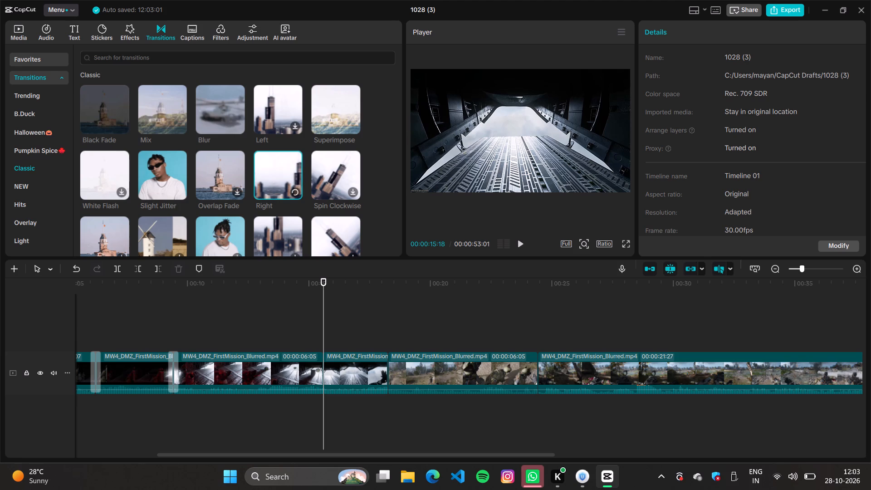
{"action": "left_click", "coordinate": [297, 311]}
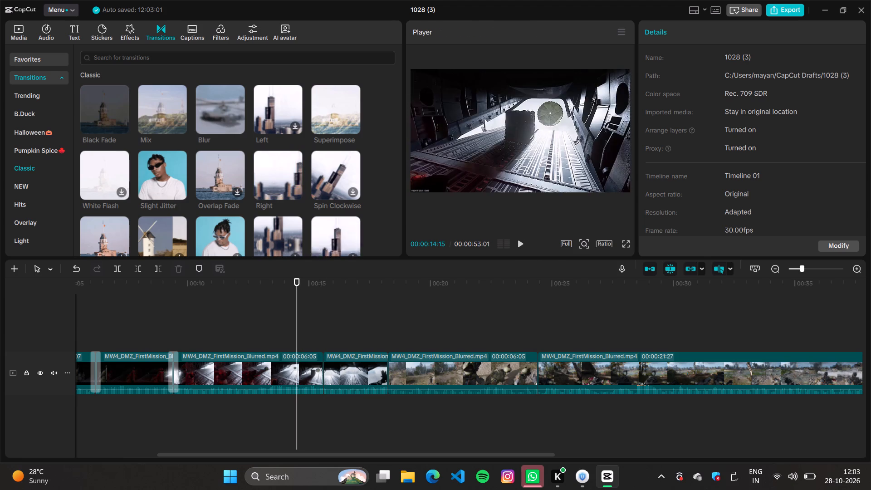
{"action": "left_click", "coordinate": [324, 314]}
{"action": "left_click", "coordinate": [296, 191]}
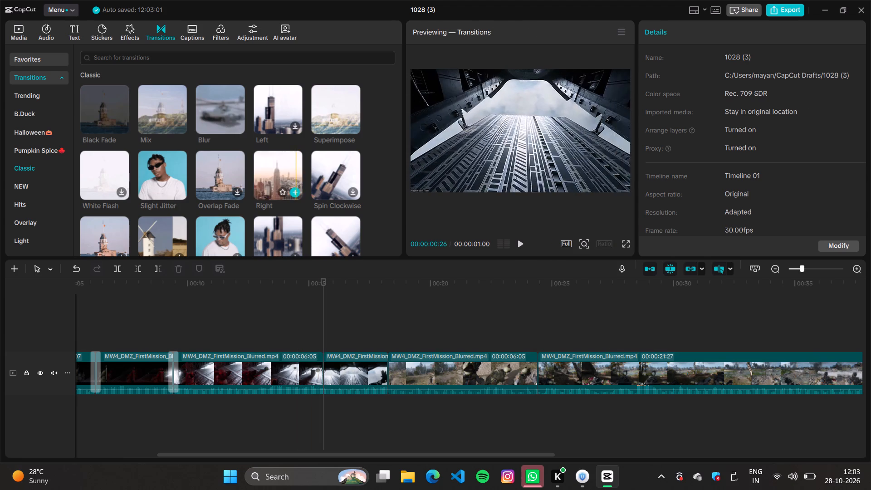
Play across the Right transition and on through the fourth piece into the start of the fifth.
{"action": "left_click", "coordinate": [290, 282]}
{"action": "key", "text": "space"}
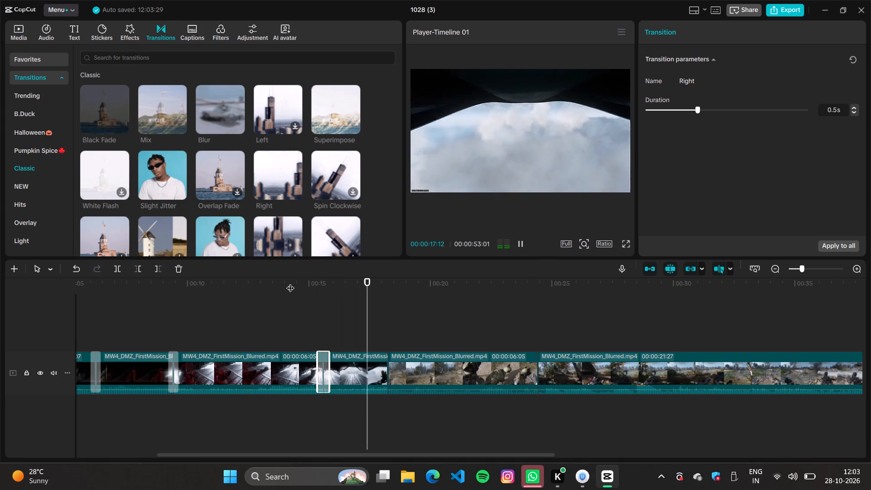
{"action": "key", "text": "space"}
{"action": "key", "text": "space"}
{"action": "key", "text": "space"}
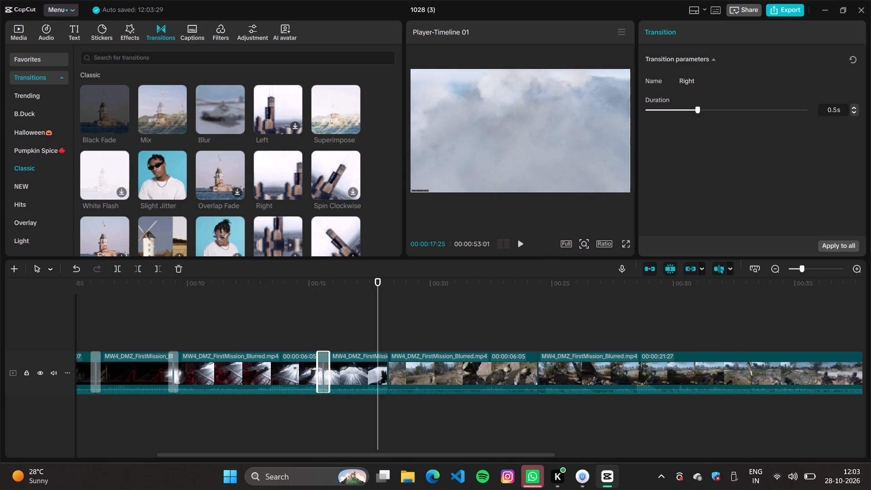
{"action": "key", "text": "space"}
{"action": "key", "text": "space"}
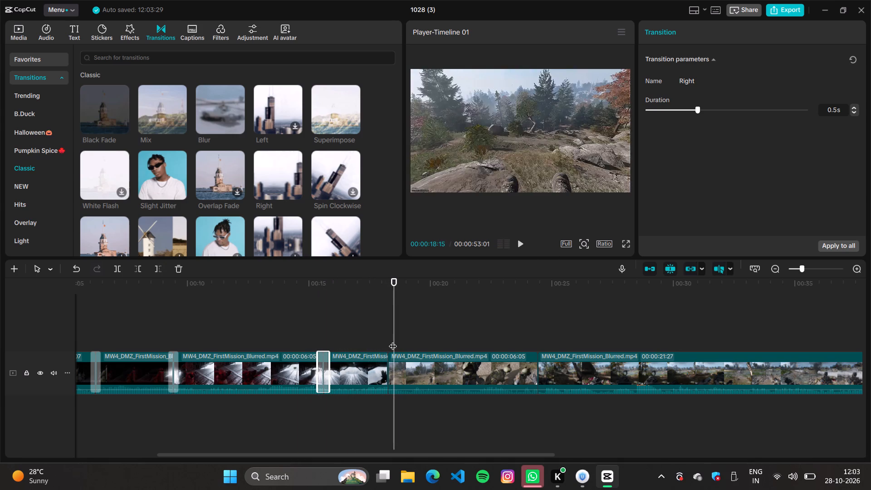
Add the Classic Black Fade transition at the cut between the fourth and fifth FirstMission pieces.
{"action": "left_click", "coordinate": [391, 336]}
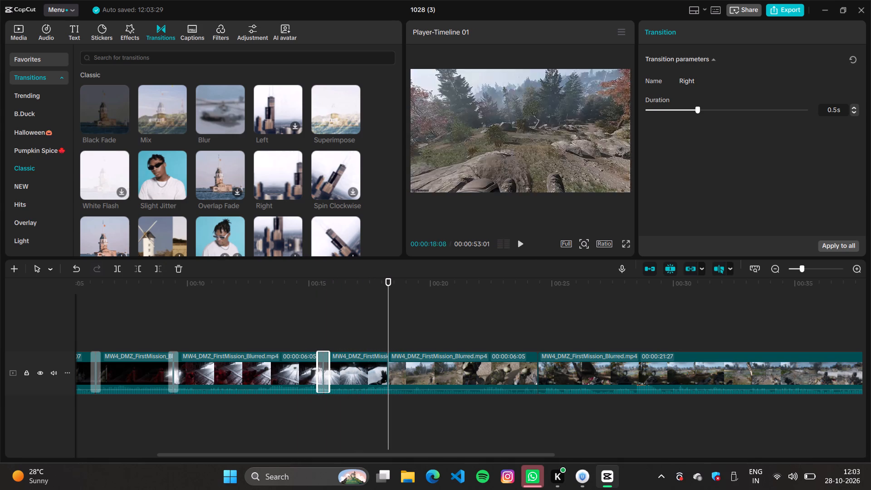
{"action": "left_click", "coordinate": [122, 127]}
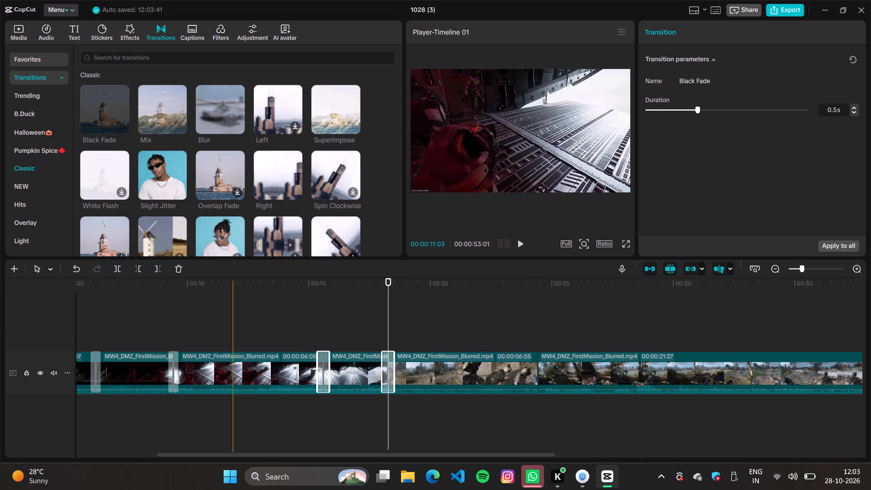
Scrub through the fifth piece, from the rocky hillside to the soldier and dog scene.
{"action": "left_click_drag", "start_coordinate": [386, 323], "coordinate": [440, 332]}
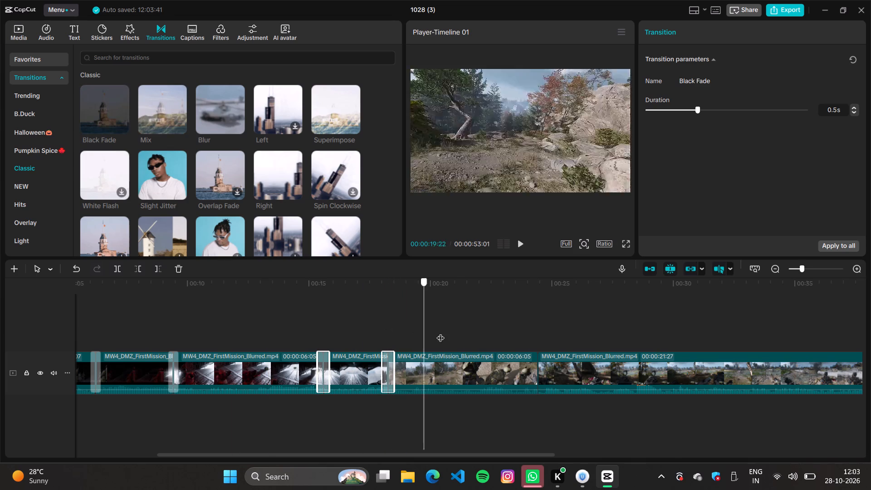
{"action": "left_click_drag", "start_coordinate": [440, 332], "coordinate": [471, 341]}
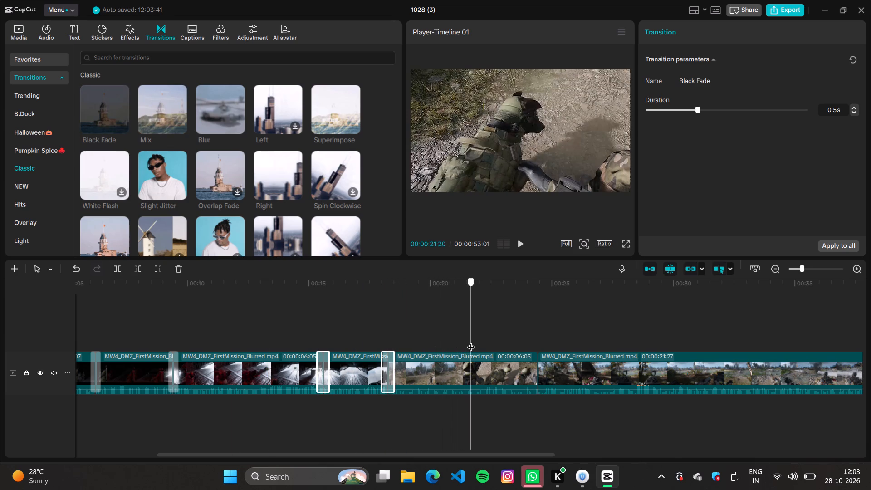
{"action": "left_click_drag", "start_coordinate": [471, 341], "coordinate": [448, 341]}
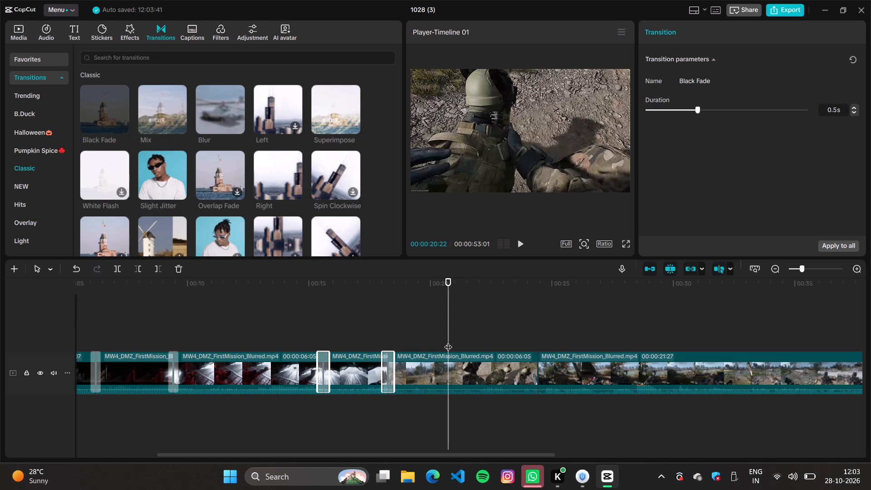
{"action": "left_click", "coordinate": [448, 341]}
{"action": "left_click", "coordinate": [413, 330]}
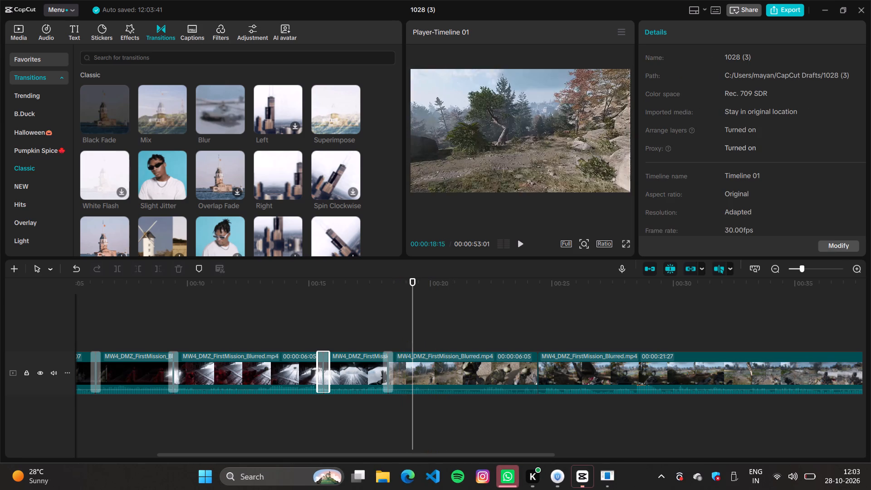
{"action": "left_click", "coordinate": [465, 265]}
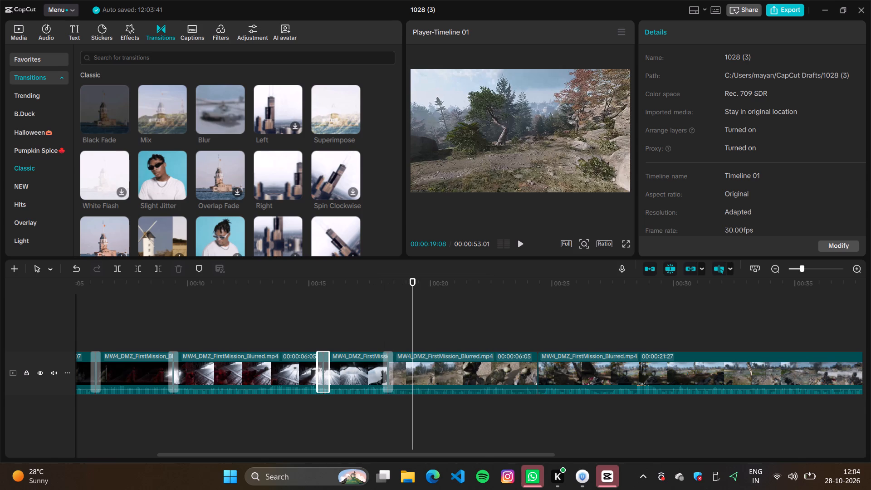
Replay and scrub across the Black Fade between the clouds in the fourth piece and the hillside in the fifth.
{"action": "left_click", "coordinate": [383, 307]}
{"action": "key", "text": "space"}
{"action": "key", "text": "space"}
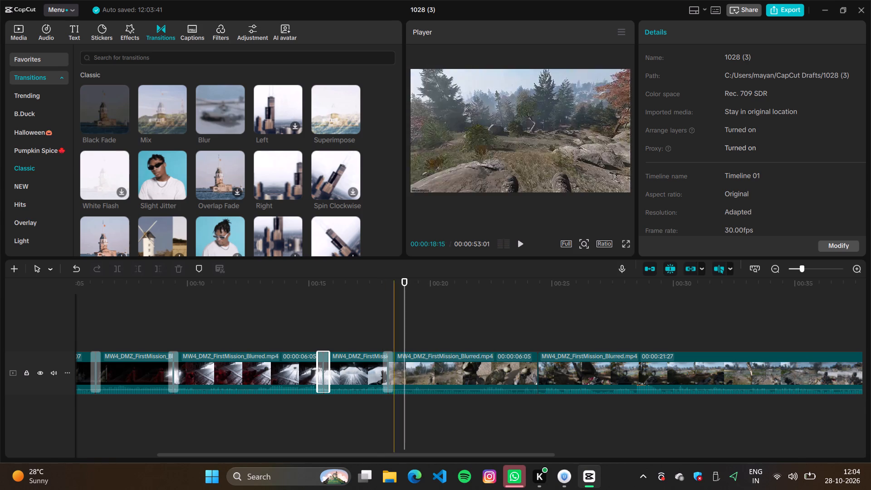
{"action": "left_click_drag", "start_coordinate": [403, 319], "coordinate": [367, 320]}
{"action": "key", "text": "space"}
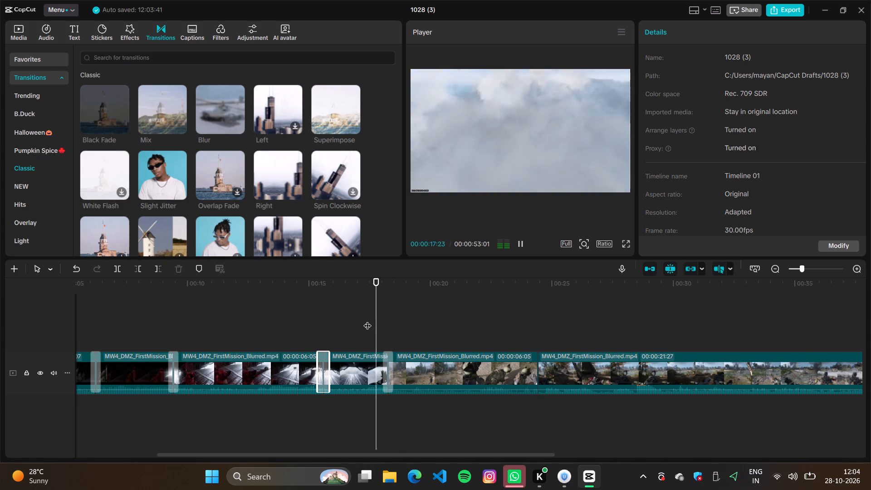
{"action": "key", "text": "space"}
{"action": "key", "text": "space"}
{"action": "key", "text": "space"}
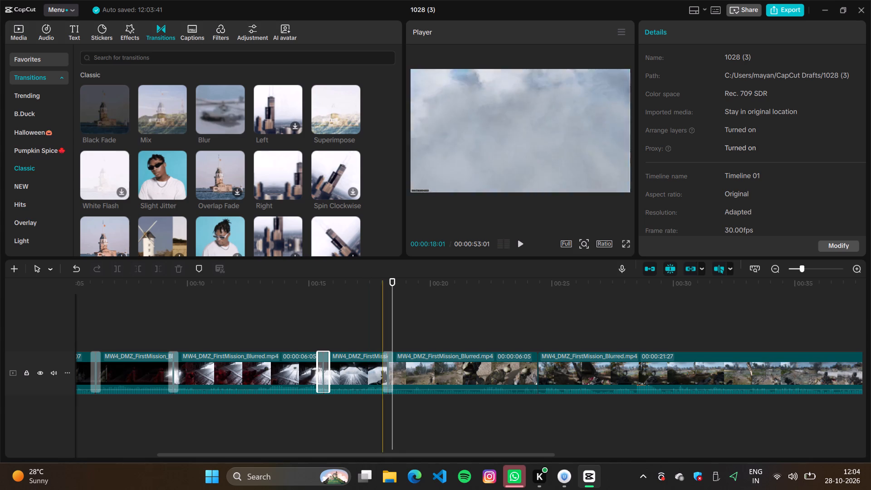
{"action": "left_click_drag", "start_coordinate": [393, 328], "coordinate": [381, 327]}
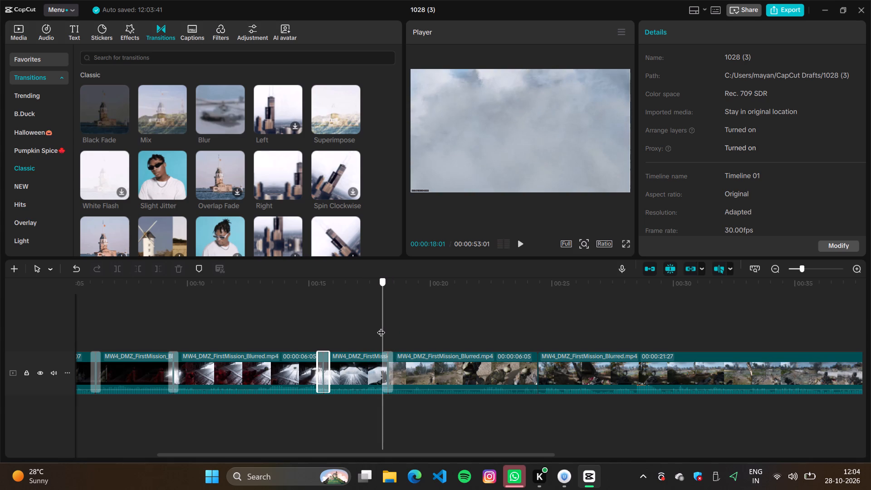
{"action": "left_click_drag", "start_coordinate": [381, 327], "coordinate": [384, 325]}
{"action": "left_click_drag", "start_coordinate": [383, 327], "coordinate": [388, 328]}
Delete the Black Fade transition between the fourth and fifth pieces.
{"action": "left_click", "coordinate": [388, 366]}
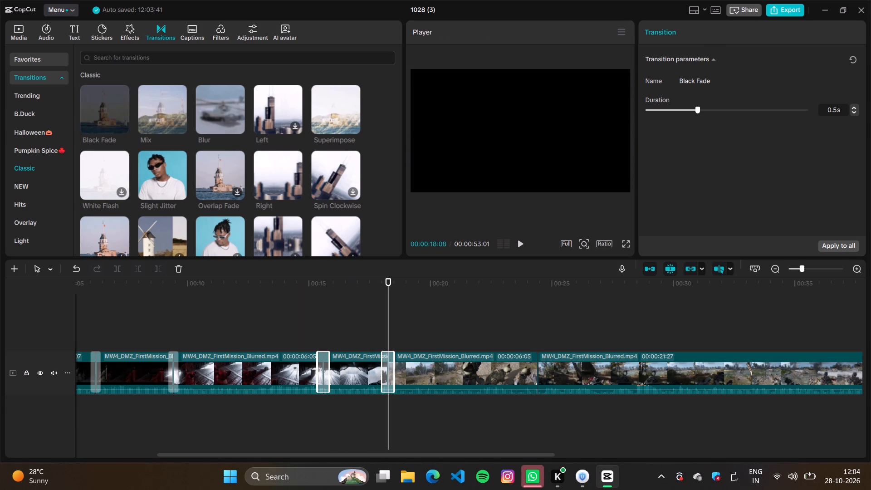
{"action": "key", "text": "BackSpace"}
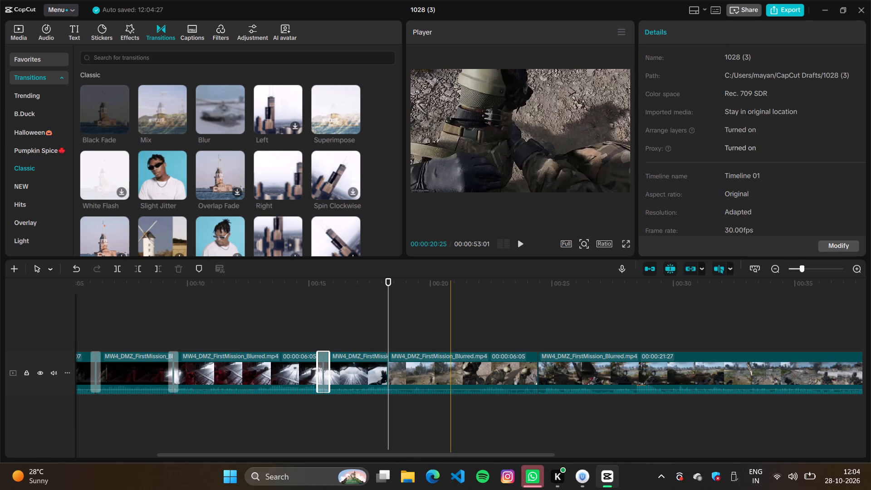
Copy the fifth, sixth and last FirstMission pieces together and delete them from the timeline.
{"action": "left_click", "coordinate": [402, 313]}
{"action": "left_click_drag", "start_coordinate": [399, 321], "coordinate": [496, 395]}
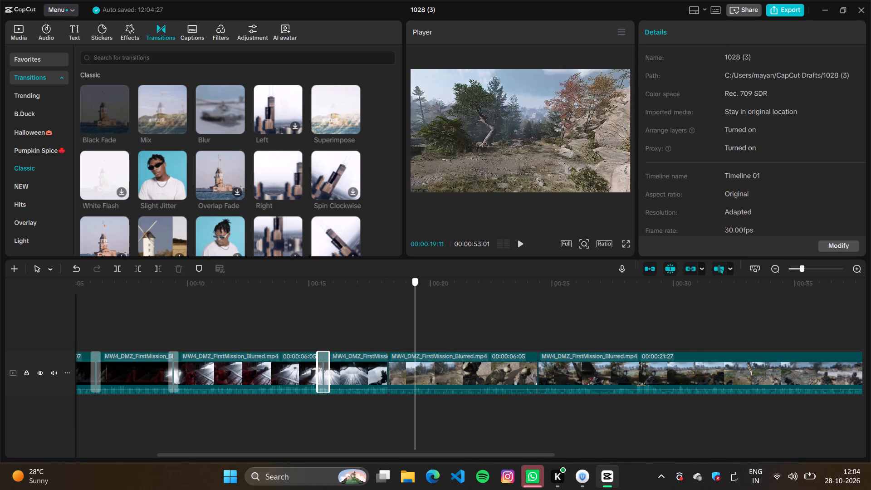
{"action": "left_click_drag", "start_coordinate": [496, 395], "coordinate": [555, 368]}
{"action": "left_click_drag", "start_coordinate": [391, 329], "coordinate": [523, 432]}
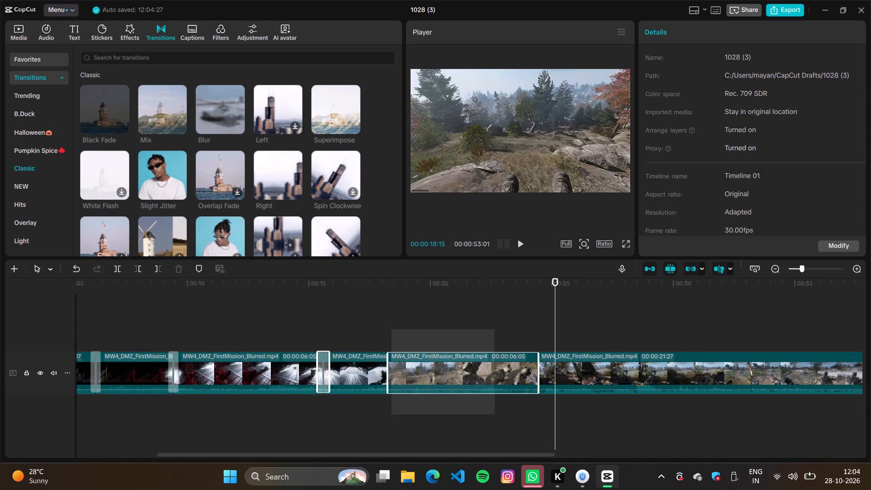
{"action": "left_click_drag", "start_coordinate": [523, 432], "coordinate": [749, 390]}
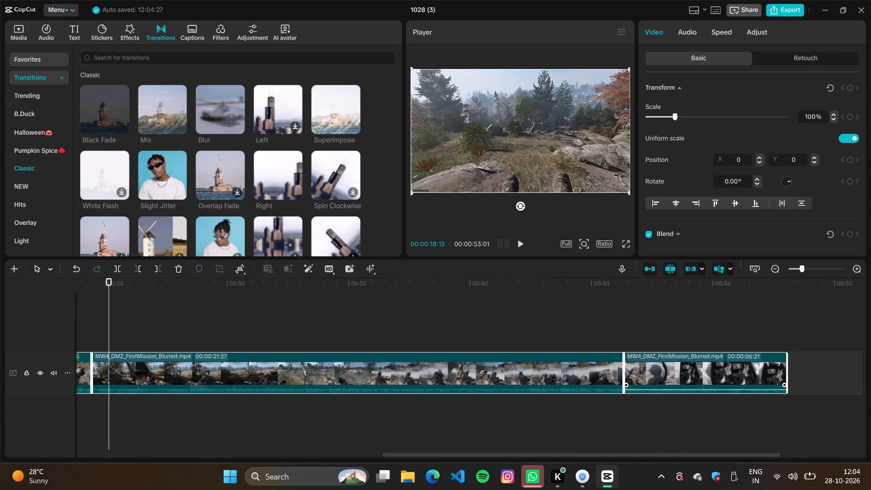
{"action": "key", "text": "ctrl+c"}
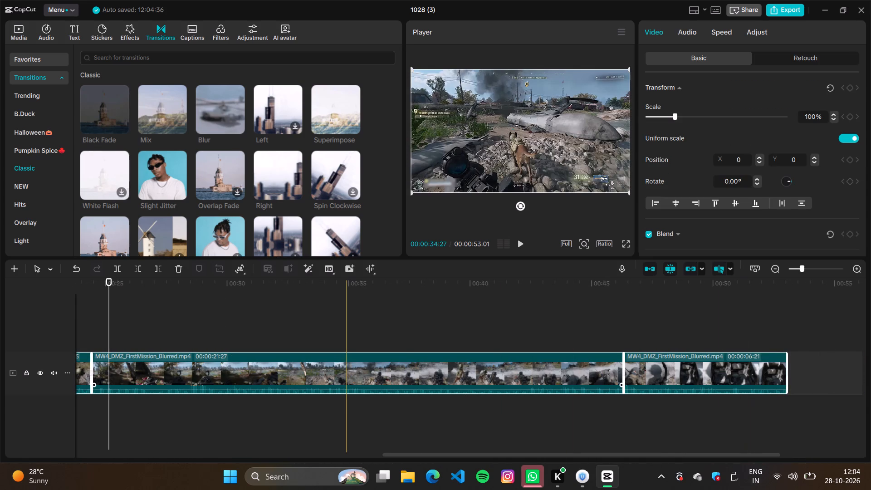
{"action": "key", "text": "BackSpace"}
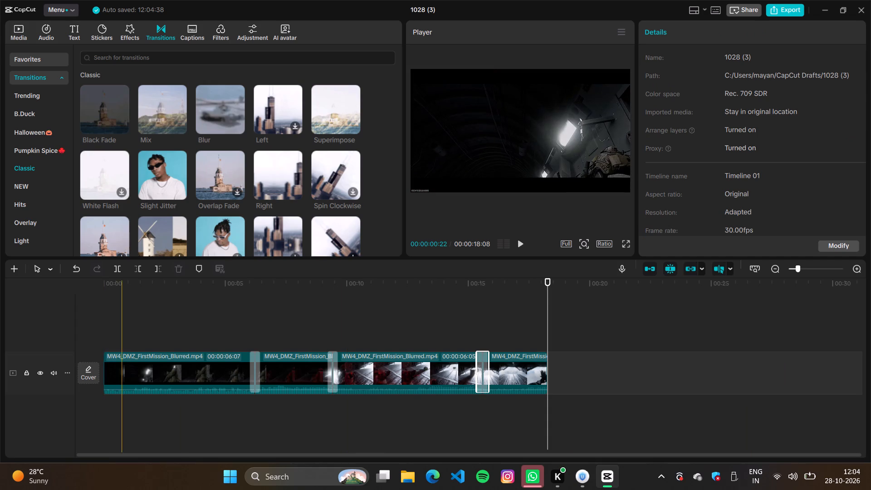
Play the shortened timeline from near its start and set the project's aspect ratio to 9:16.
{"action": "left_click", "coordinate": [122, 305]}
{"action": "key", "text": "space"}
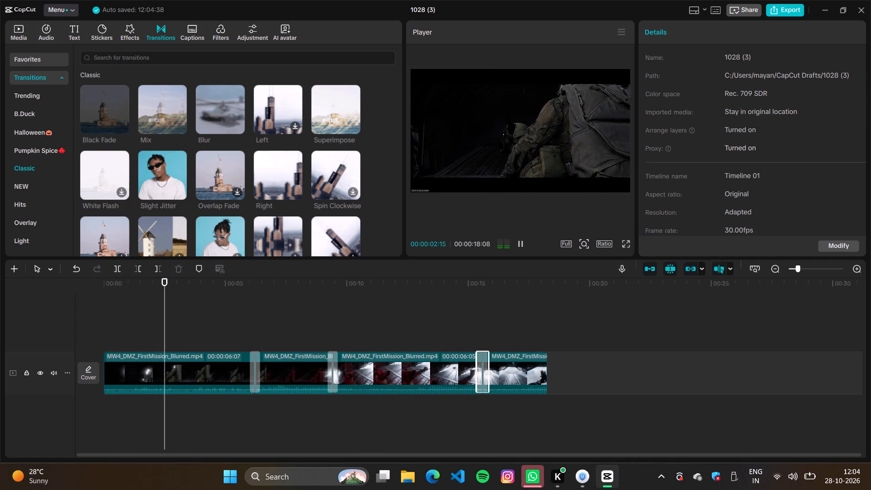
{"action": "left_click", "coordinate": [609, 243]}
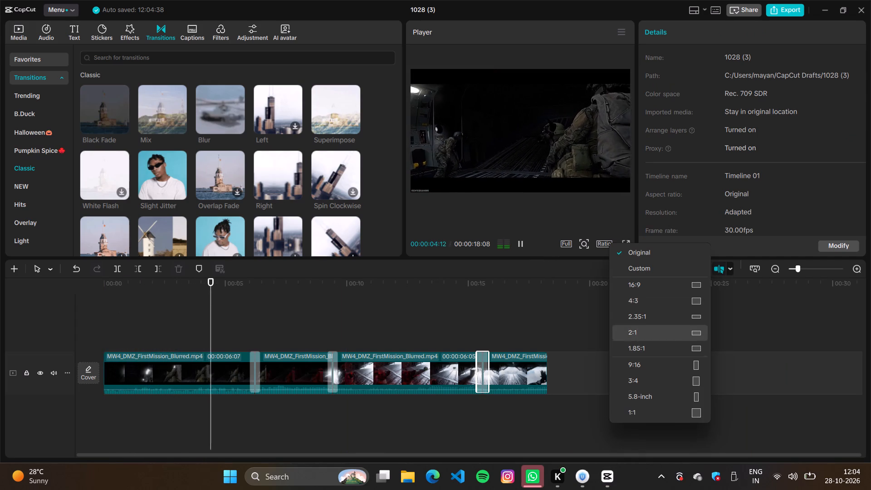
{"action": "left_click", "coordinate": [646, 363]}
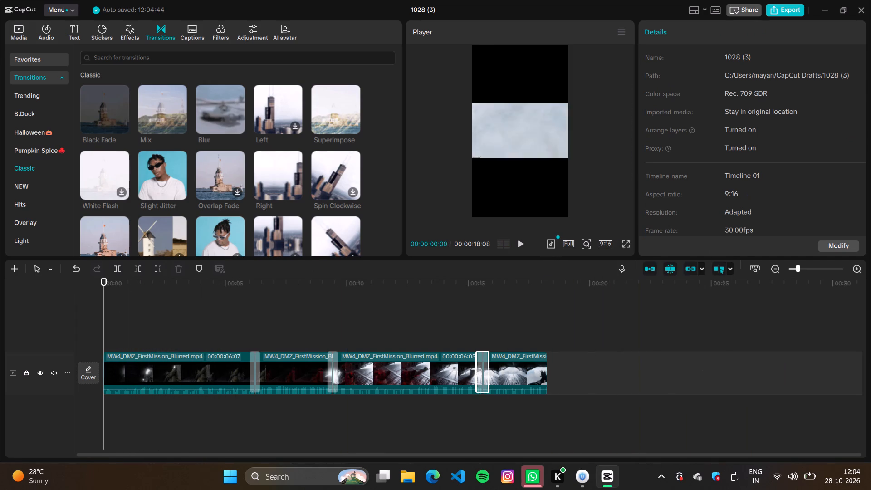
Check the opening in the vertical frame and scale the first FirstMission piece up to 132%.
{"action": "left_click", "coordinate": [111, 328]}
{"action": "key", "text": "space"}
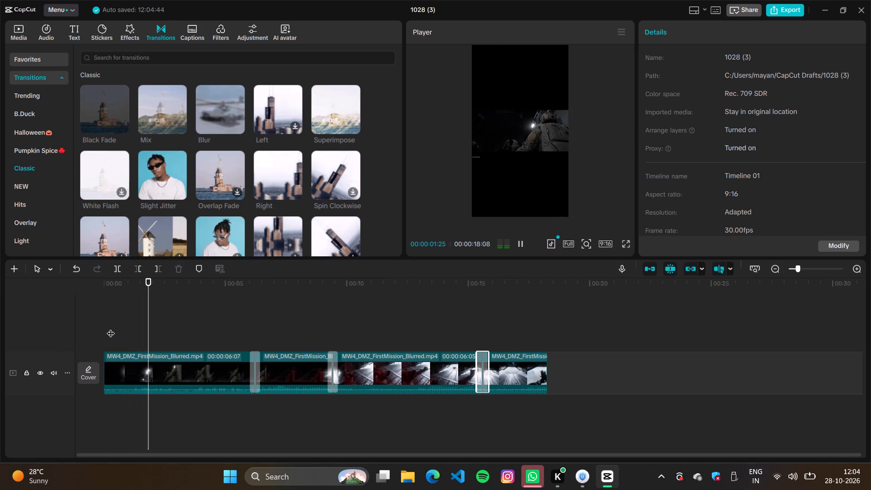
{"action": "key", "text": "space"}
{"action": "left_click", "coordinate": [497, 121]}
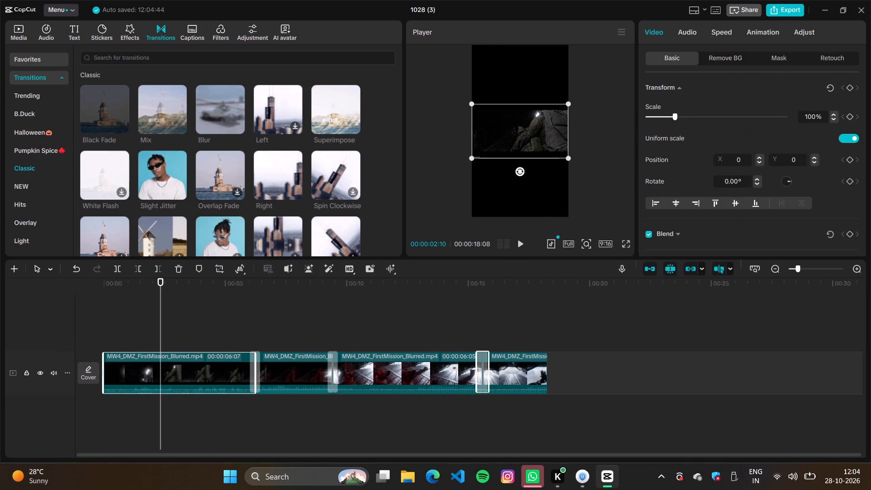
{"action": "scroll", "coordinate": [524, 130], "scroll_direction": "up", "scroll_amount": 3}
{"action": "left_click", "coordinate": [684, 119]}
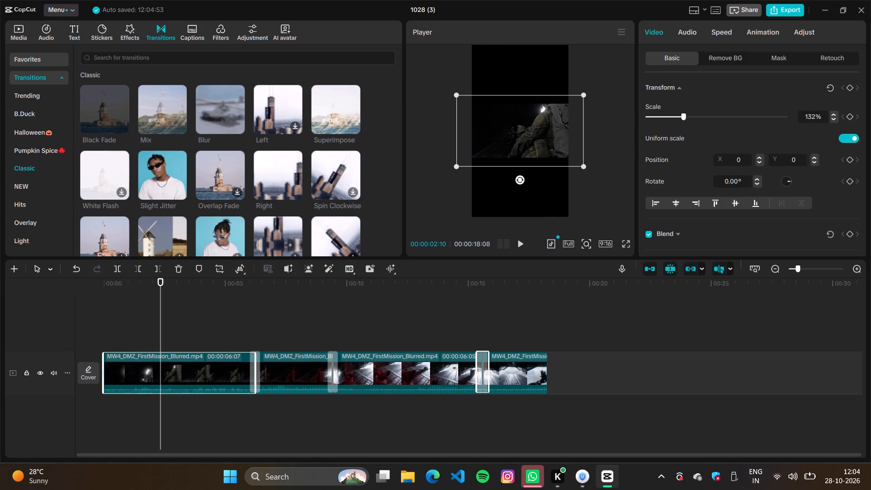
Play the vertical timeline through the first transitions, replaying it from the opening piece to check the framing.
{"action": "key", "text": "space"}
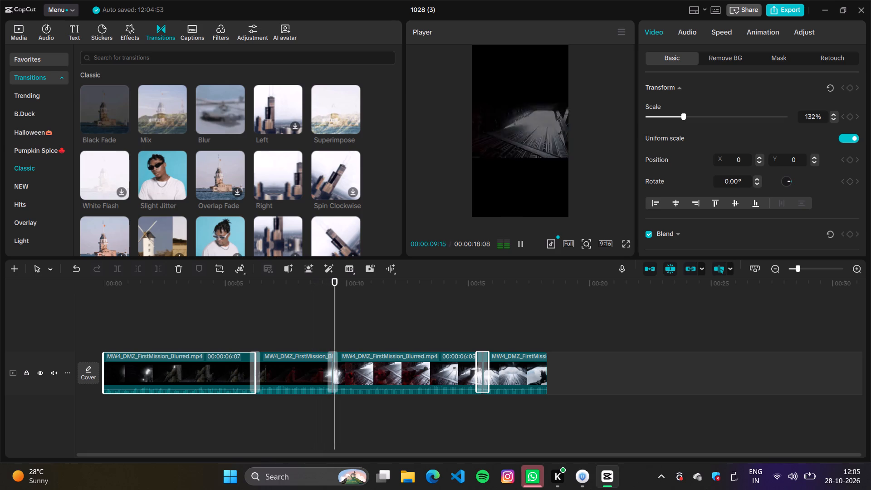
{"action": "key", "text": "space"}
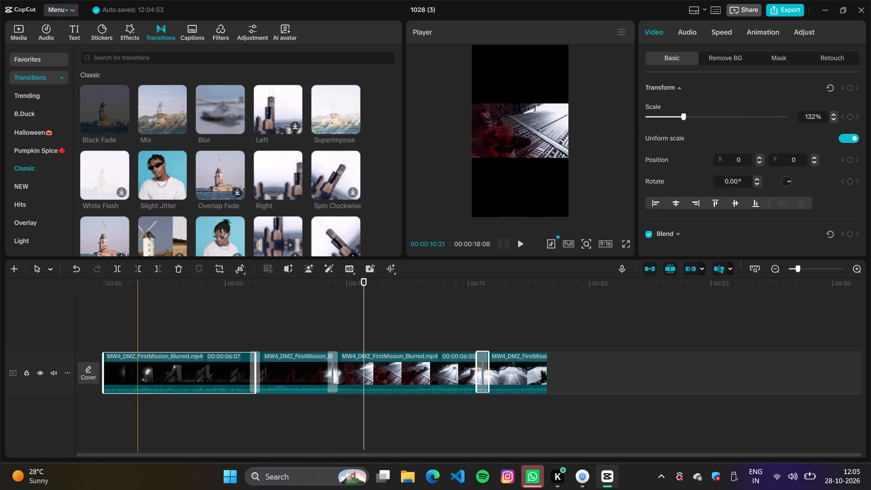
{"action": "key", "text": "space"}
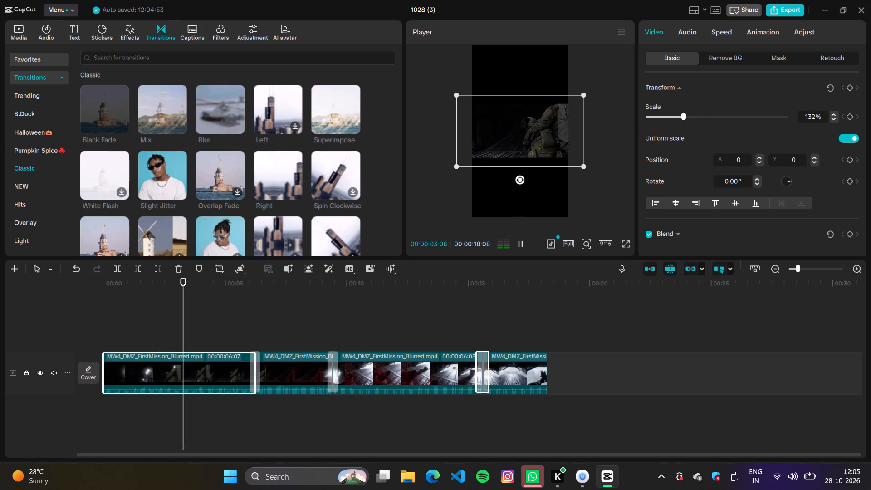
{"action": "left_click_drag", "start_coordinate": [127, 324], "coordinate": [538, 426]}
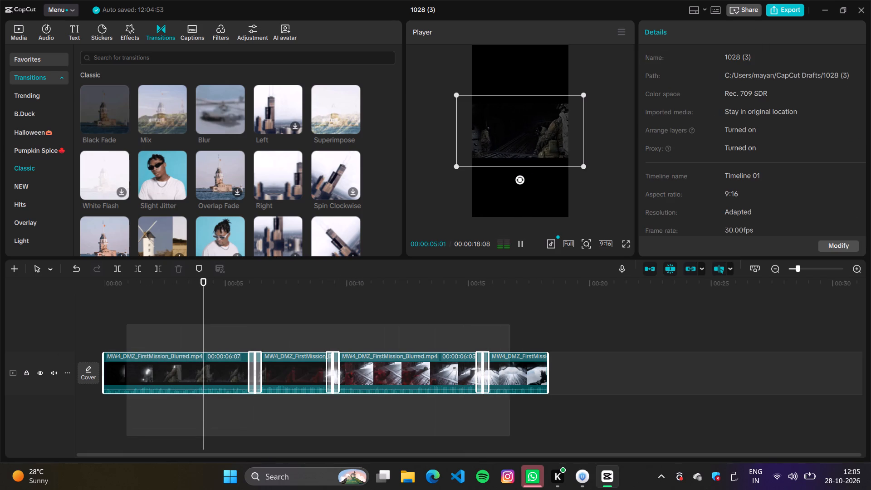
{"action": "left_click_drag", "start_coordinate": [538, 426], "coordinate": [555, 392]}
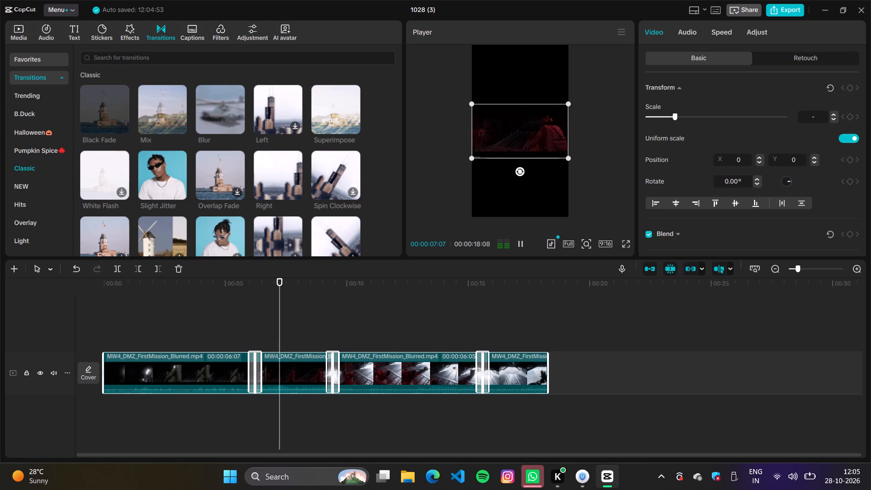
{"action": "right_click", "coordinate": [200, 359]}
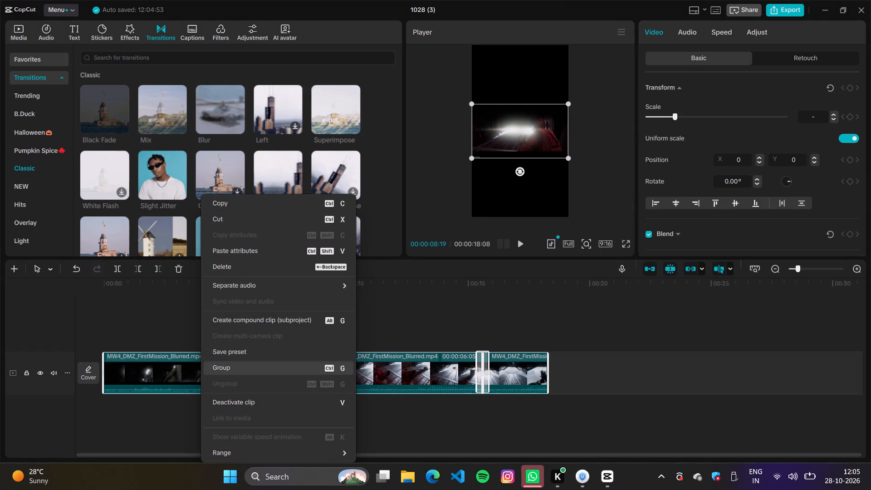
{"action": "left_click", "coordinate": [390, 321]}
Crop a thin strip off the bottom of the second FirstMission piece to cut out the small corner text, using the Free ratio.
{"action": "left_click", "coordinate": [159, 375]}
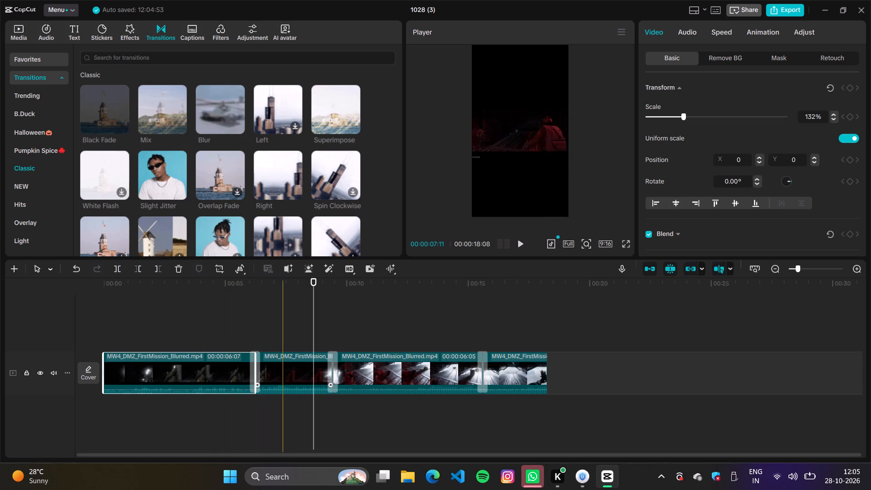
{"action": "left_click", "coordinate": [290, 372]}
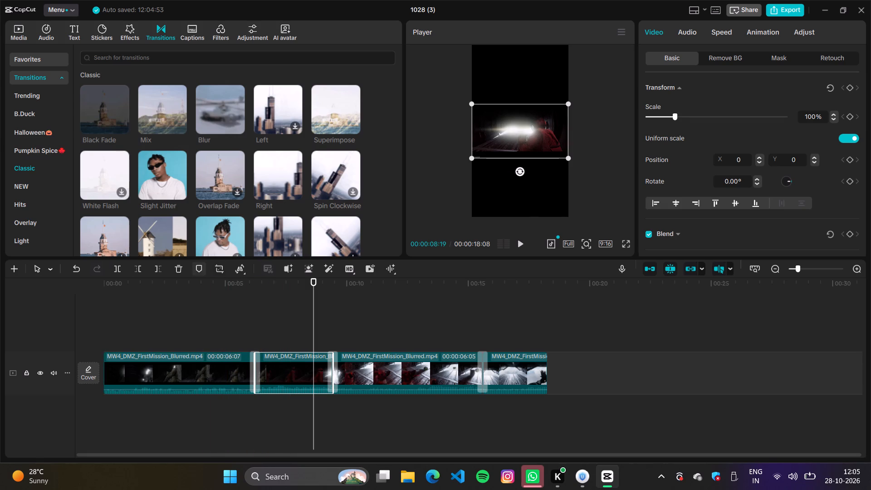
{"action": "left_click", "coordinate": [216, 267]}
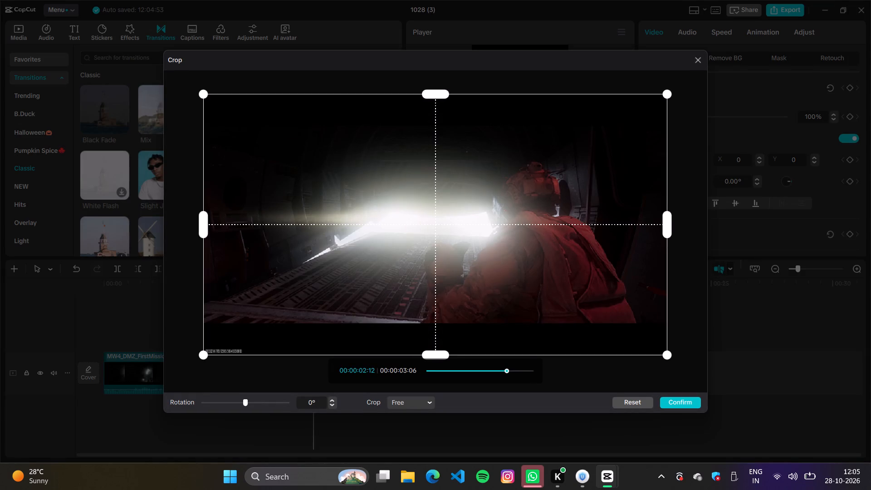
{"action": "left_click_drag", "start_coordinate": [203, 353], "coordinate": [204, 341]}
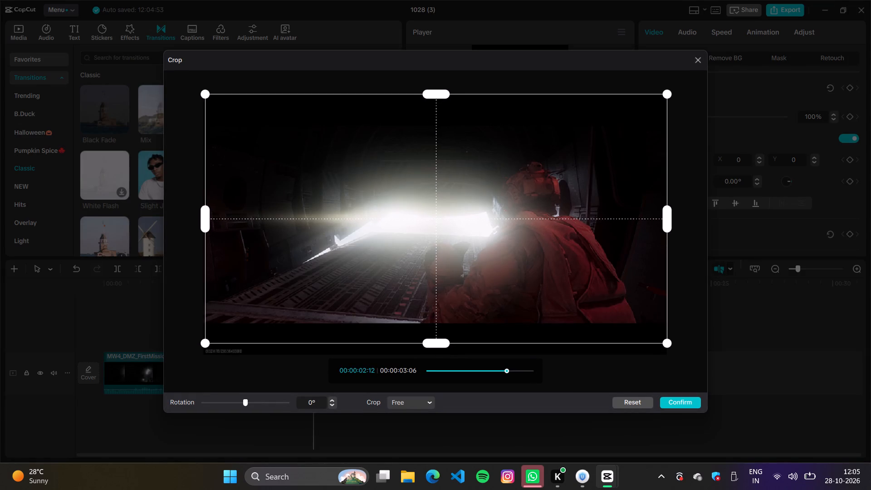
{"action": "left_click_drag", "start_coordinate": [204, 341], "coordinate": [204, 343]}
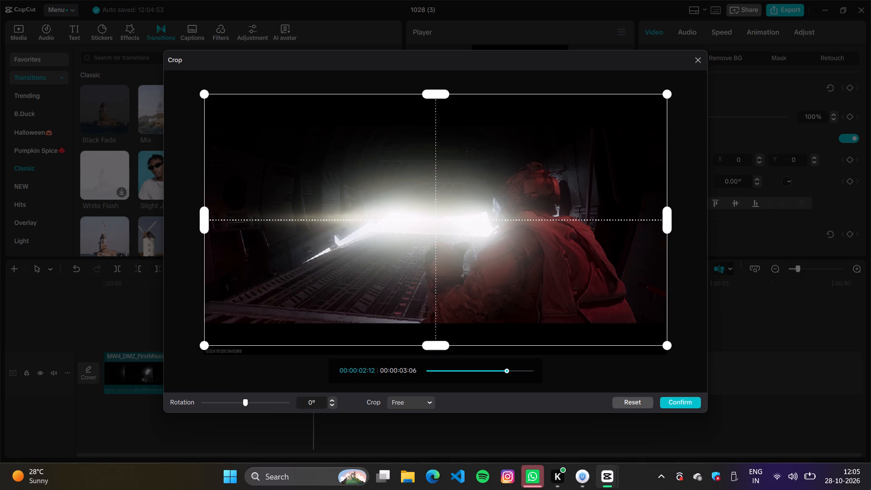
{"action": "left_click", "coordinate": [667, 402]}
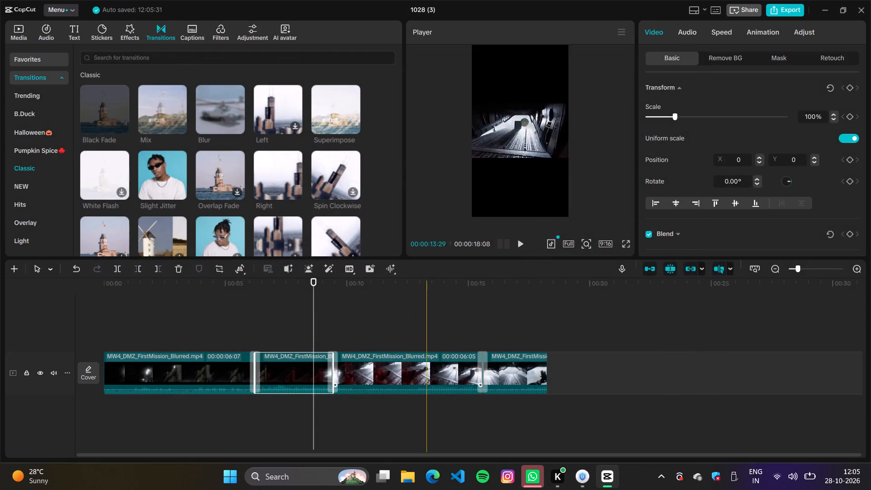
Check the third and last FirstMission pieces and play the timeline again from its start.
{"action": "left_click", "coordinate": [380, 325]}
{"action": "left_click", "coordinate": [374, 363]}
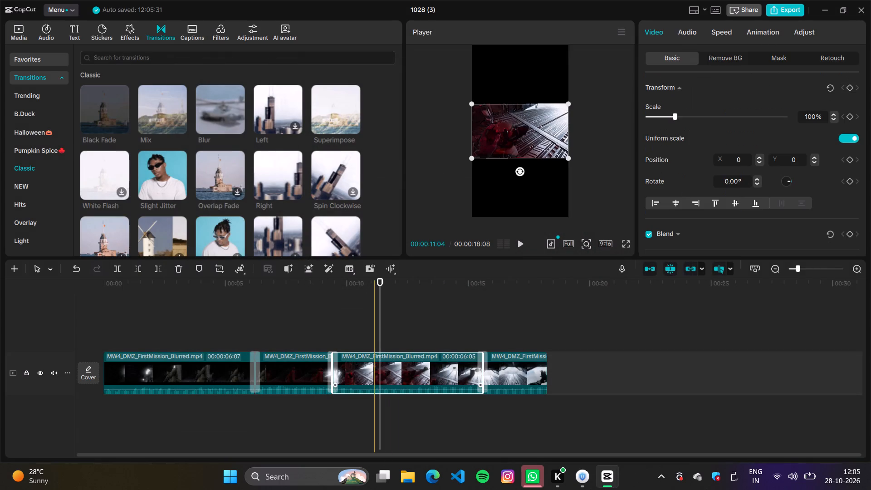
{"action": "left_click", "coordinate": [459, 370]}
{"action": "left_click", "coordinate": [512, 374]}
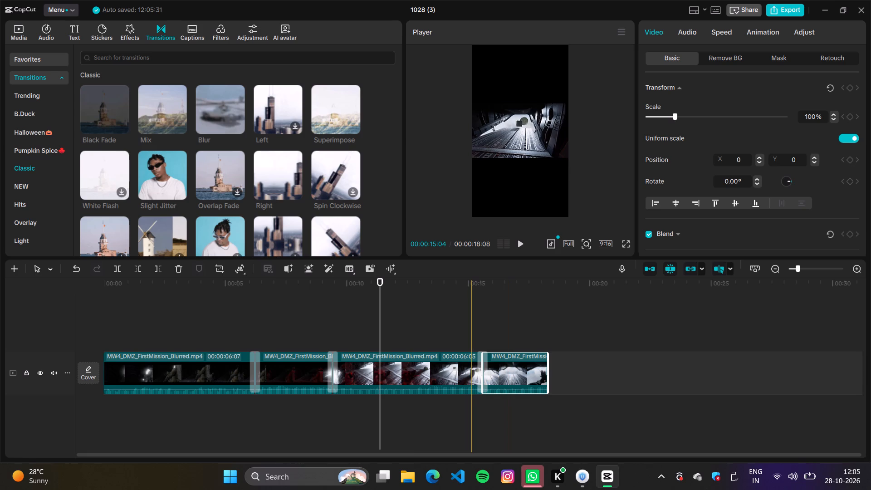
{"action": "left_click", "coordinate": [107, 318]}
{"action": "key", "text": "space"}
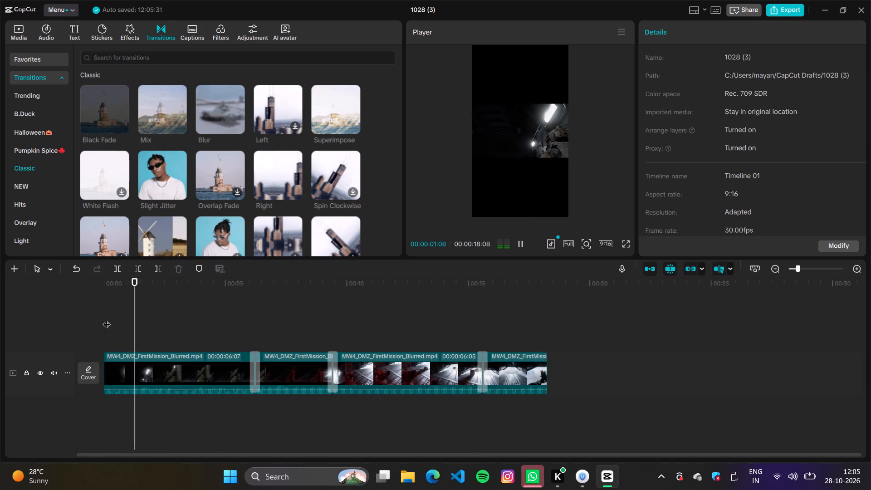
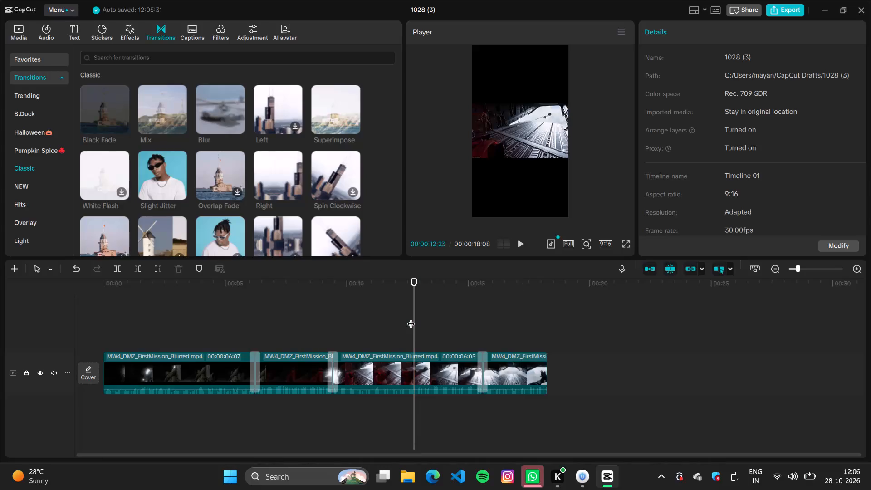
Add a default text layer above the FirstMission footage and stretch it from the timeline's start to the end of the last piece.
{"action": "key", "text": "space"}
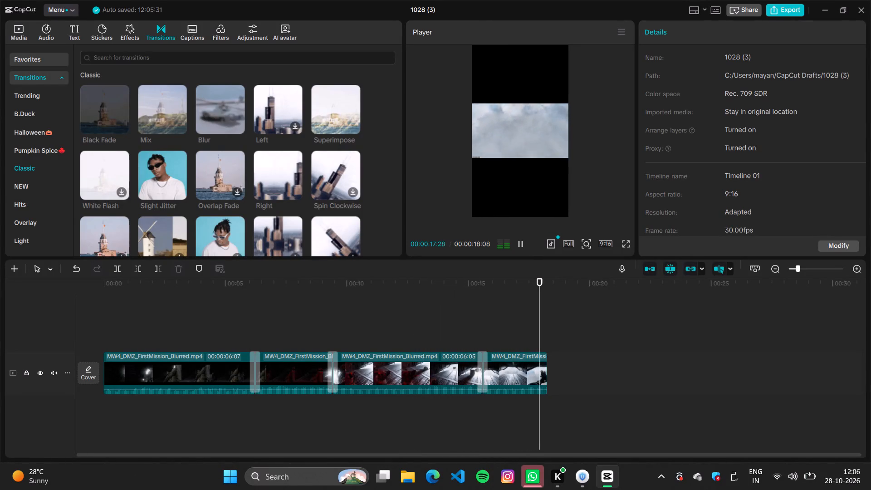
{"action": "left_click", "coordinate": [75, 29]}
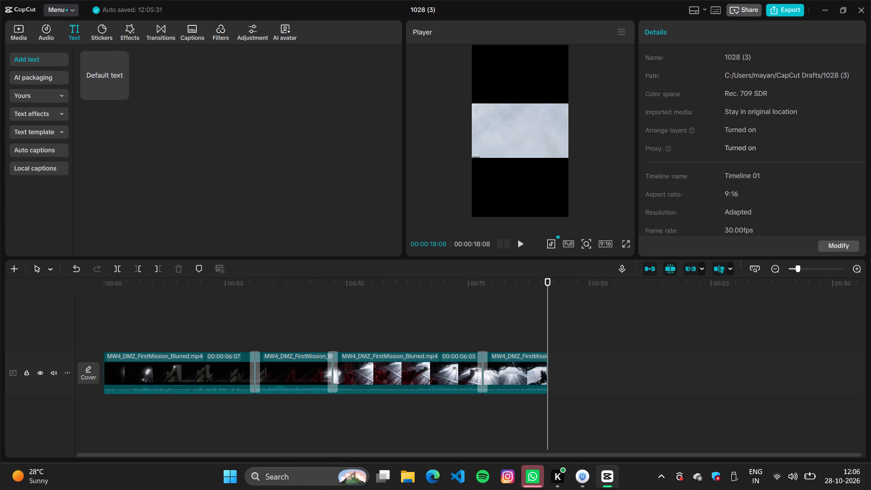
{"action": "left_click", "coordinate": [114, 328]}
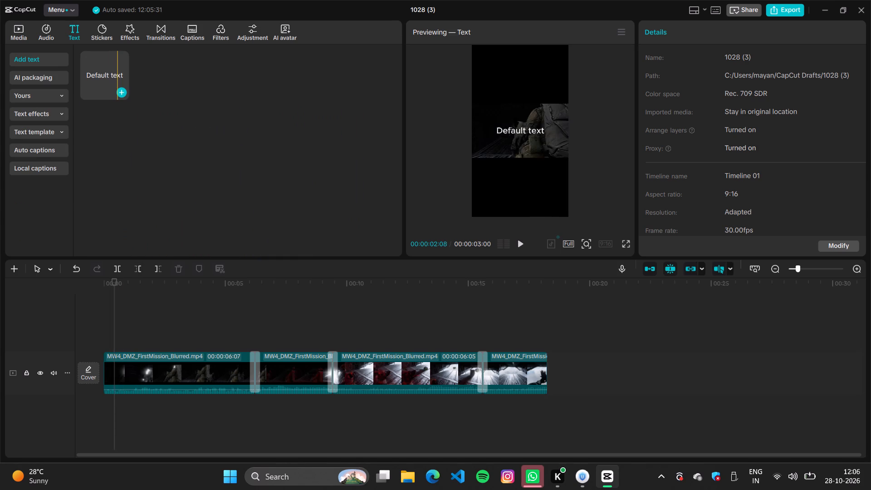
{"action": "left_click", "coordinate": [120, 92]}
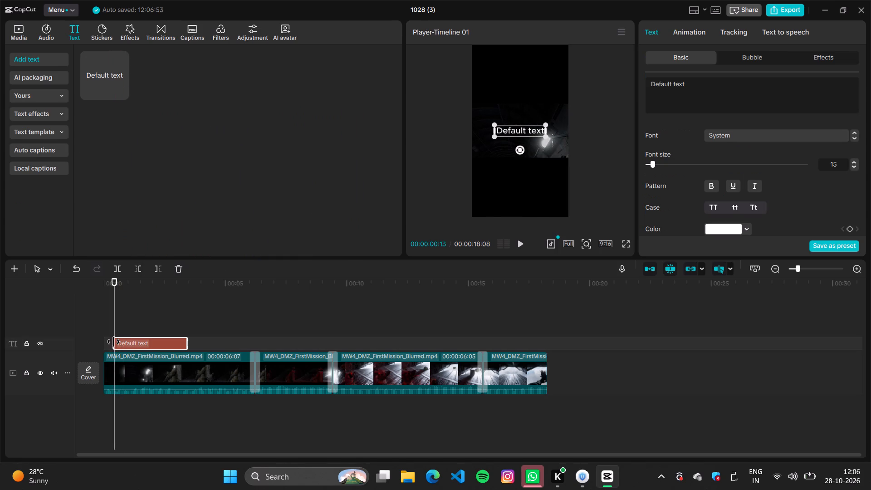
{"action": "left_click_drag", "start_coordinate": [113, 342], "coordinate": [108, 344]}
{"action": "left_click_drag", "start_coordinate": [108, 344], "coordinate": [89, 344]}
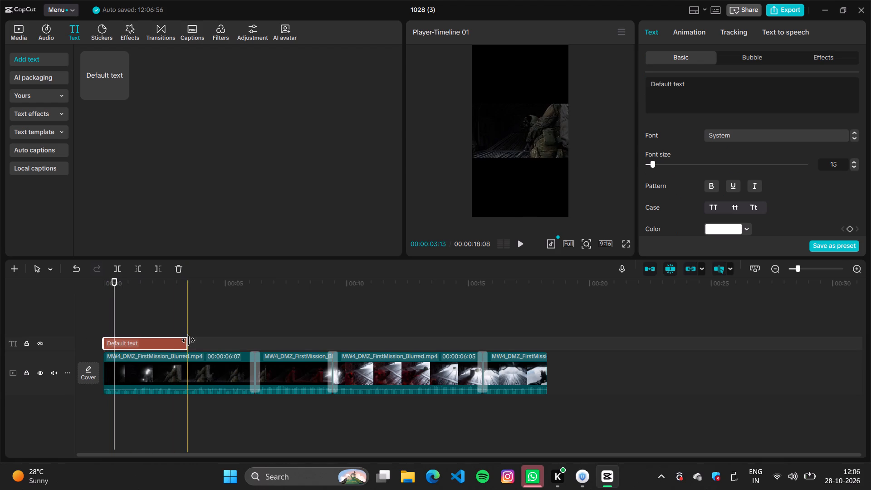
{"action": "left_click_drag", "start_coordinate": [188, 340], "coordinate": [550, 372]}
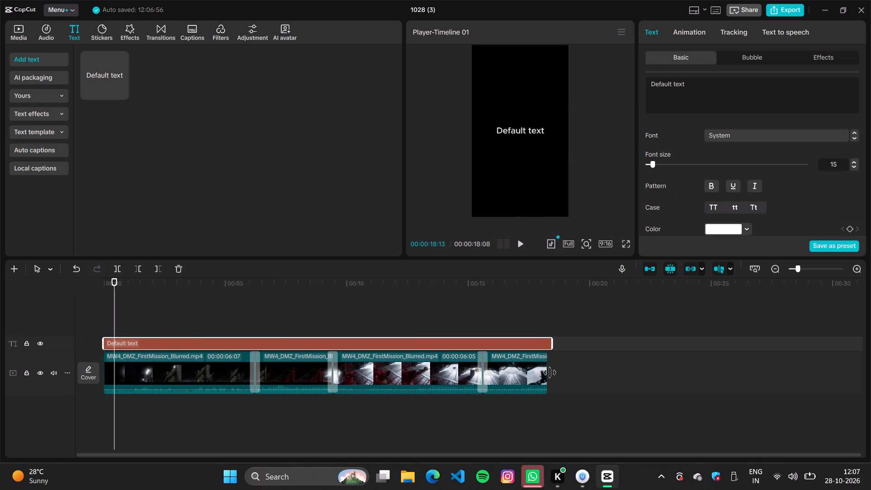
{"action": "left_click_drag", "start_coordinate": [550, 372], "coordinate": [546, 361]}
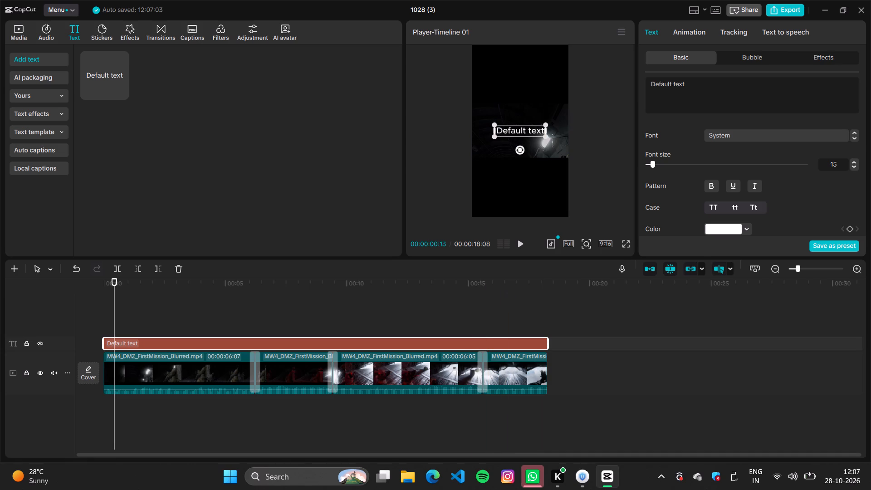
Clear the placeholder wording from the new text layer.
{"action": "left_click_drag", "start_coordinate": [718, 81], "coordinate": [579, 80]}
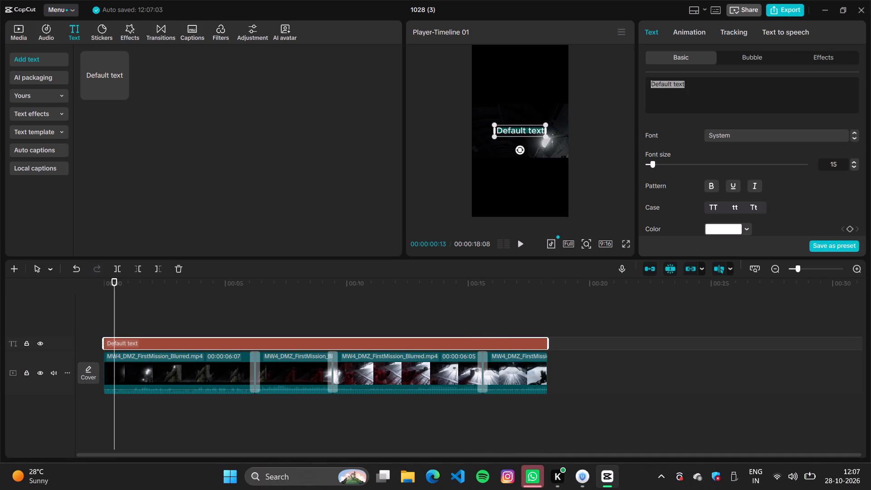
{"action": "key", "text": "BackSpace"}
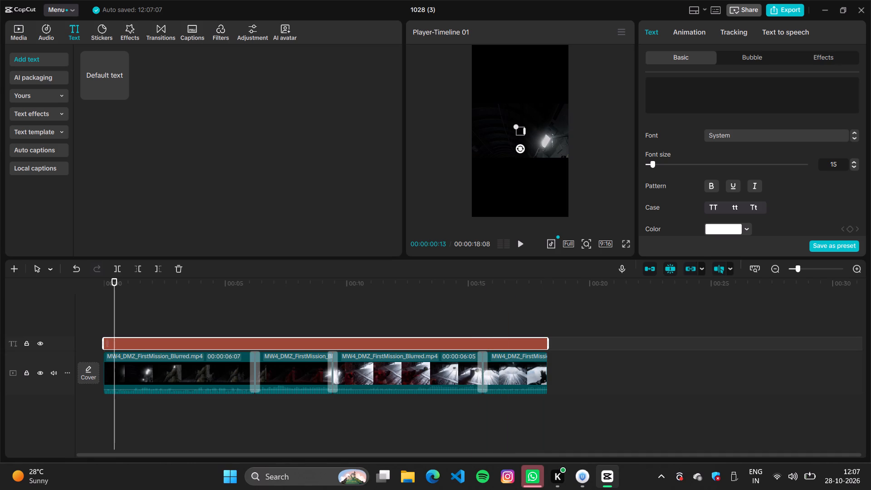
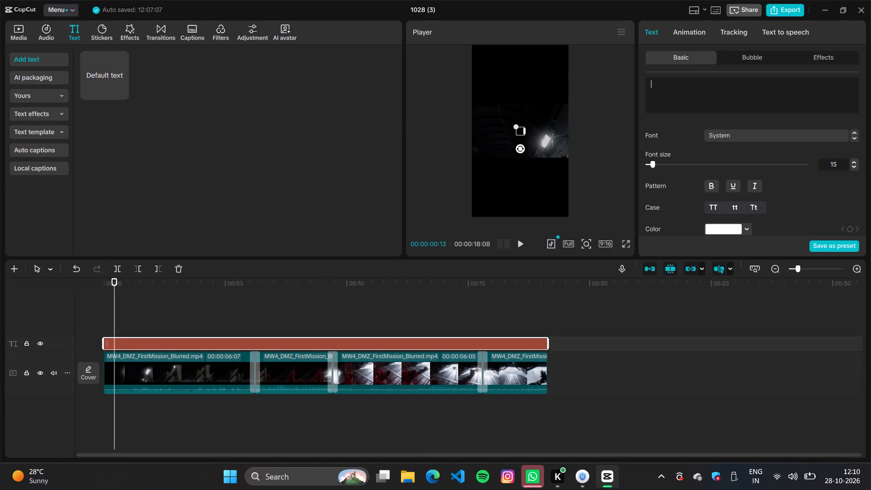
Finish editing the emptied text layer and deselect it.
{"action": "left_click", "coordinate": [433, 126]}
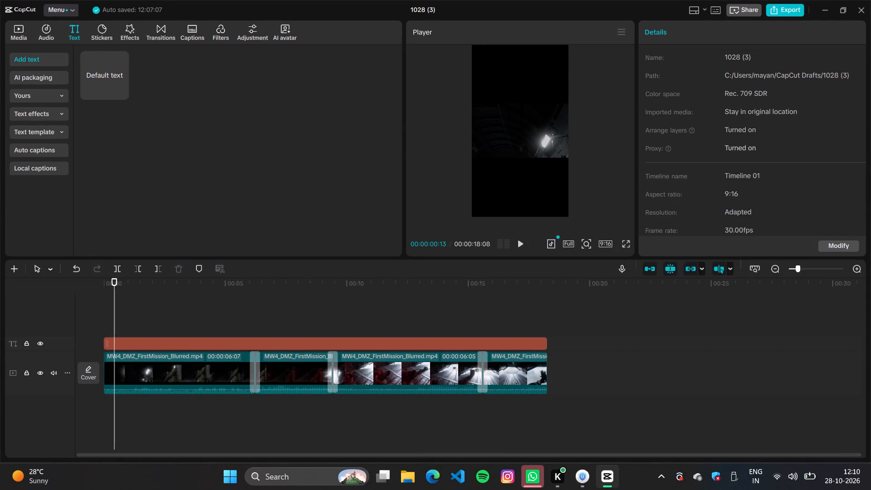
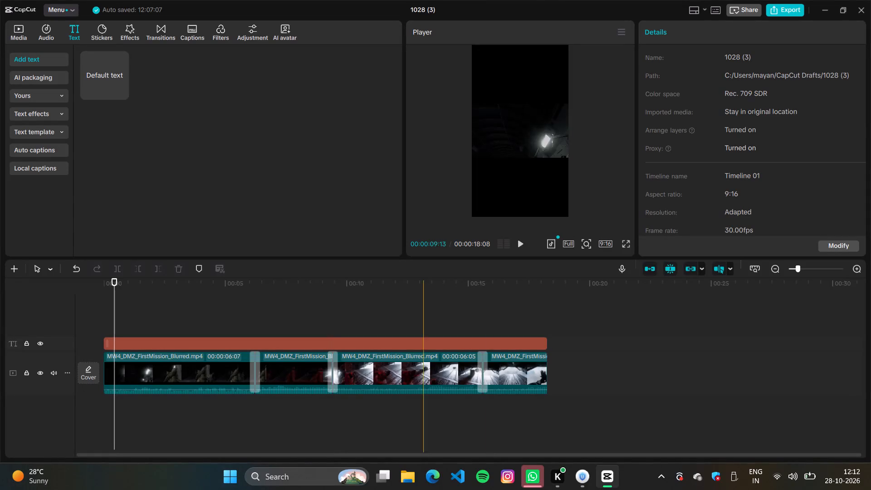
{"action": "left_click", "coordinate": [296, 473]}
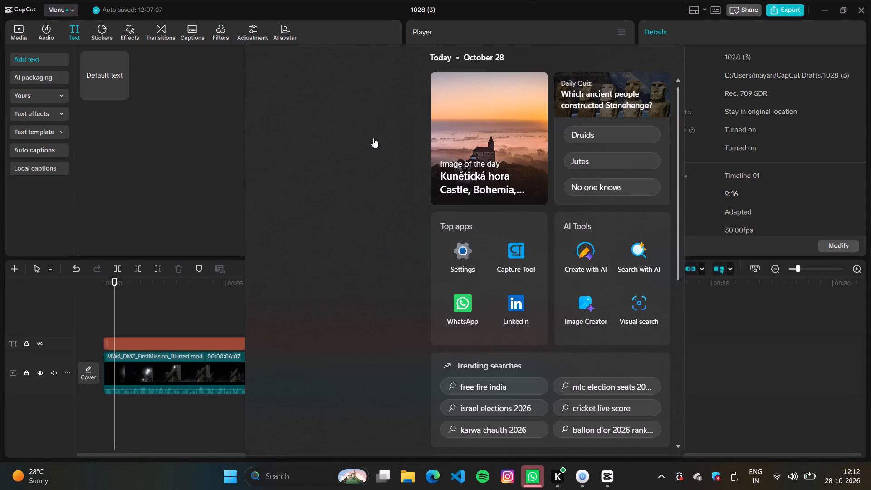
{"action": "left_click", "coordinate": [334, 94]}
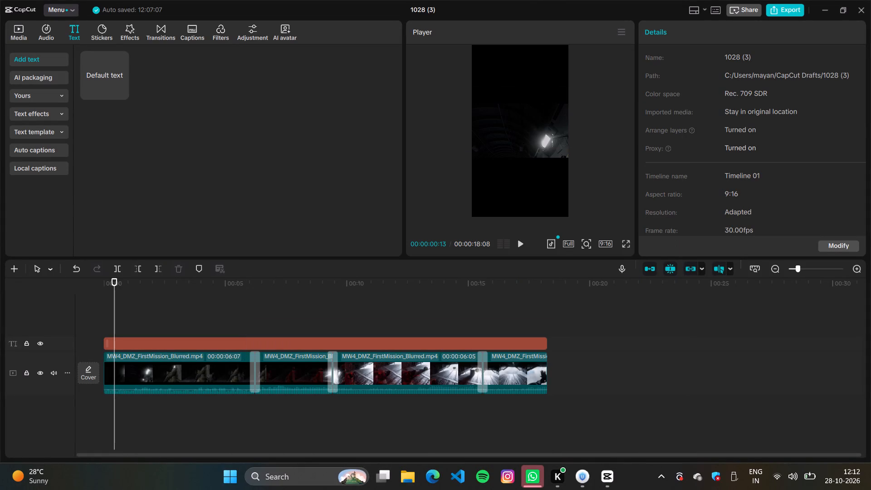
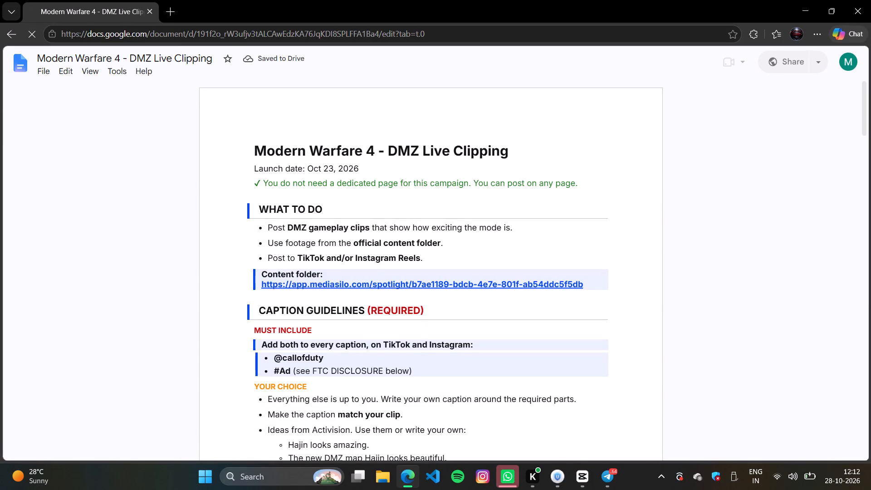
Read through the DMZ Live Clipping brief, covering caption guidelines, FTC disclosure, on-screen text examples and editing guidelines.
{"action": "scroll", "coordinate": [369, 343], "scroll_direction": "down", "scroll_amount": 1}
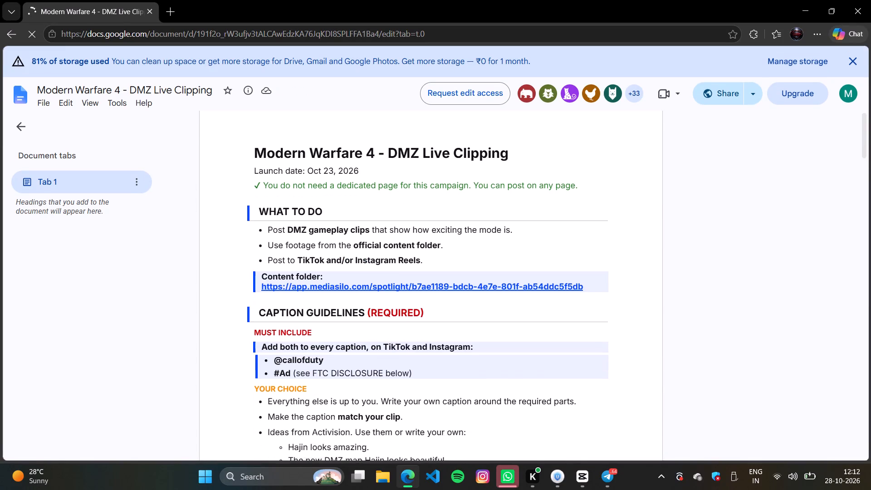
{"action": "scroll", "coordinate": [370, 343], "scroll_direction": "down", "scroll_amount": 3}
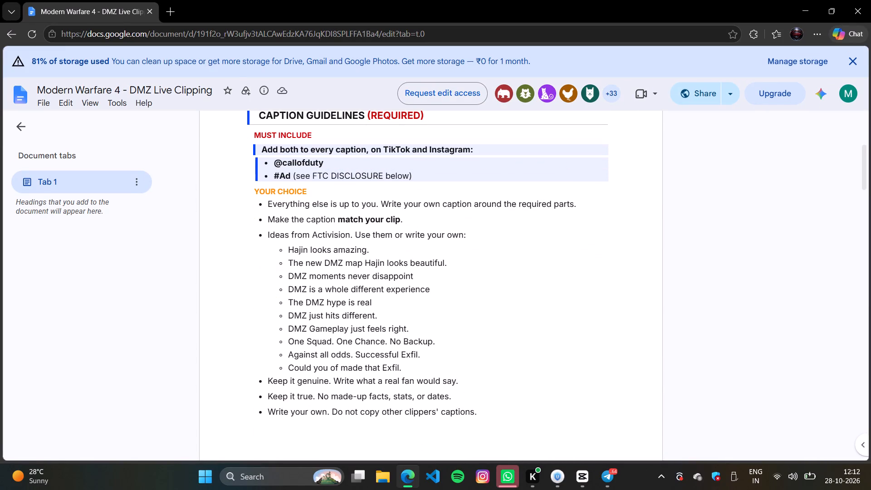
{"action": "scroll", "coordinate": [275, 250], "scroll_direction": "down", "scroll_amount": 7}
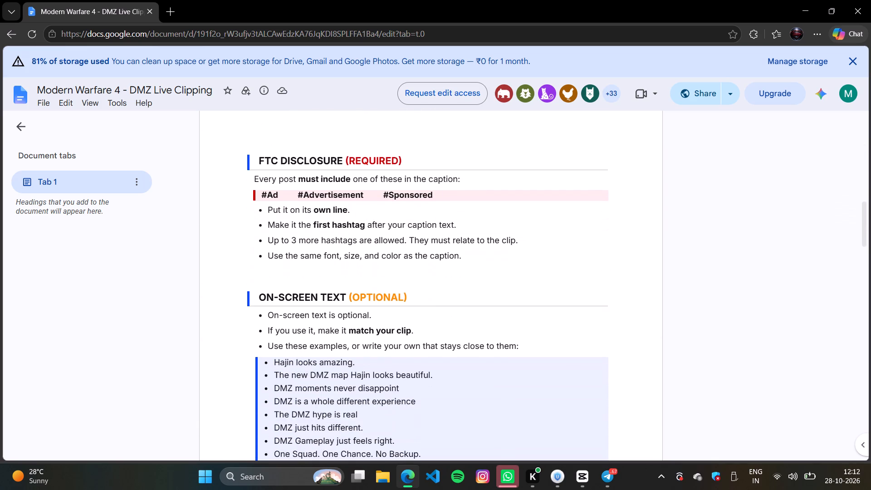
{"action": "scroll", "coordinate": [275, 250], "scroll_direction": "down", "scroll_amount": 1}
{"action": "scroll", "coordinate": [275, 250], "scroll_direction": "up", "scroll_amount": 1}
{"action": "scroll", "coordinate": [275, 250], "scroll_direction": "down", "scroll_amount": 1}
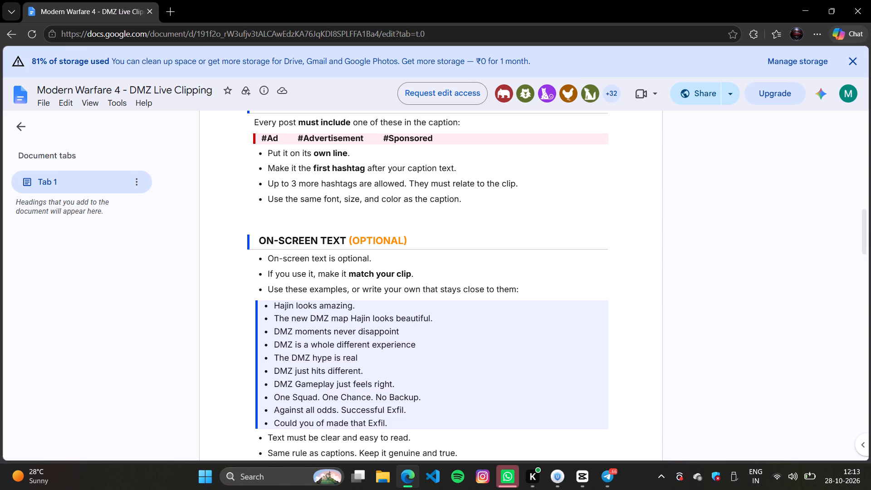
{"action": "scroll", "coordinate": [275, 250], "scroll_direction": "down", "scroll_amount": 1}
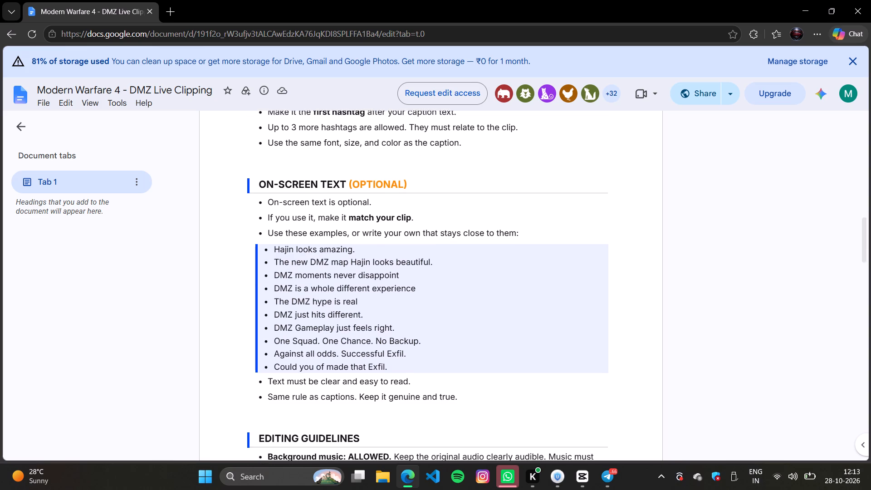
{"action": "scroll", "coordinate": [275, 250], "scroll_direction": "down", "scroll_amount": 1}
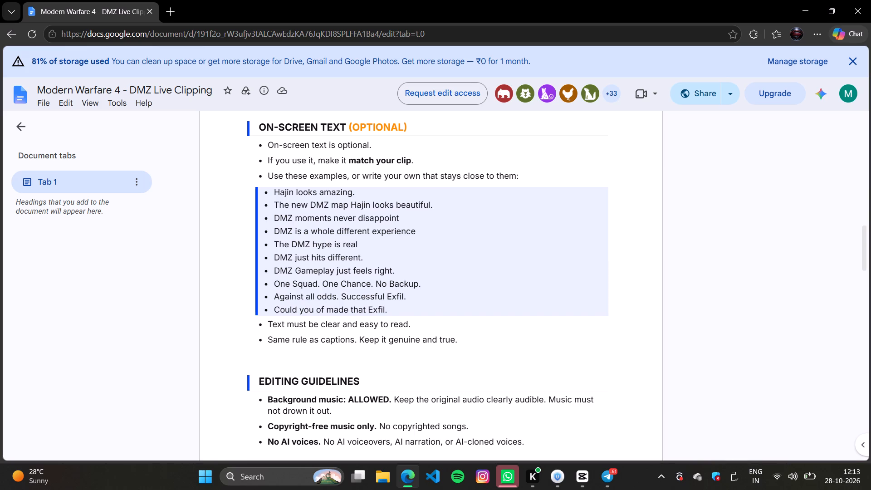
Copy the example phrase "DMZ just hits different" from the brief's on-screen text list and switch to CapCut.
{"action": "left_click_drag", "start_coordinate": [272, 256], "coordinate": [361, 262]}
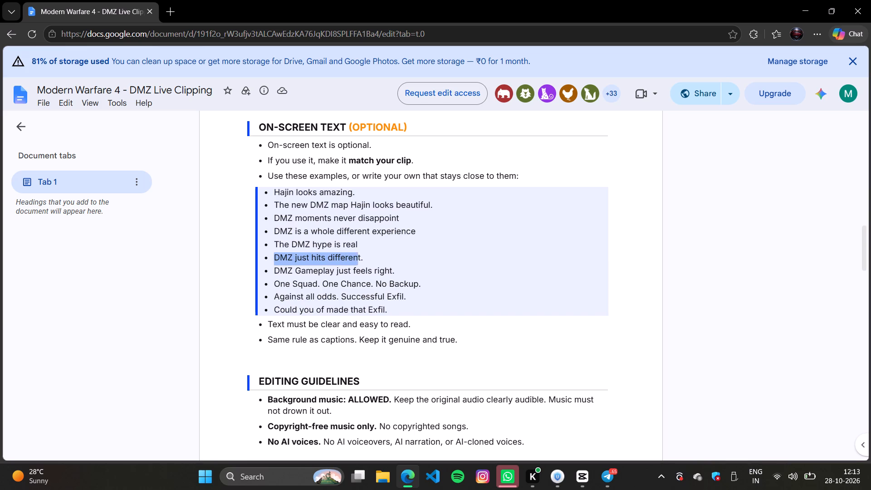
{"action": "left_click_drag", "start_coordinate": [361, 262], "coordinate": [360, 261]}
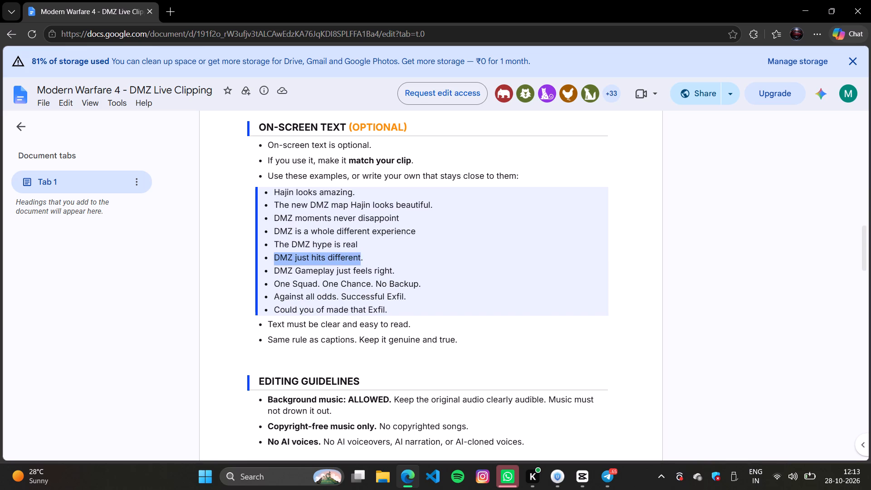
{"action": "right_click", "coordinate": [356, 257]}
{"action": "left_click", "coordinate": [382, 273]}
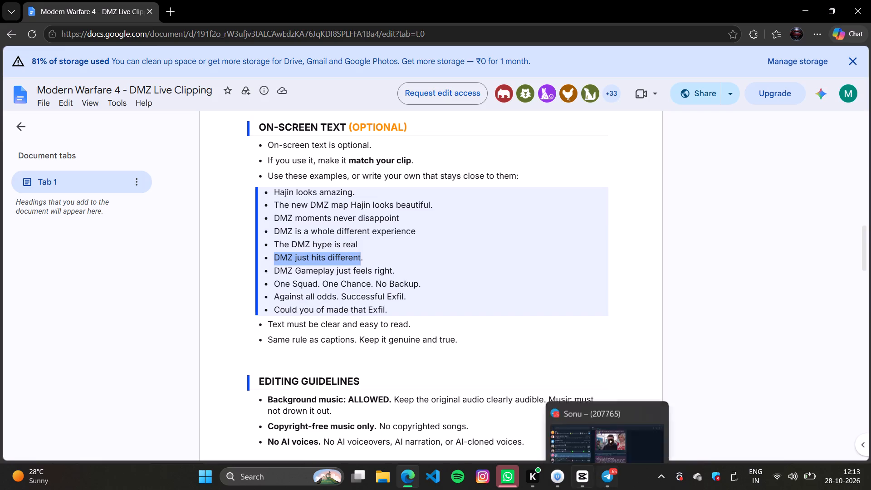
{"action": "left_click", "coordinate": [578, 477]}
Preview the edit and extend the last clip's end to a duration of 00:02:37:02, bringing back the footage beyond the skydive.
{"action": "left_click", "coordinate": [231, 346]}
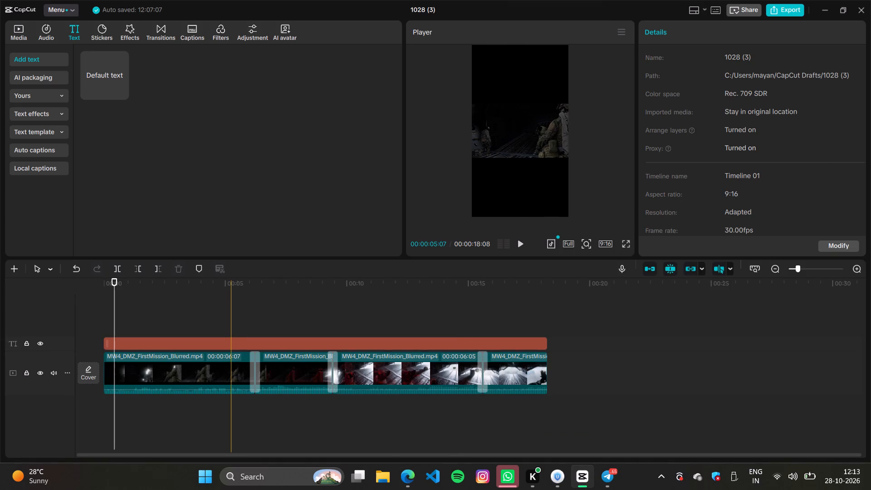
{"action": "key", "text": "space"}
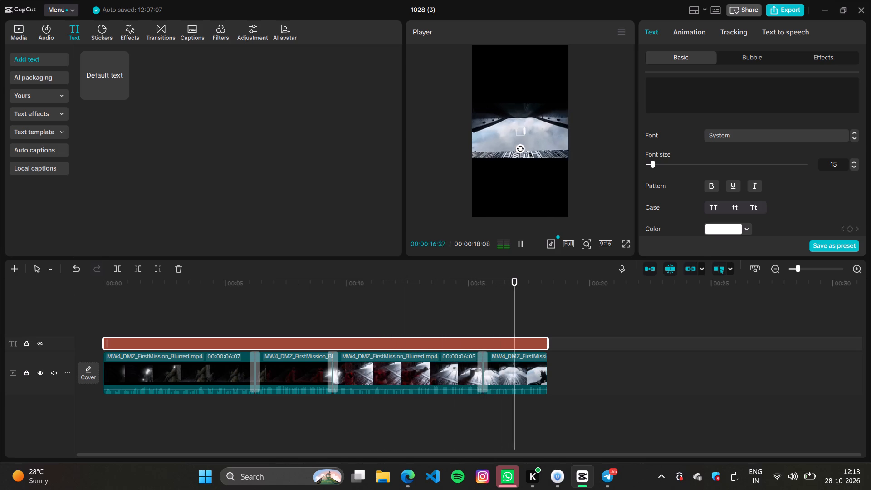
{"action": "left_click", "coordinate": [525, 377]}
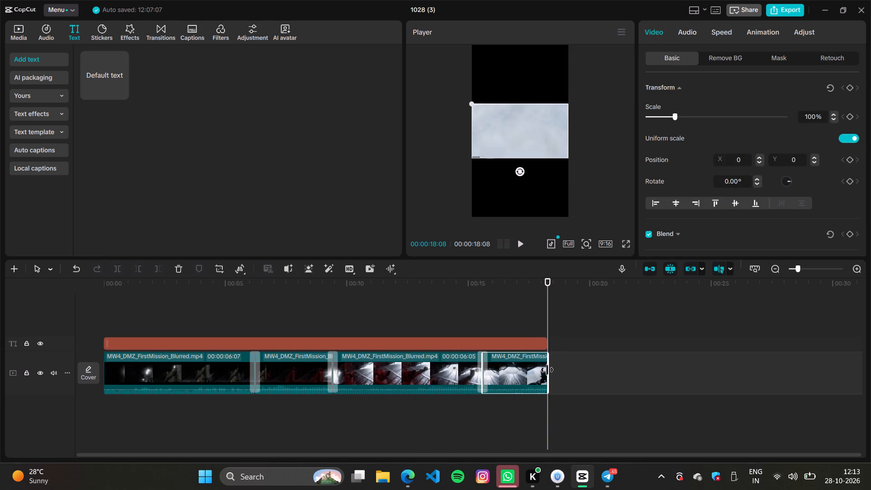
{"action": "left_click_drag", "start_coordinate": [547, 369], "coordinate": [651, 379]}
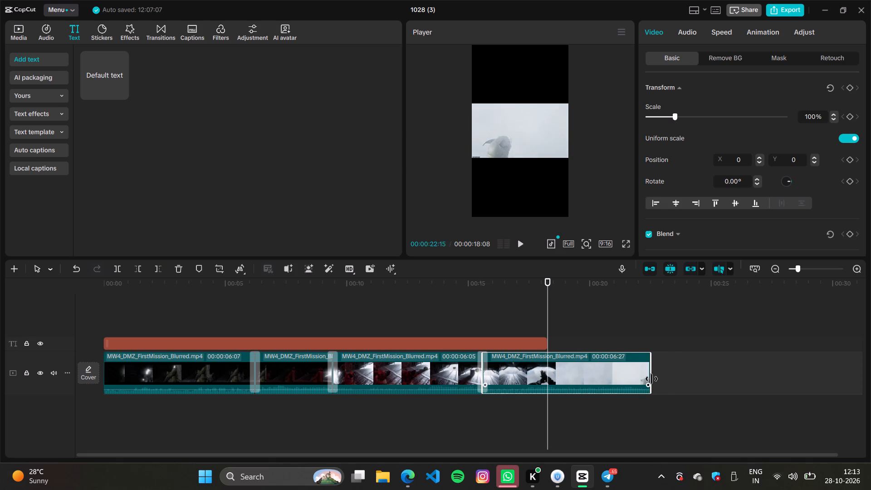
{"action": "left_click_drag", "start_coordinate": [651, 379], "coordinate": [813, 385]}
{"action": "left_click", "coordinate": [563, 289]}
{"action": "key", "text": "space"}
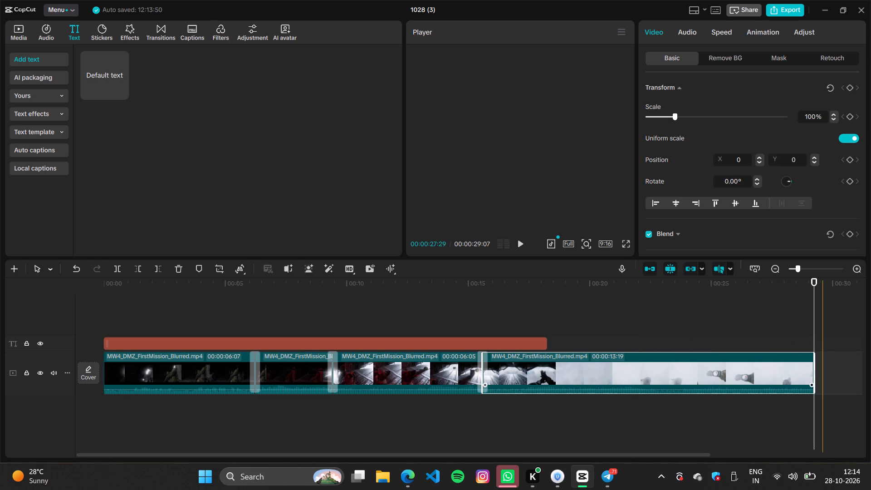
{"action": "left_click", "coordinate": [818, 373]}
{"action": "left_click_drag", "start_coordinate": [813, 368], "coordinate": [860, 368]}
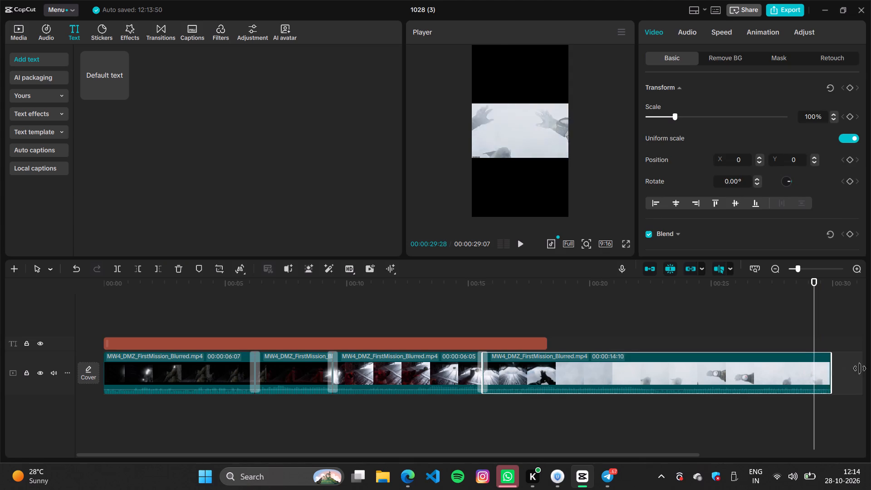
{"action": "left_click_drag", "start_coordinate": [860, 368], "coordinate": [870, 369]}
Split the last clip at 00:00:19:04 and about 00:00:35:24, and delete the white-cloud segment before the HAJIN title shot.
{"action": "left_click", "coordinate": [679, 319]}
{"action": "key", "text": "space"}
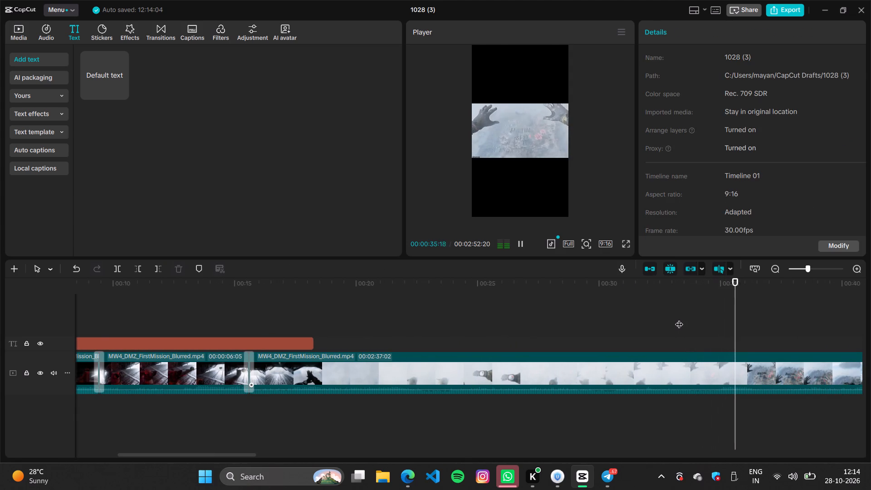
{"action": "key", "text": "space"}
{"action": "left_click", "coordinate": [752, 327]}
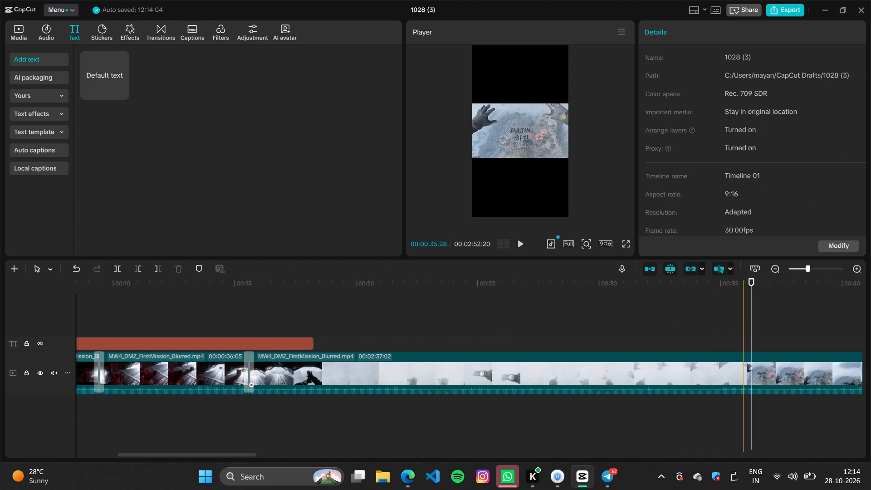
{"action": "left_click", "coordinate": [742, 324]}
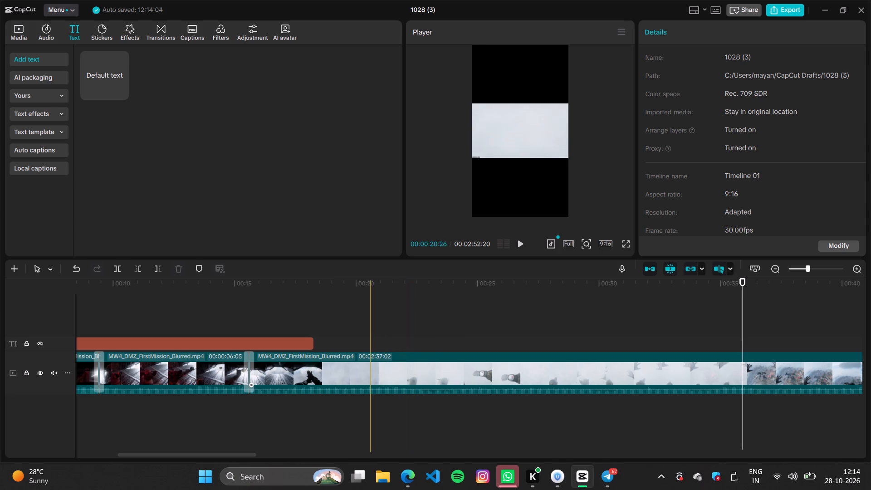
{"action": "left_click", "coordinate": [335, 337]}
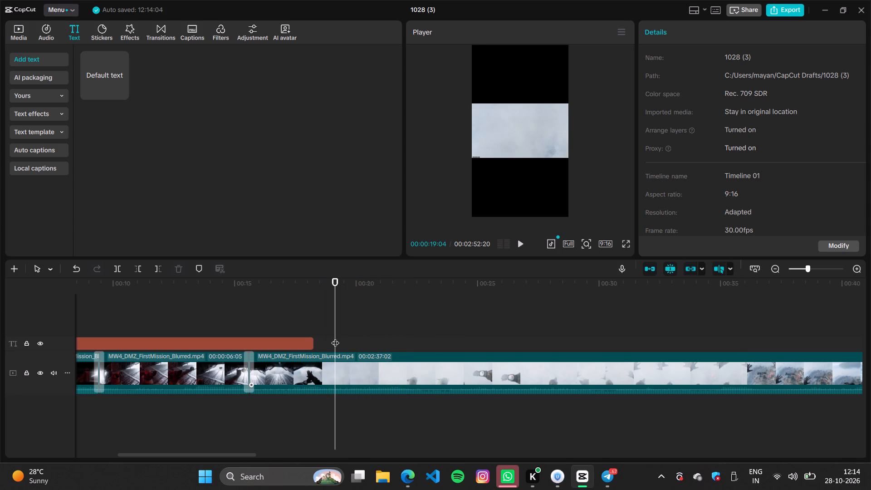
{"action": "key", "text": "ctrl+b"}
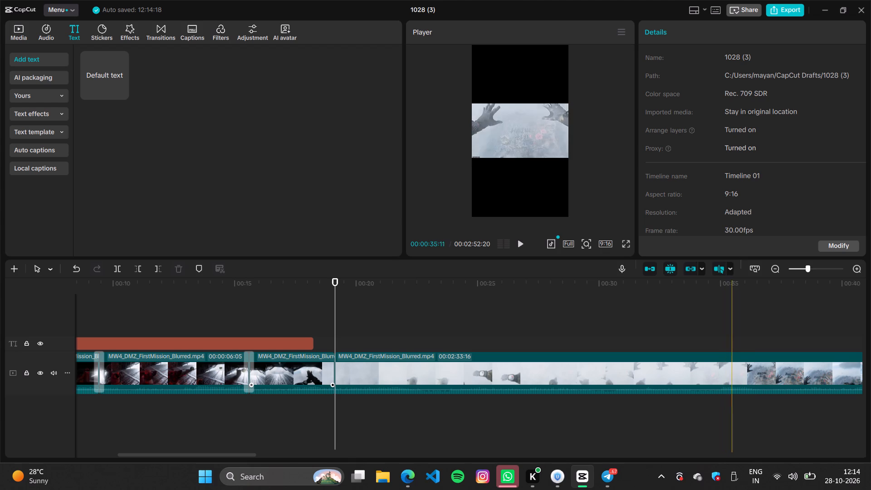
{"action": "left_click", "coordinate": [740, 340]}
{"action": "key", "text": "ctrl+b"}
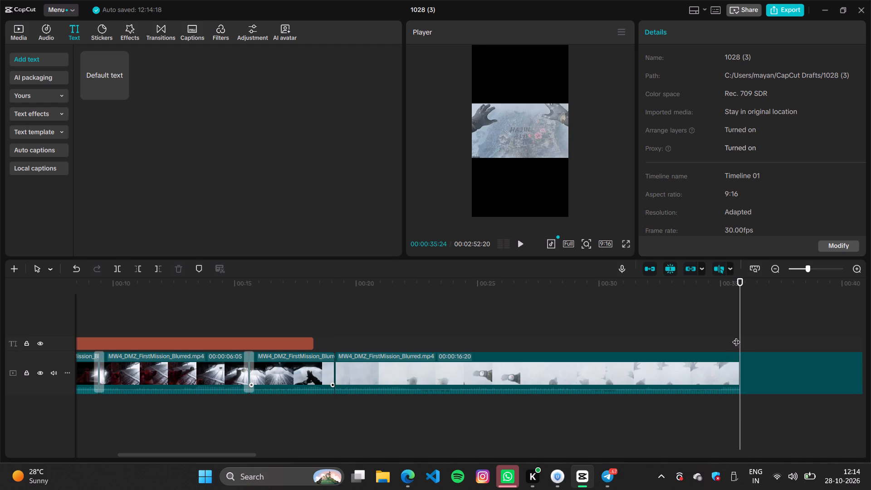
{"action": "left_click", "coordinate": [710, 373]}
{"action": "key", "text": "BackSpace"}
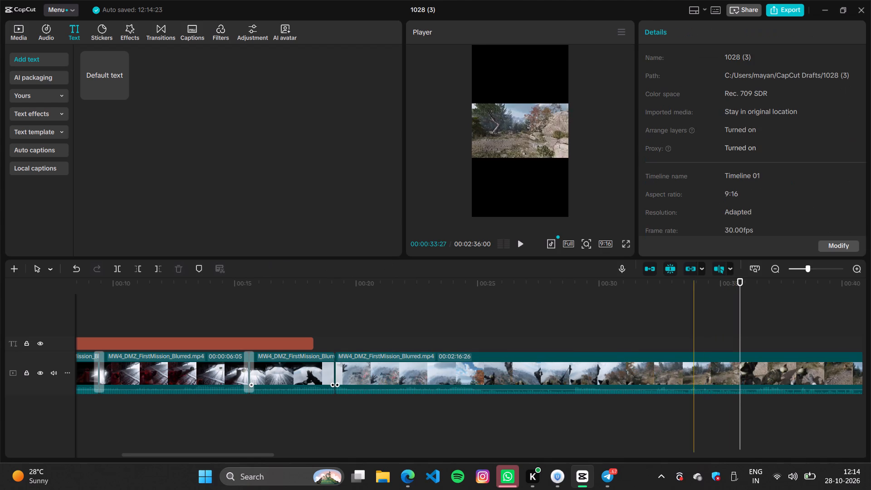
Preview the new join and split the final clip at 00:00:19:26, during the HAJIN title shot.
{"action": "left_click", "coordinate": [322, 343]}
{"action": "key", "text": "space"}
{"action": "key", "text": "space"}
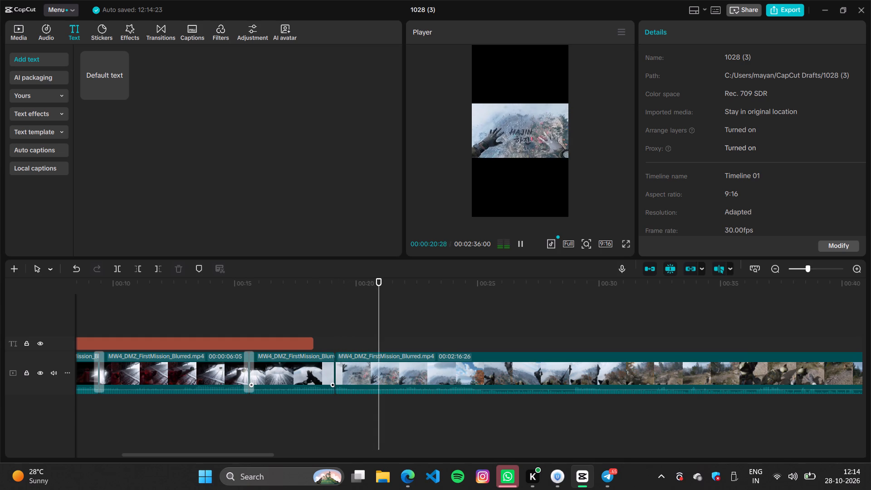
{"action": "key", "text": "space"}
{"action": "key", "text": "space"}
{"action": "key", "text": "space"}
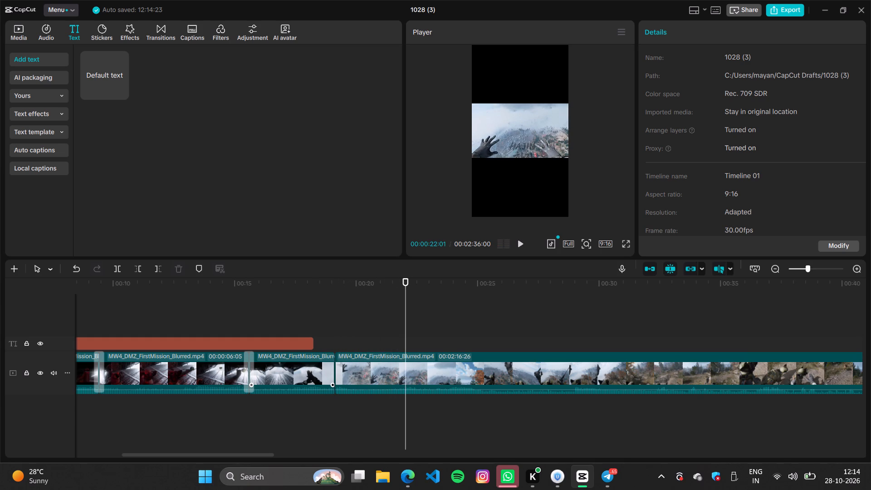
{"action": "key", "text": "space"}
{"action": "key", "text": "space"}
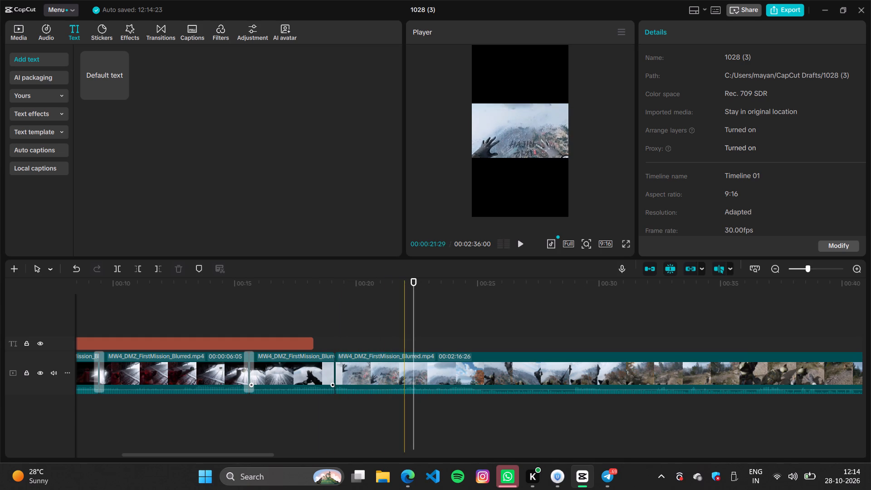
{"action": "left_click_drag", "start_coordinate": [414, 338], "coordinate": [377, 336]}
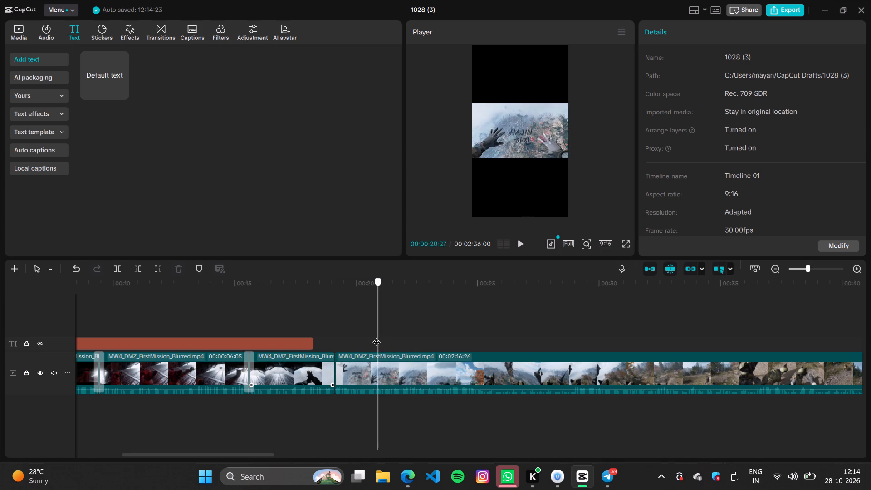
{"action": "left_click_drag", "start_coordinate": [377, 336], "coordinate": [360, 340]}
{"action": "left_click_drag", "start_coordinate": [360, 340], "coordinate": [341, 359]}
{"action": "left_click_drag", "start_coordinate": [342, 331], "coordinate": [353, 331]}
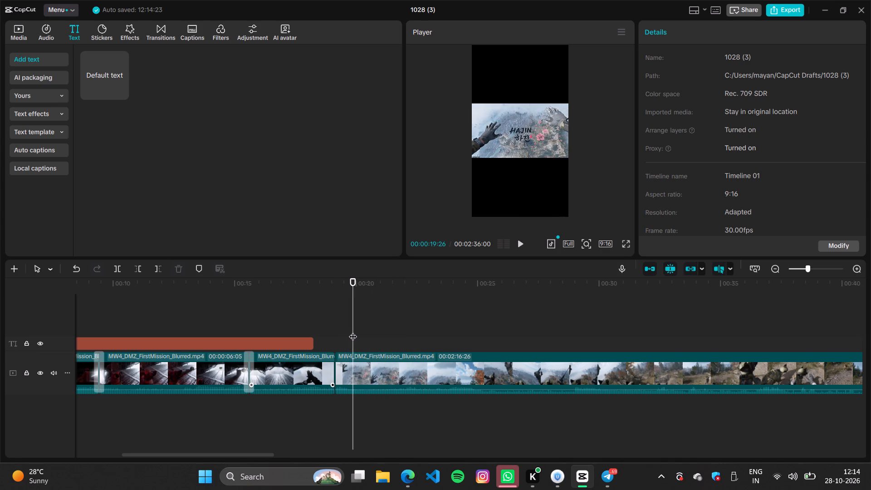
{"action": "key", "text": "ctrl+b"}
Trim about 12 frames off the end of the clip before the short HAJIN title piece and play the join.
{"action": "left_click", "coordinate": [323, 368]}
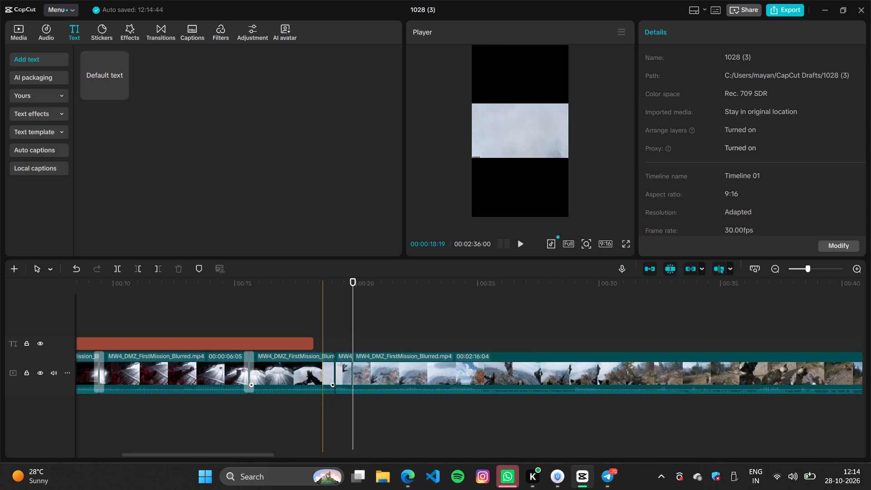
{"action": "left_click_drag", "start_coordinate": [333, 372], "coordinate": [323, 372]}
{"action": "left_click", "coordinate": [305, 316]}
{"action": "key", "text": "space"}
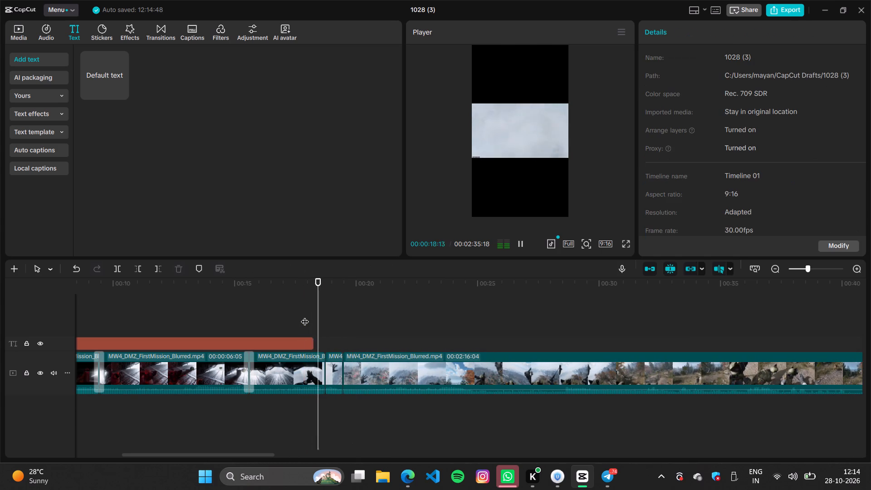
{"action": "key", "text": "space"}
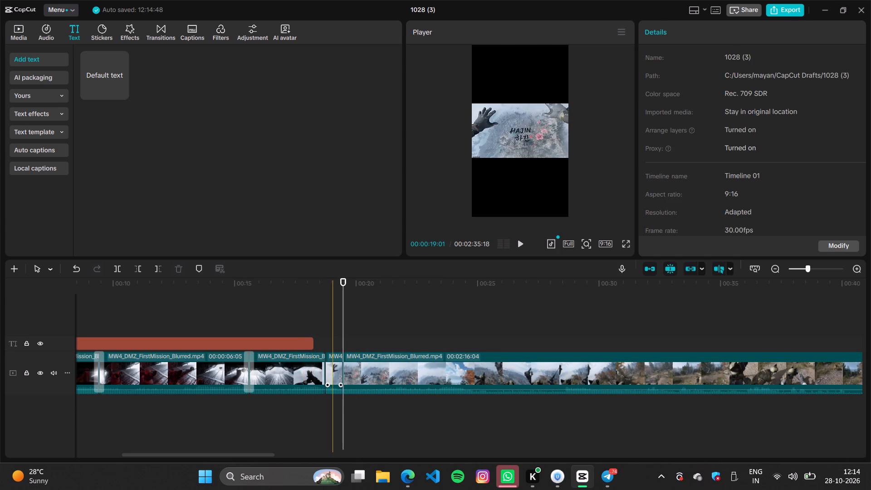
Delete the long remaining footage after the short HAJIN title piece.
{"action": "left_click_drag", "start_coordinate": [343, 334], "coordinate": [341, 334]}
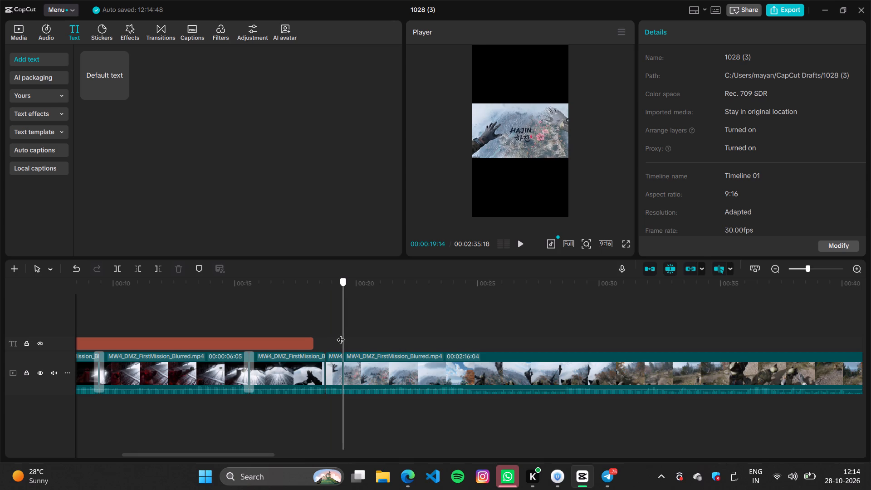
{"action": "left_click_drag", "start_coordinate": [341, 334], "coordinate": [332, 335]}
{"action": "left_click", "coordinate": [351, 337]}
{"action": "left_click", "coordinate": [353, 356]}
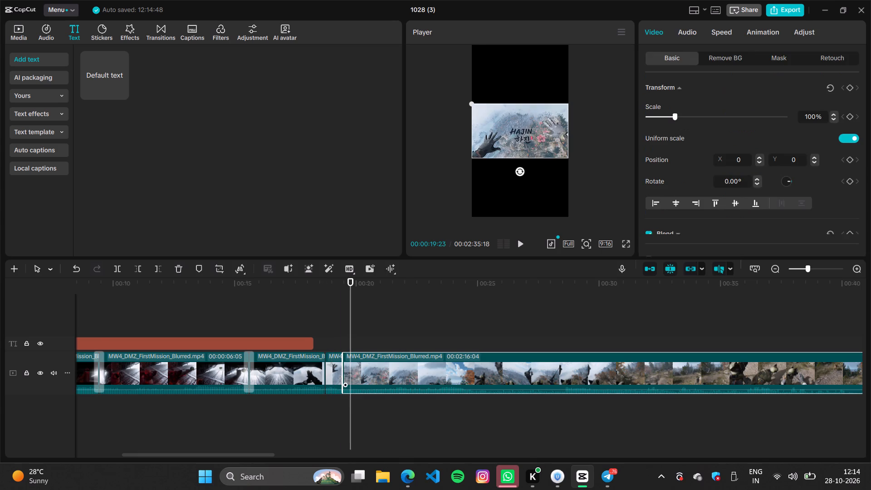
{"action": "key", "text": "BackSpace"}
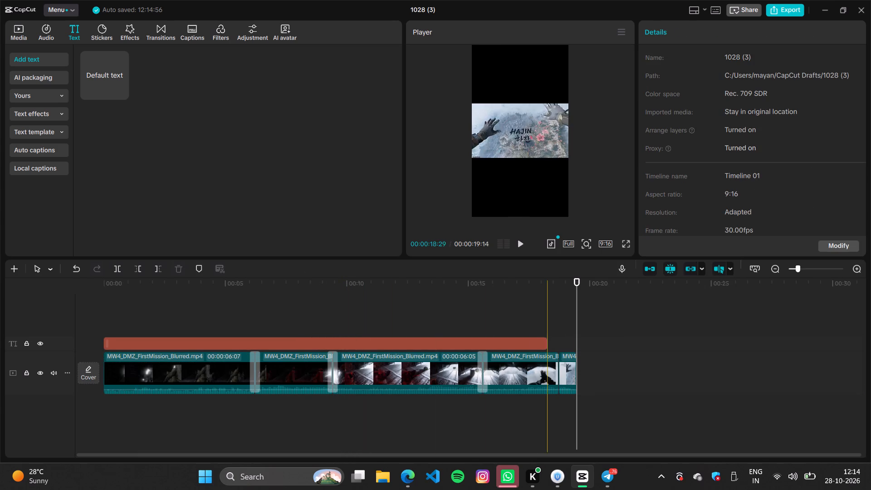
Extend the empty text overlay to end with the HAJIN title piece, at 00:00:19:14.
{"action": "left_click_drag", "start_coordinate": [547, 338], "coordinate": [581, 350]}
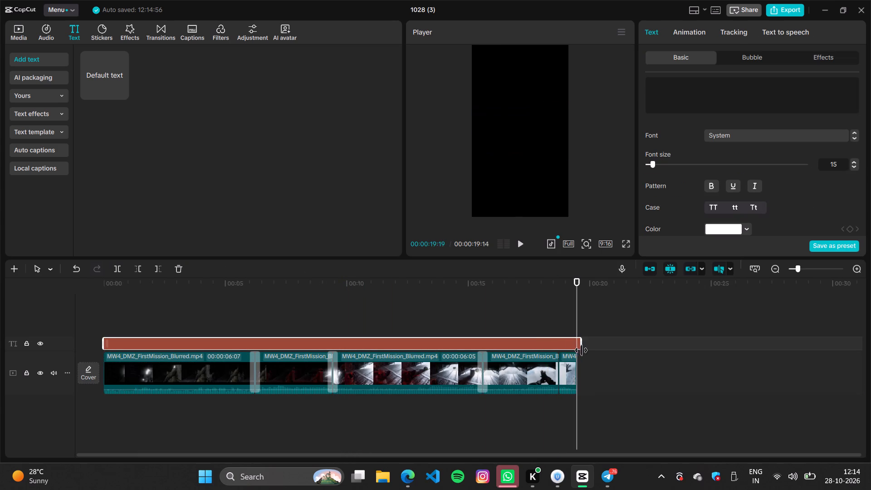
{"action": "left_click_drag", "start_coordinate": [581, 350], "coordinate": [582, 350]}
{"action": "left_click_drag", "start_coordinate": [581, 341], "coordinate": [568, 342]}
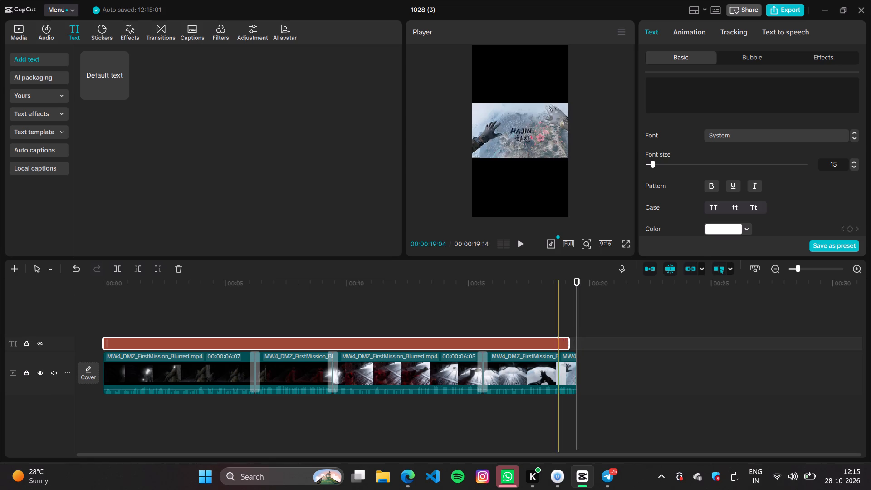
{"action": "left_click", "coordinate": [571, 342]}
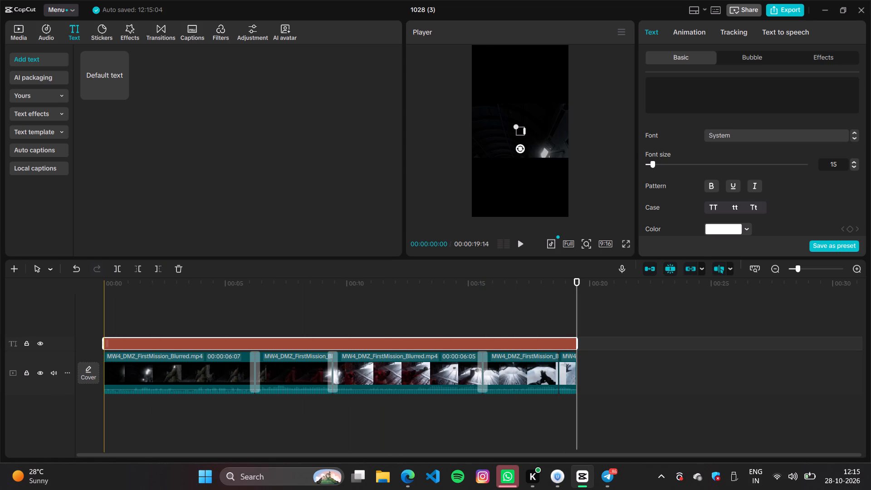
Trim about 3 s 24 frames off the start of the first clip in stages, playing the result after each cut.
{"action": "left_click", "coordinate": [105, 366]}
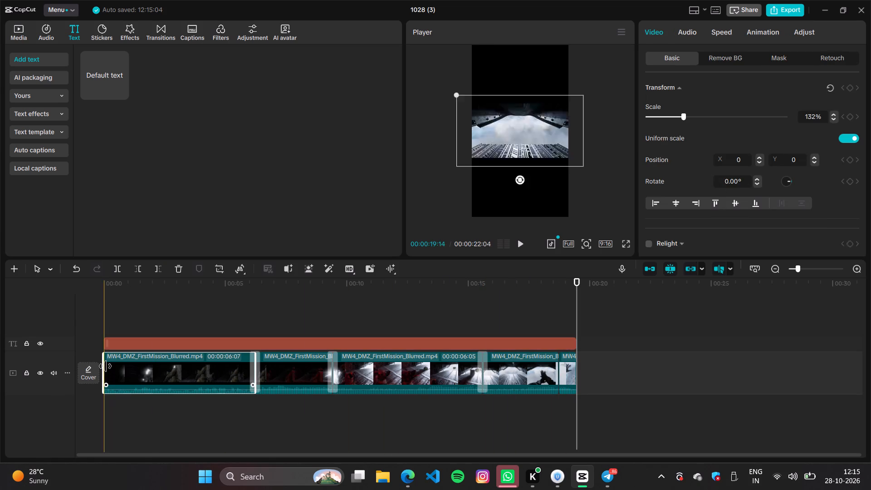
{"action": "left_click_drag", "start_coordinate": [105, 366], "coordinate": [133, 369]}
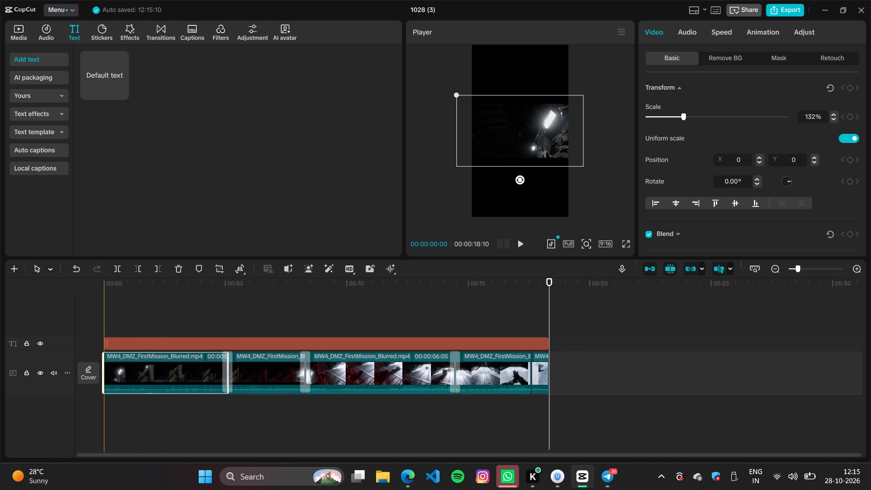
{"action": "key", "text": "space"}
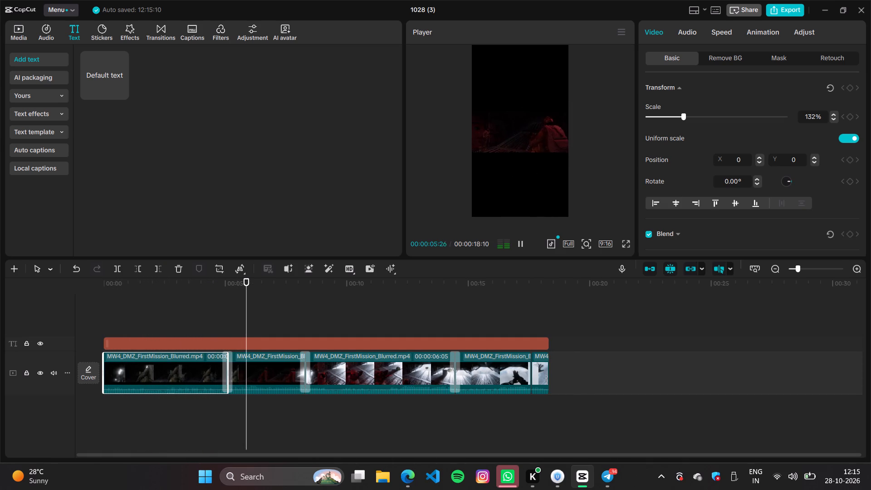
{"action": "key", "text": "space"}
{"action": "left_click_drag", "start_coordinate": [101, 364], "coordinate": [144, 366]}
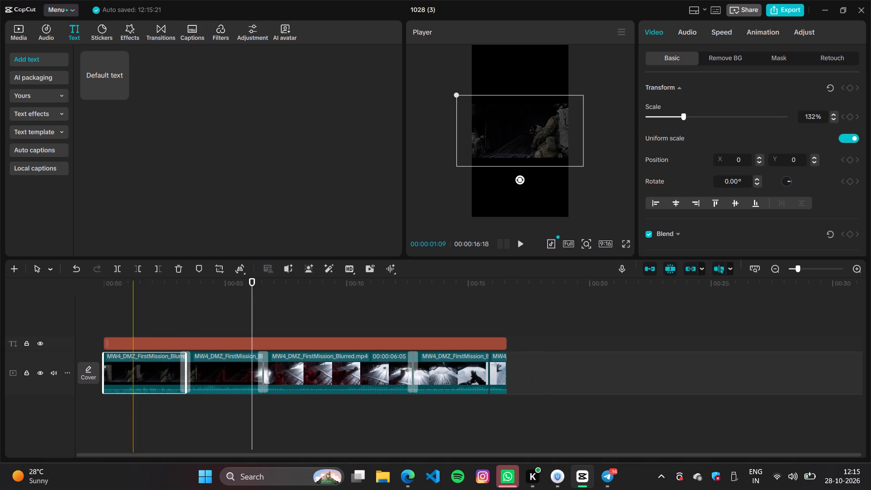
{"action": "key", "text": "space"}
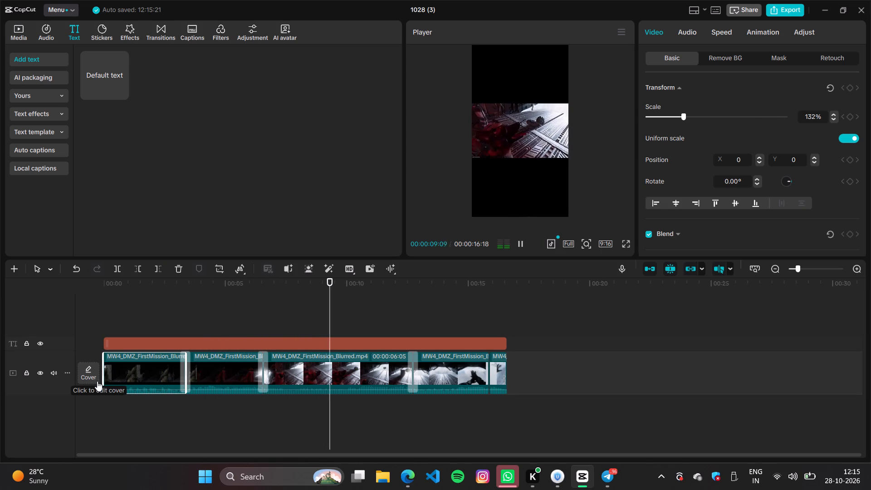
{"action": "left_click_drag", "start_coordinate": [103, 364], "coordinate": [130, 365]}
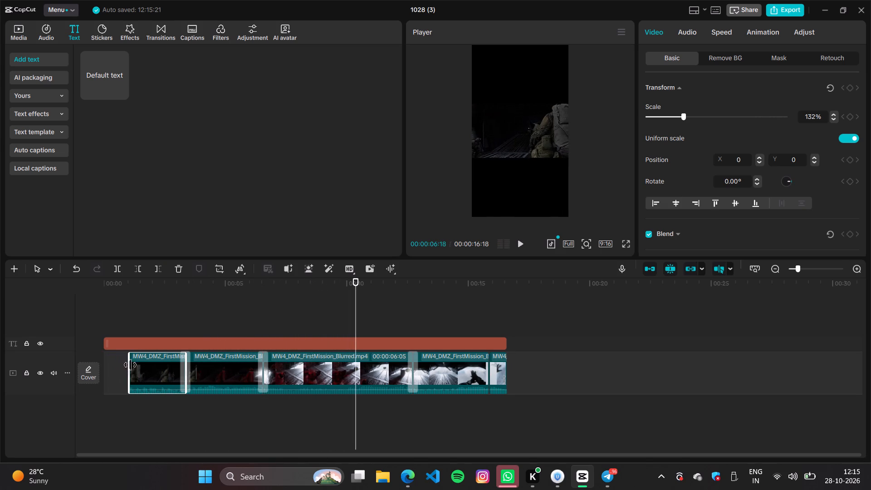
{"action": "left_click_drag", "start_coordinate": [130, 365], "coordinate": [127, 365]}
{"action": "key", "text": "space"}
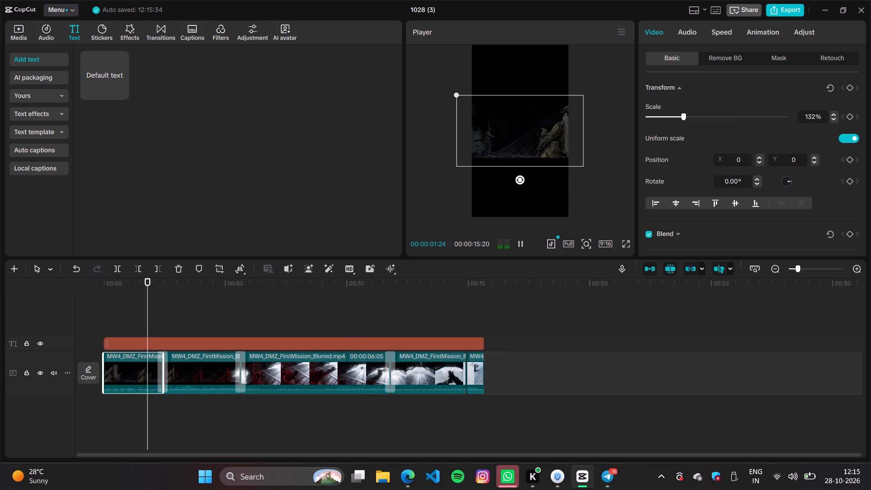
Trim about 25 frames off the start of the third clip and play through to the HAJIN title.
{"action": "left_click", "coordinate": [264, 307]}
{"action": "left_click", "coordinate": [274, 371]}
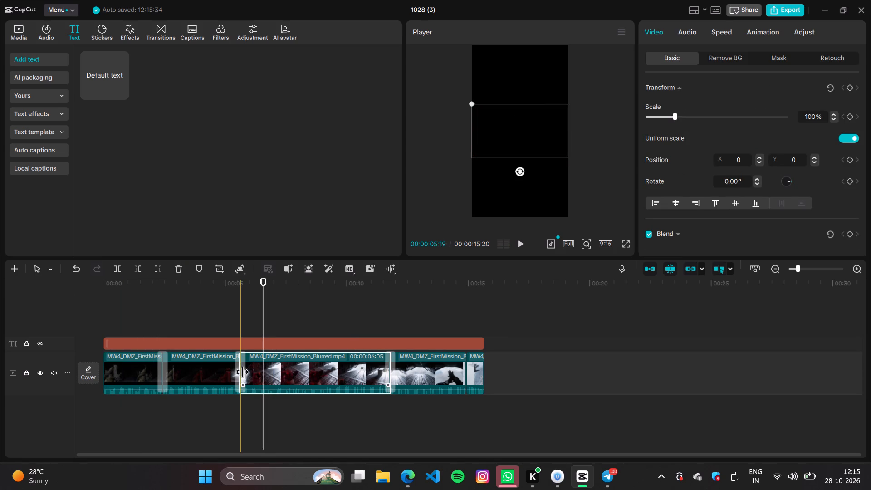
{"action": "left_click_drag", "start_coordinate": [242, 372], "coordinate": [268, 372]}
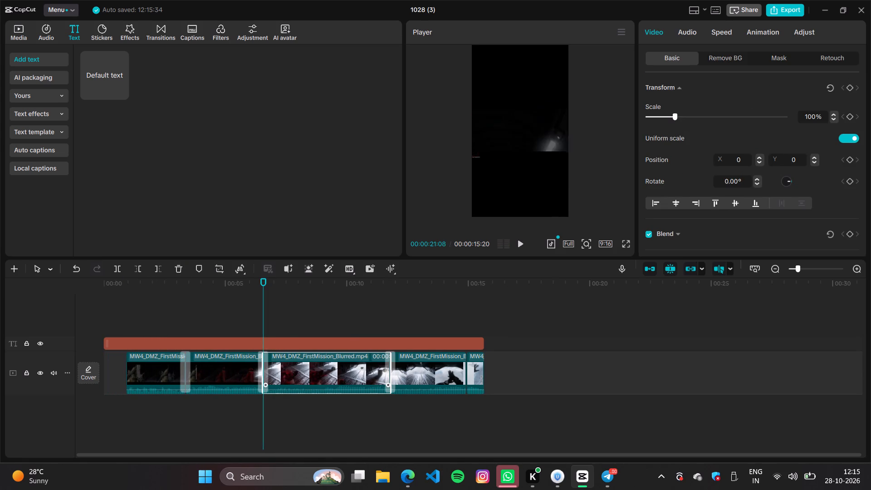
{"action": "key", "text": "space"}
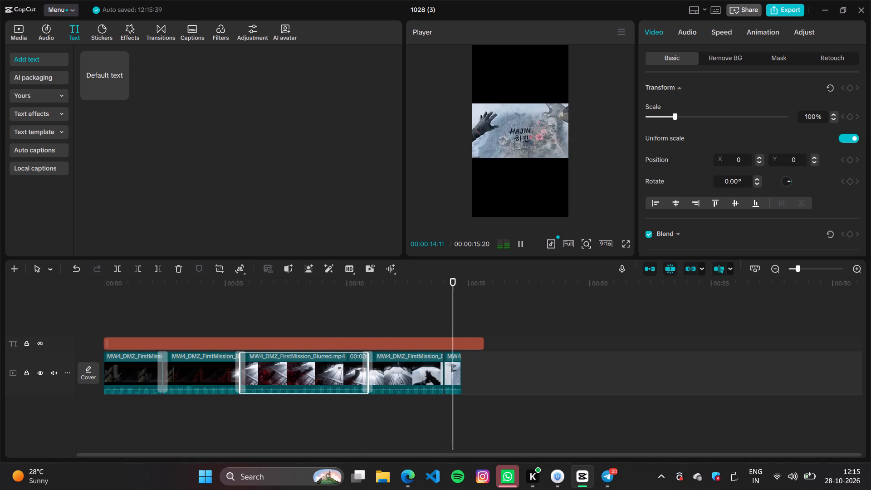
{"action": "key", "text": "space"}
Lengthen the final HAJIN title clip by about 12 frames and match the text overlay's end to it, at 00:00:15:07.
{"action": "left_click_drag", "start_coordinate": [481, 342], "coordinate": [460, 341]}
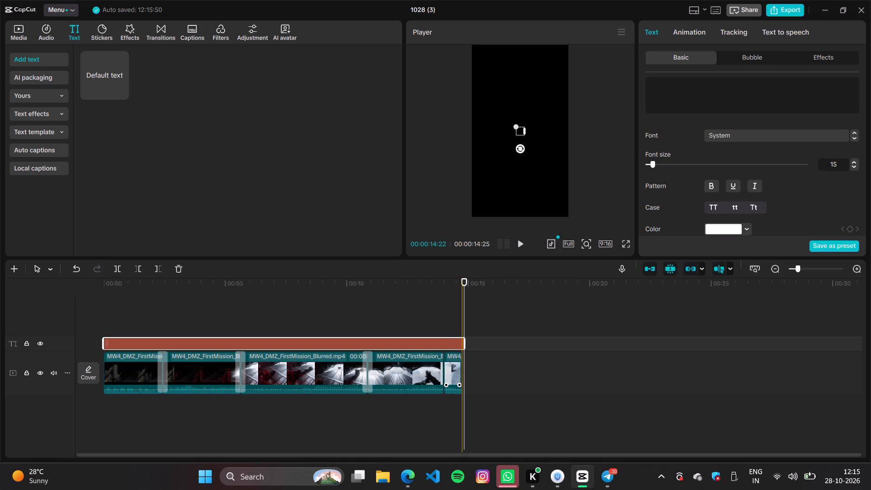
{"action": "left_click", "coordinate": [459, 369]}
{"action": "left_click_drag", "start_coordinate": [461, 370], "coordinate": [473, 371]}
{"action": "left_click", "coordinate": [462, 348]}
{"action": "left_click_drag", "start_coordinate": [465, 347], "coordinate": [470, 347]}
Apply the Fade Out exit animation to the HAJIN title clip with a 0.3 s duration, playing the ending to check it.
{"action": "left_click", "coordinate": [469, 378]}
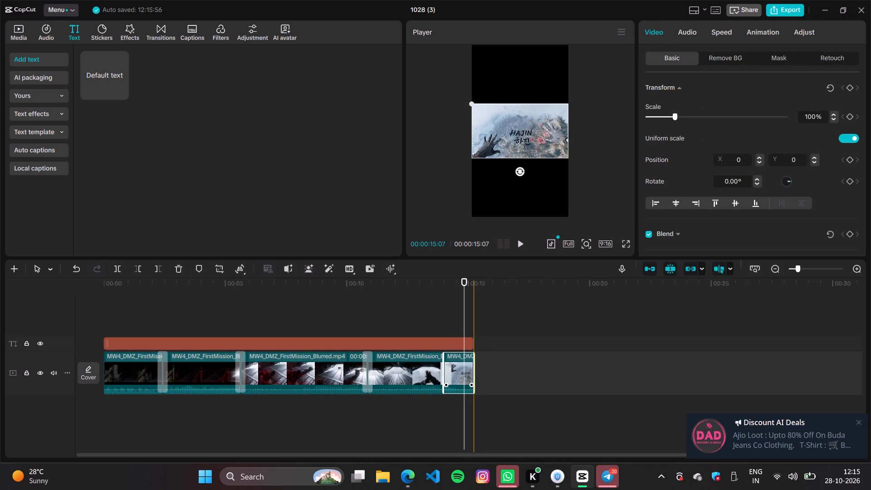
{"action": "left_click", "coordinate": [760, 35]}
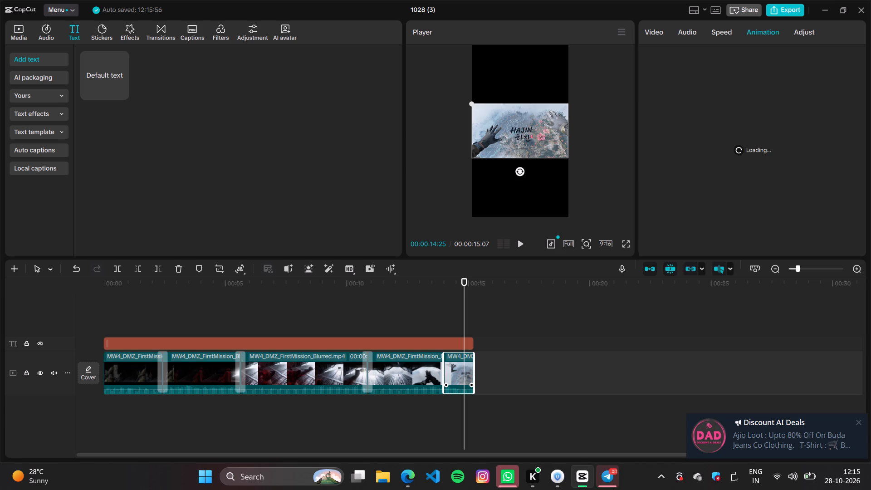
{"action": "left_click", "coordinate": [761, 58]}
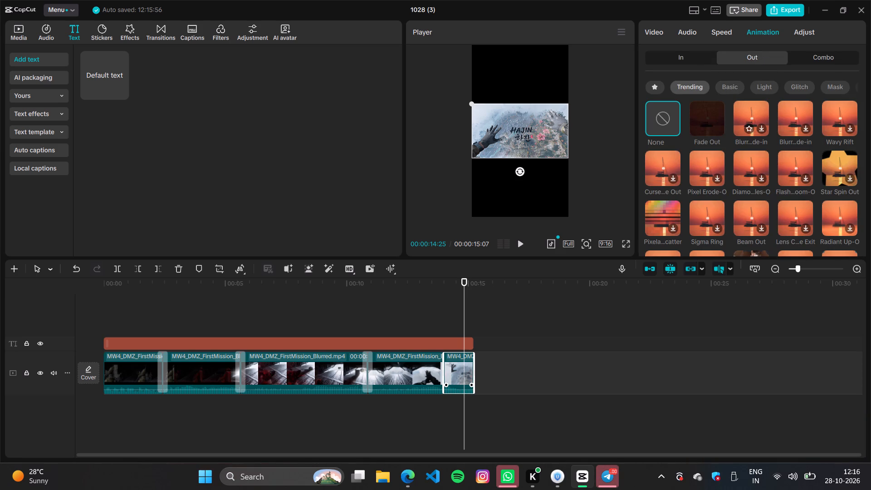
{"action": "left_click", "coordinate": [714, 117]}
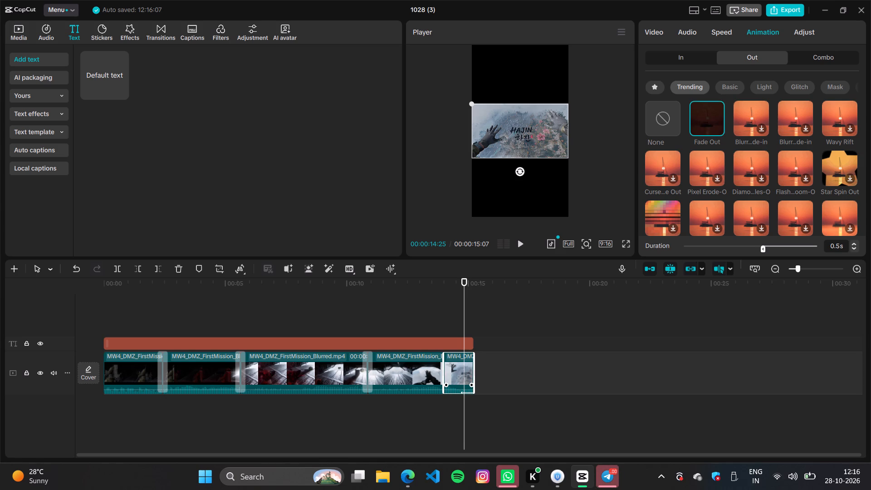
{"action": "key", "text": "space"}
{"action": "key", "text": "space"}
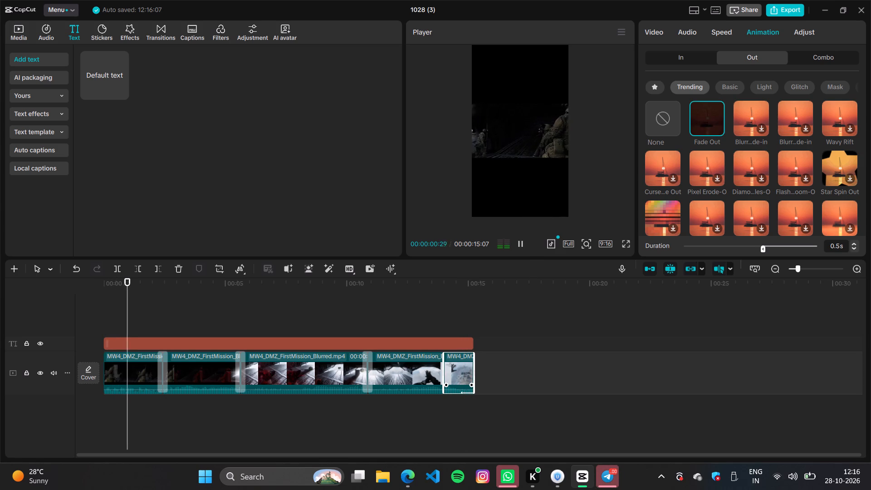
{"action": "left_click", "coordinate": [778, 246]}
{"action": "left_click", "coordinate": [789, 246]}
{"action": "key", "text": "space"}
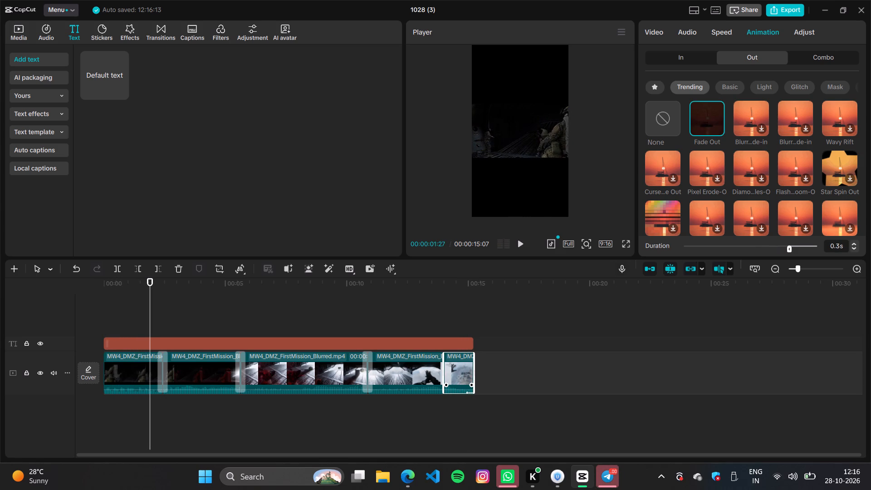
{"action": "left_click", "coordinate": [454, 309]}
{"action": "key", "text": "space"}
{"action": "key", "text": "space"}
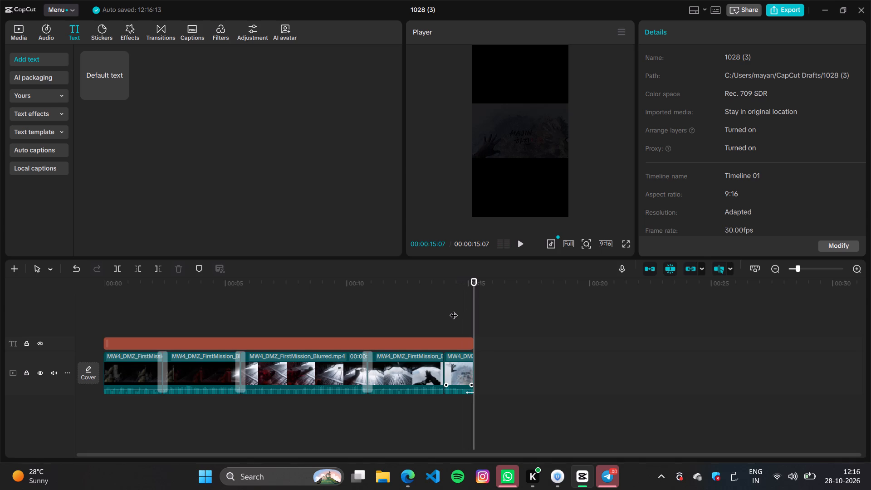
{"action": "left_click", "coordinate": [457, 363]}
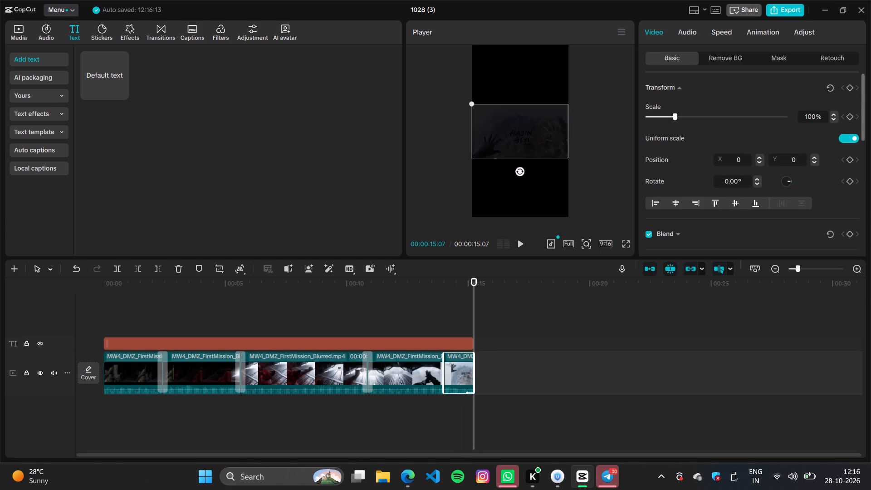
{"action": "left_click", "coordinate": [776, 25]}
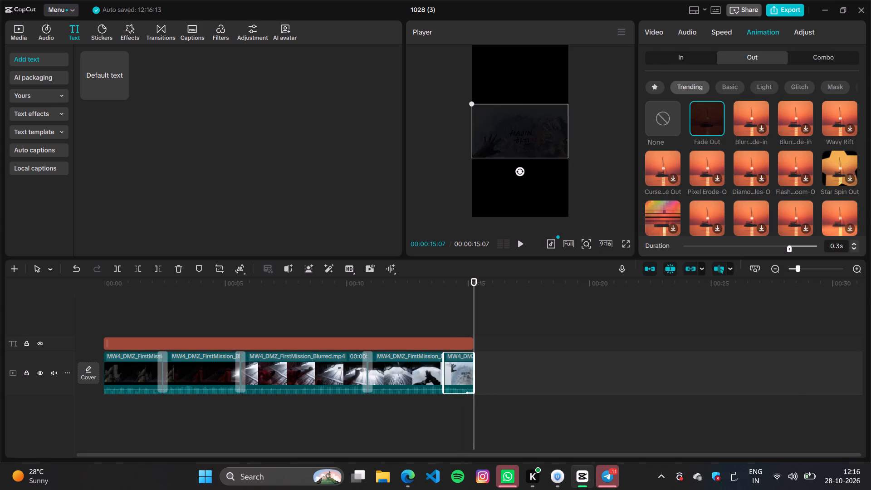
{"action": "left_click", "coordinate": [784, 246]}
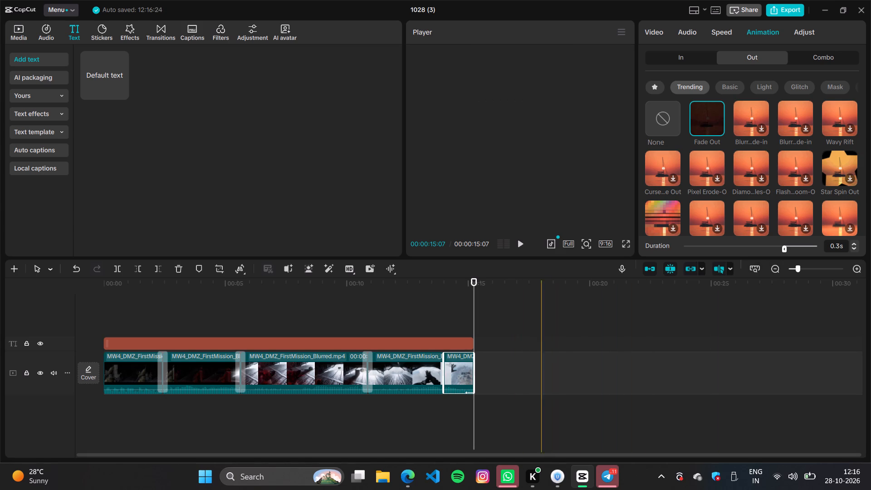
Lengthen the HAJIN title clip by about 11 frames and extend the text overlay to match, ending at 00:00:15:18.
{"action": "left_click_drag", "start_coordinate": [475, 366], "coordinate": [480, 366]}
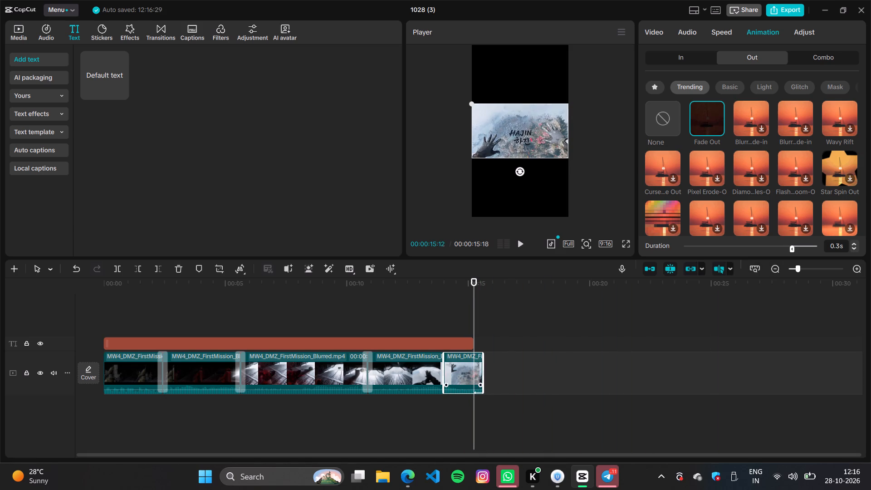
{"action": "left_click", "coordinate": [466, 337]}
{"action": "left_click_drag", "start_coordinate": [473, 339], "coordinate": [477, 340]}
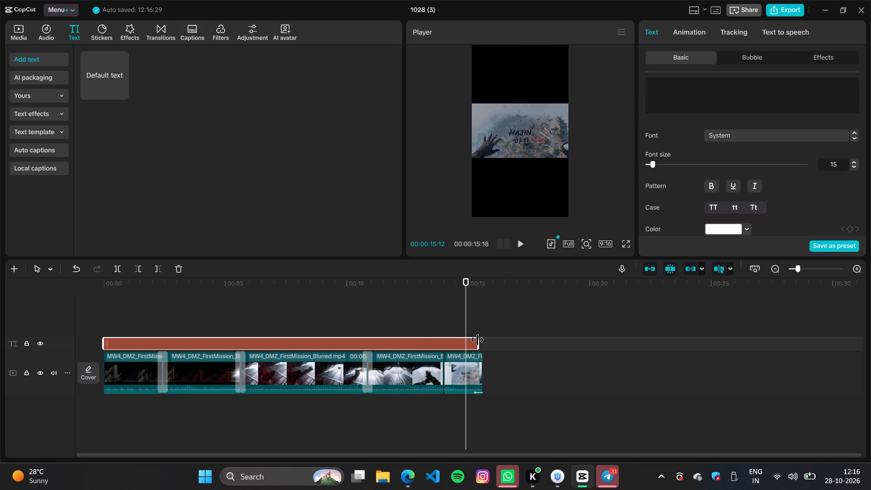
{"action": "left_click_drag", "start_coordinate": [477, 340], "coordinate": [480, 340]}
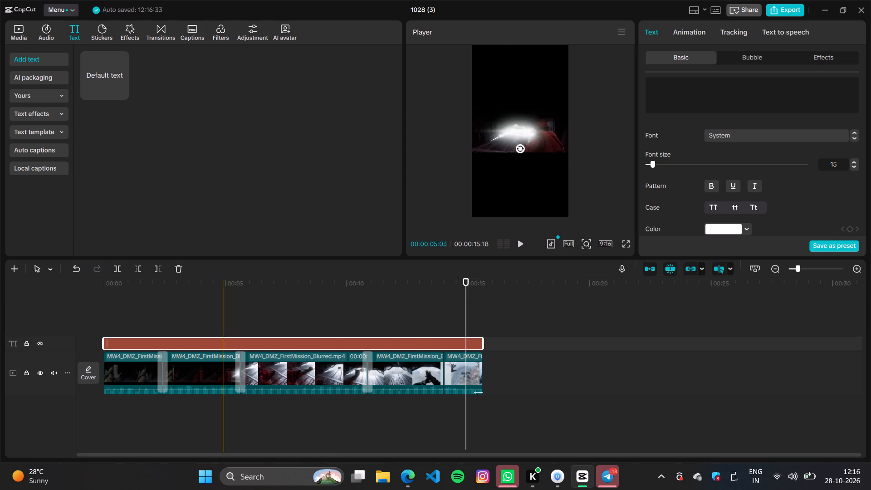
Trim about 1 s 11 frames off the start of the second clip.
{"action": "left_click", "coordinate": [204, 367]}
{"action": "left_click_drag", "start_coordinate": [165, 369], "coordinate": [187, 371]}
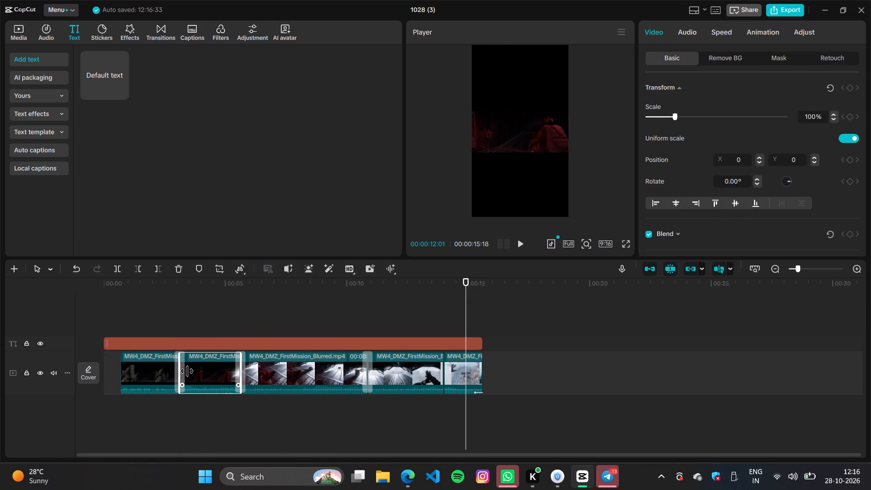
{"action": "left_click_drag", "start_coordinate": [187, 371], "coordinate": [198, 374]}
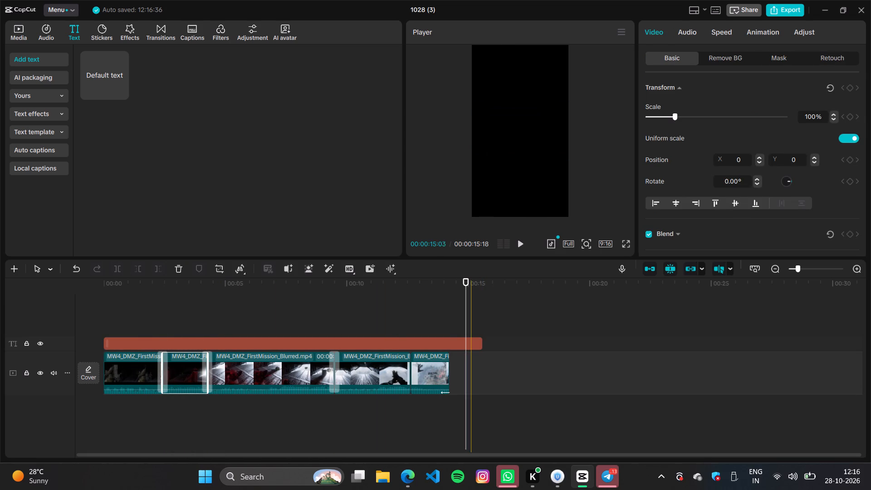
Shorten the text overlay to end with the video at 00:00:14:07 and play the ending.
{"action": "left_click_drag", "start_coordinate": [484, 340], "coordinate": [475, 340]}
{"action": "left_click_drag", "start_coordinate": [483, 340], "coordinate": [447, 342]}
{"action": "left_click", "coordinate": [436, 328]}
{"action": "key", "text": "space"}
{"action": "key", "text": "space"}
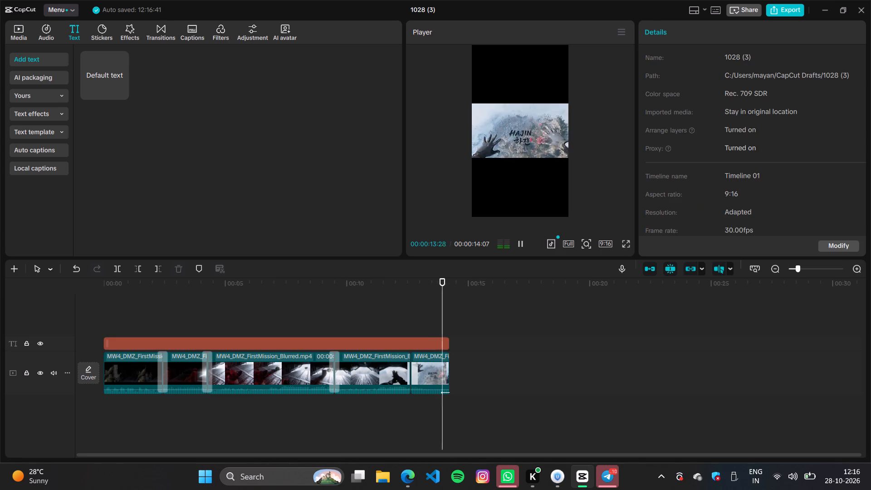
{"action": "key", "text": "space"}
Set the HAJIN title clip's Fade Out duration to 0.4 s and resume playback.
{"action": "left_click", "coordinate": [426, 367]}
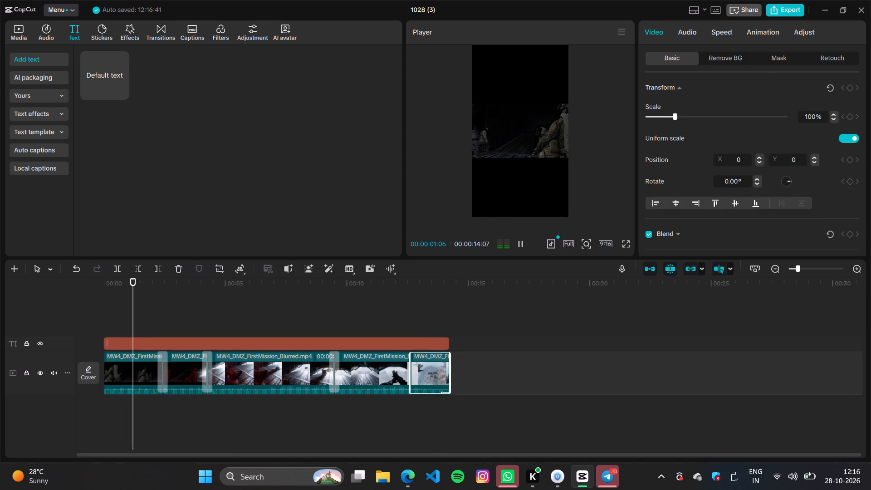
{"action": "left_click", "coordinate": [761, 29]}
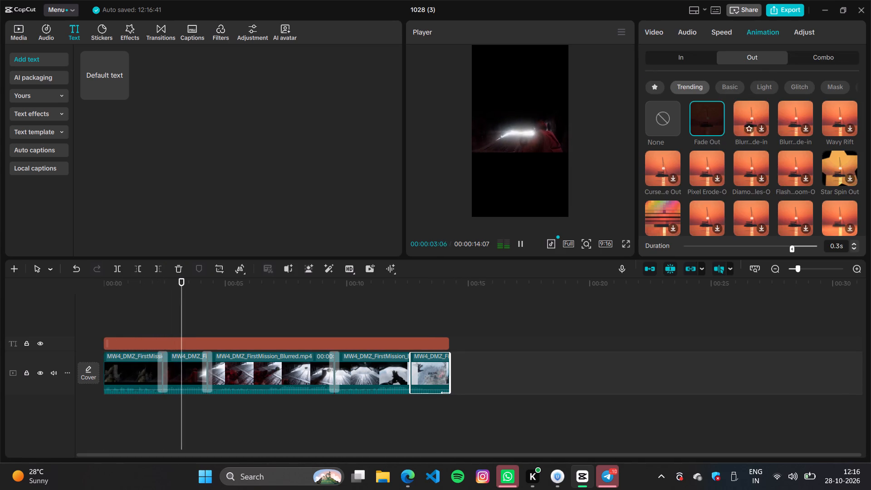
{"action": "left_click", "coordinate": [781, 248]}
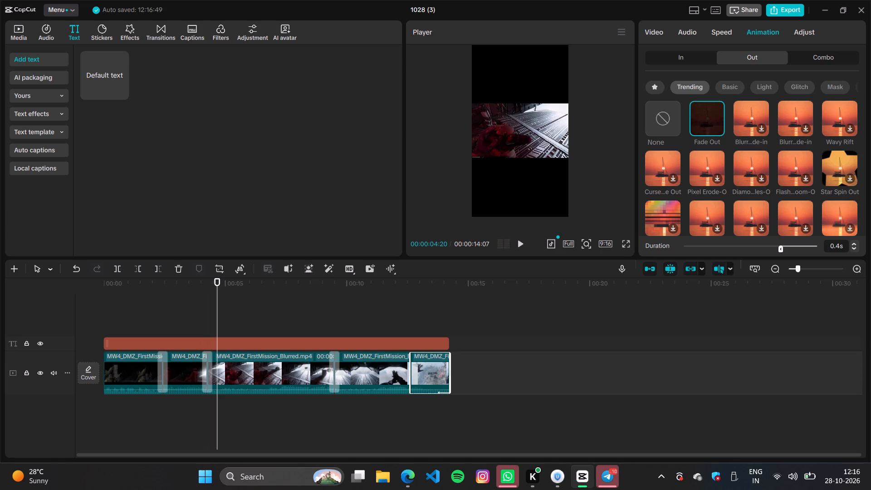
{"action": "key", "text": "space"}
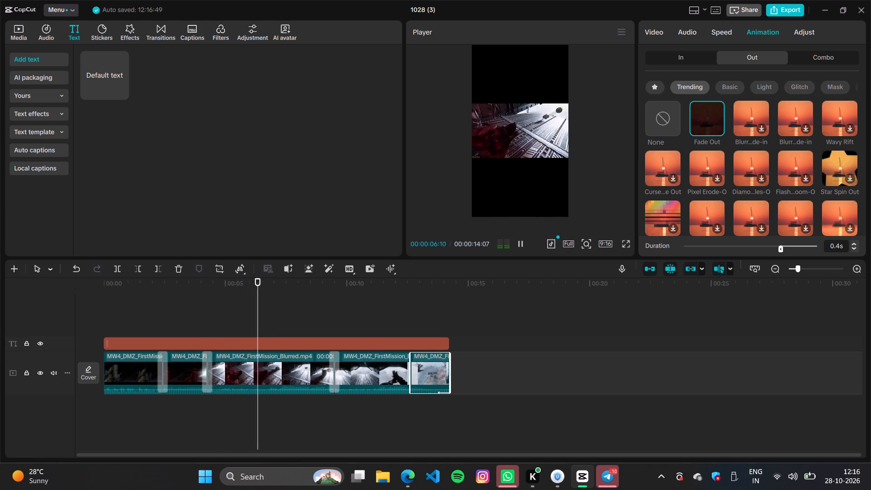
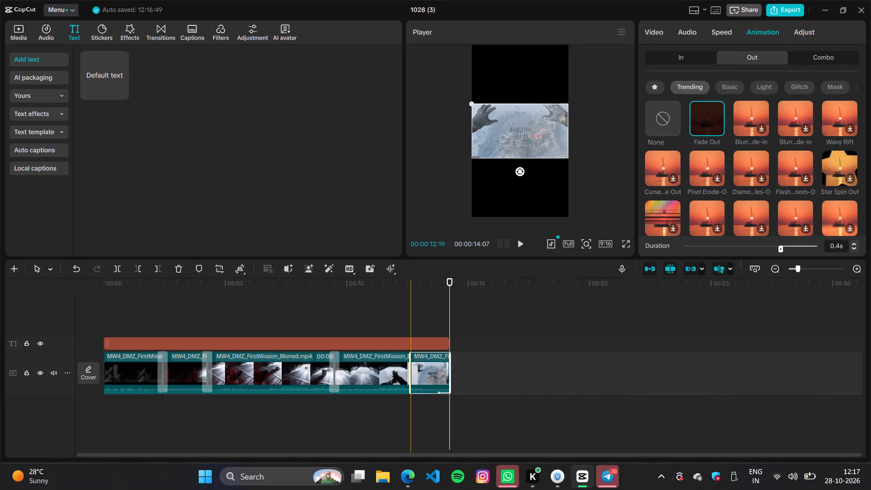
Play back part of the HAJIN title clip to review the ending, and pause before the video finishes.
{"action": "key", "text": "space"}
{"action": "key", "text": "space"}
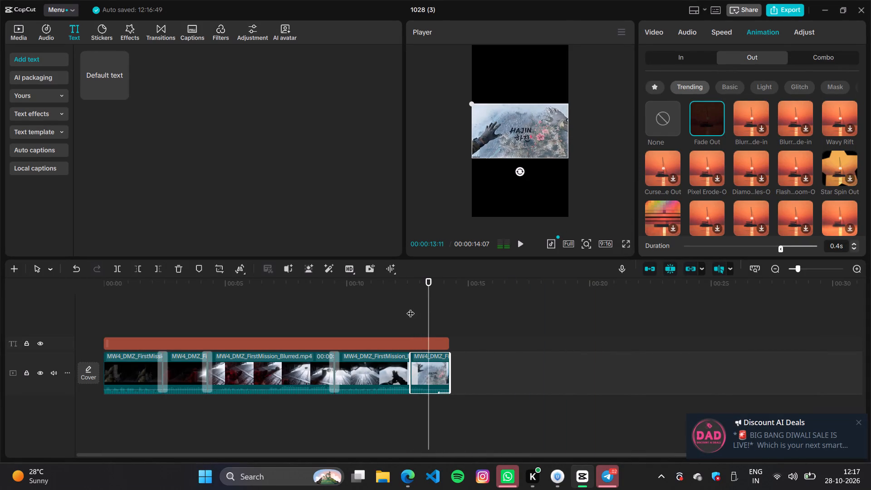
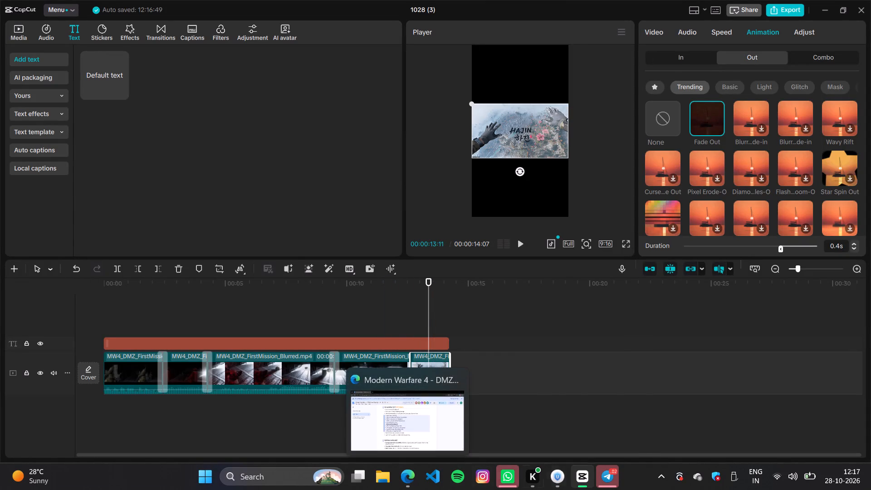
Replay the closing HAJIN title clip from several points after about 13 seconds to check its fade-out through the video's end.
{"action": "left_click", "coordinate": [421, 315]}
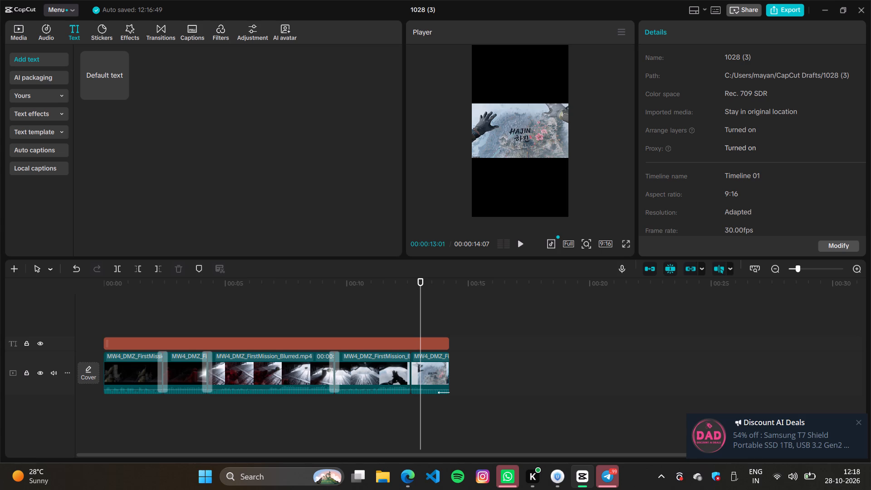
{"action": "left_click", "coordinate": [419, 314]}
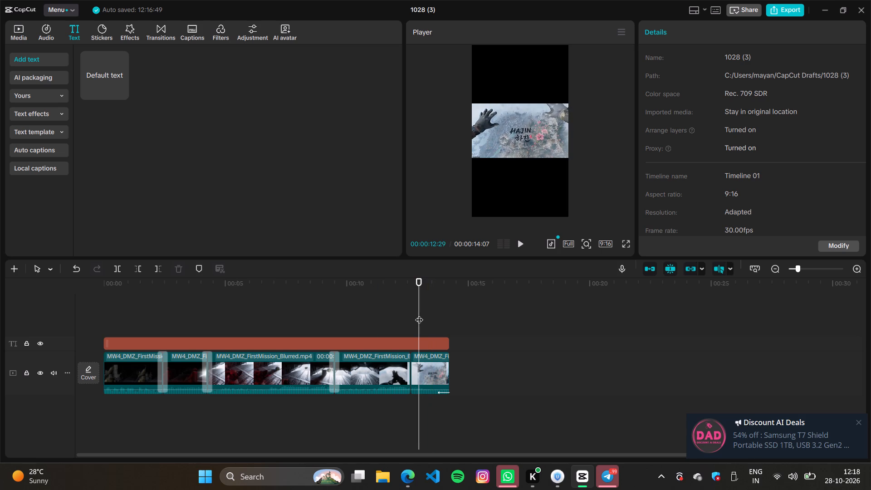
{"action": "key", "text": "space"}
{"action": "key", "text": "space"}
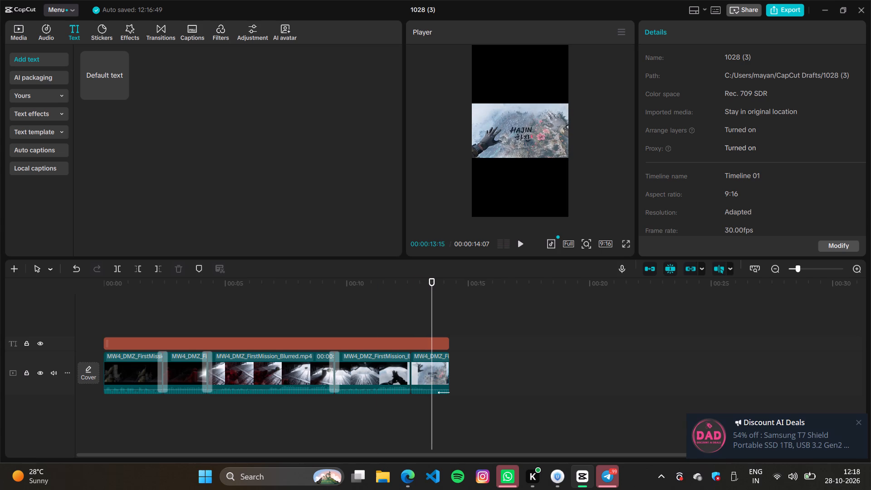
{"action": "left_click", "coordinate": [430, 313]}
{"action": "key", "text": "space"}
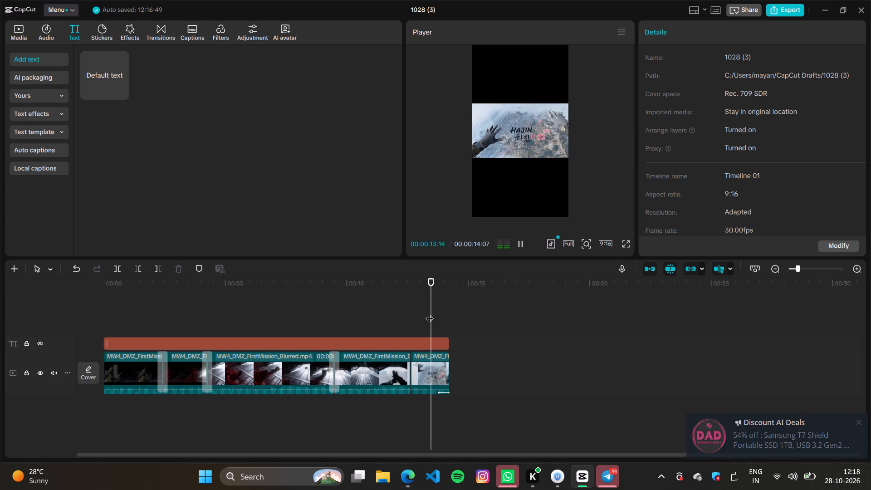
{"action": "key", "text": "space"}
{"action": "left_click", "coordinate": [429, 313]}
{"action": "key", "text": "space"}
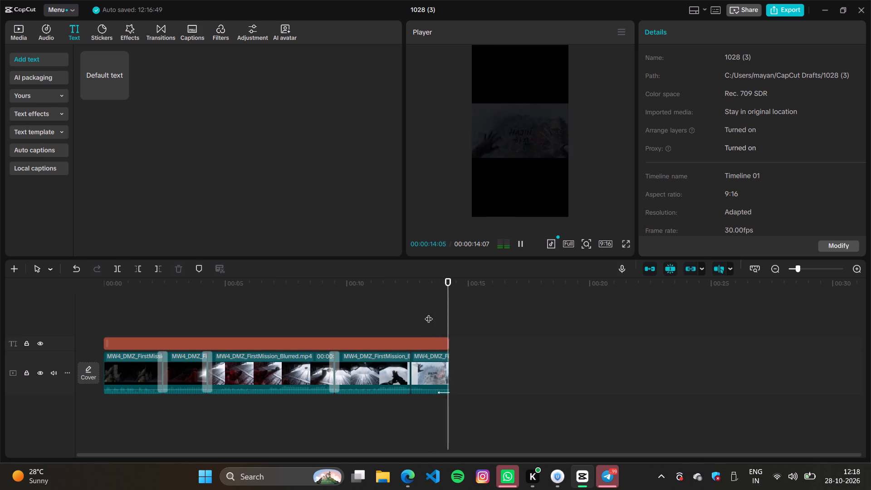
Play the edited video from the beginning to review the full sequence.
{"action": "key", "text": "space"}
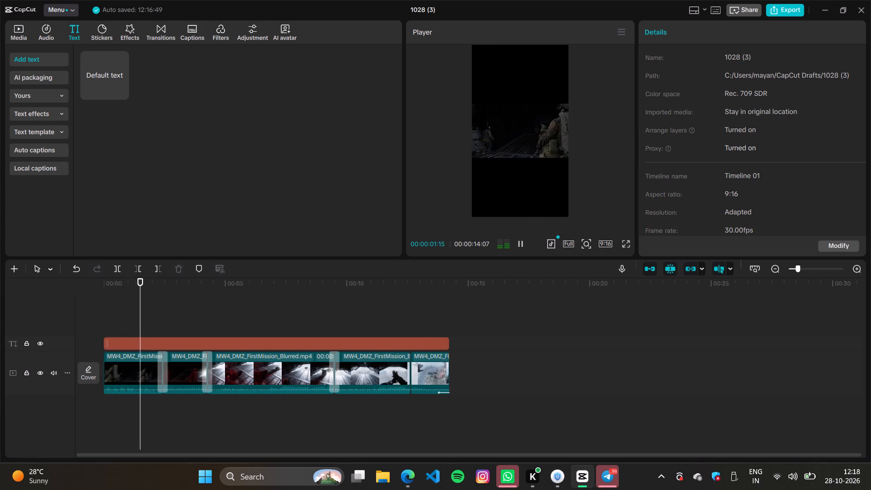
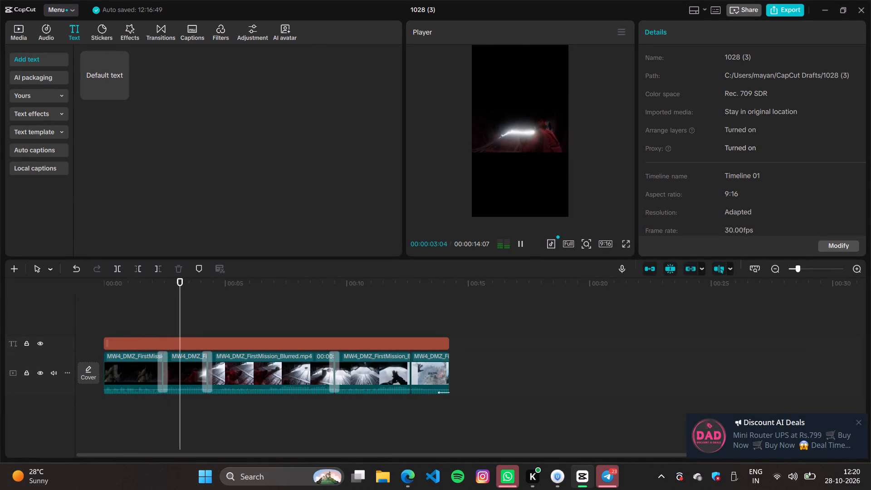
Replay the closing HAJIN title clip from about 13 seconds to check its fade-out.
{"action": "left_click", "coordinate": [422, 310]}
{"action": "key", "text": "space"}
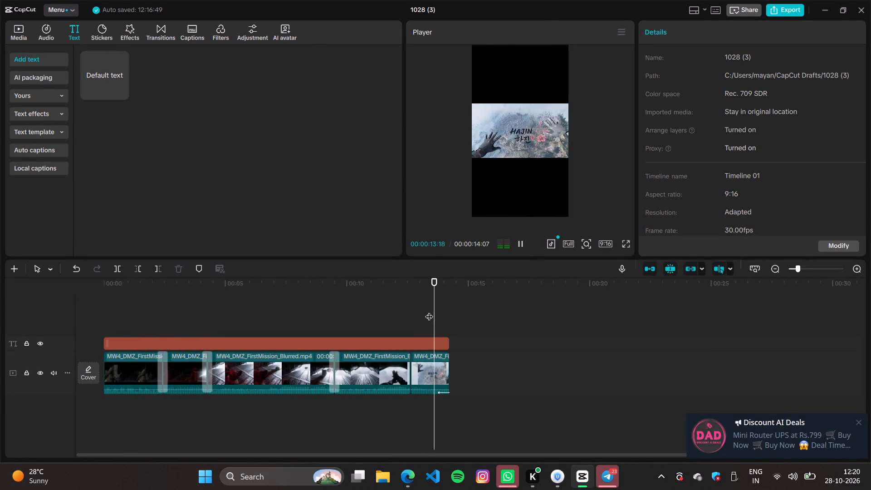
{"action": "key", "text": "space"}
{"action": "key", "text": "space"}
{"action": "key", "text": "space"}
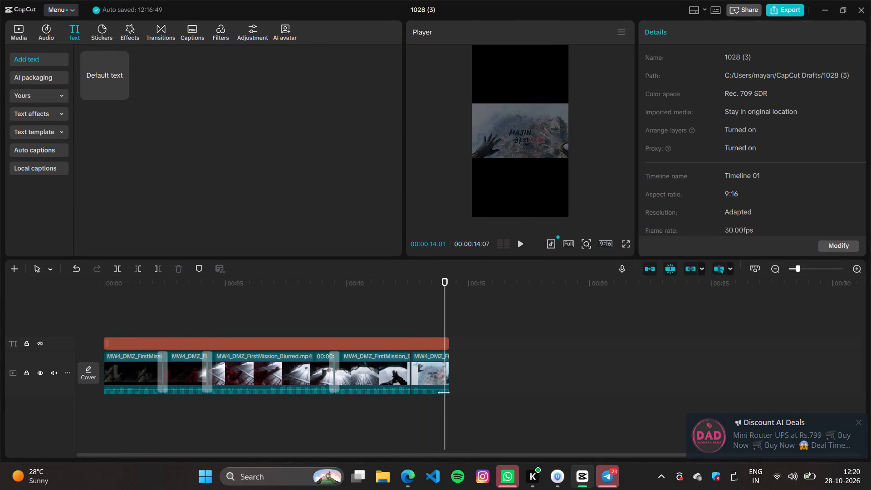
{"action": "left_click", "coordinate": [415, 312]}
{"action": "key", "text": "space"}
{"action": "key", "text": "space"}
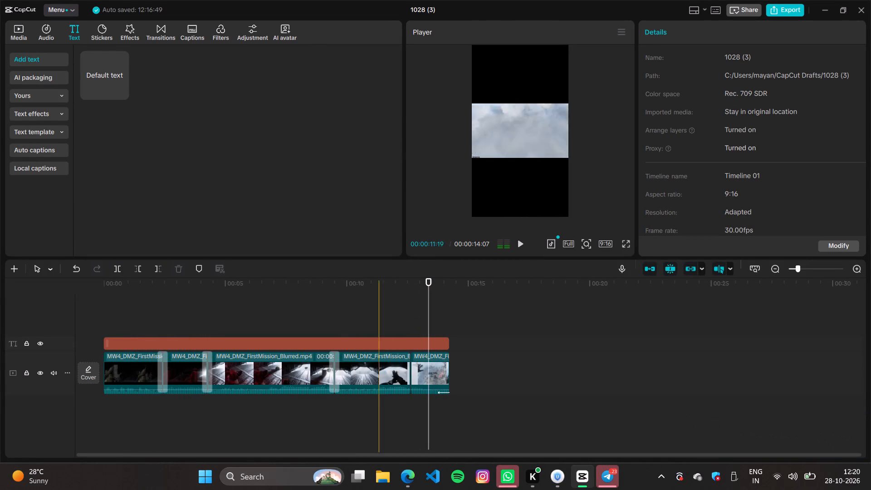
Fill the empty full-length text overlay with the copied line "DMZ just hits different".
{"action": "left_click", "coordinate": [351, 342]}
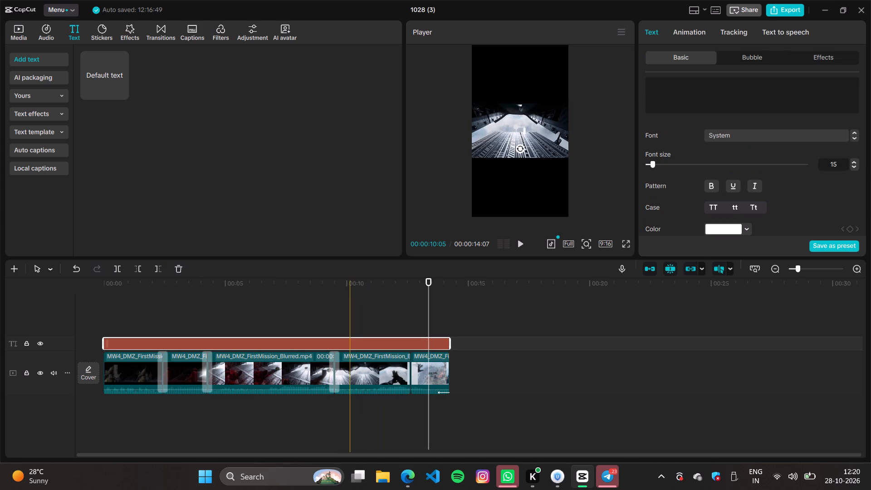
{"action": "left_click", "coordinate": [691, 83]}
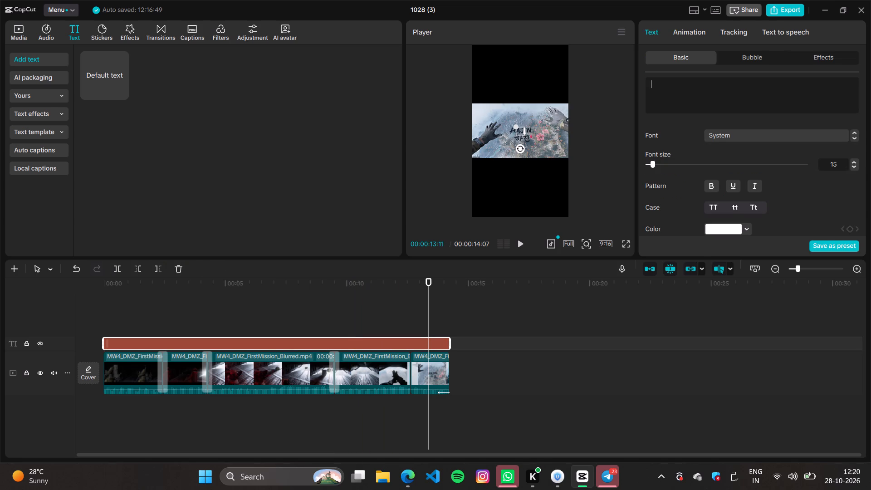
{"action": "key", "text": "ctrl+v"}
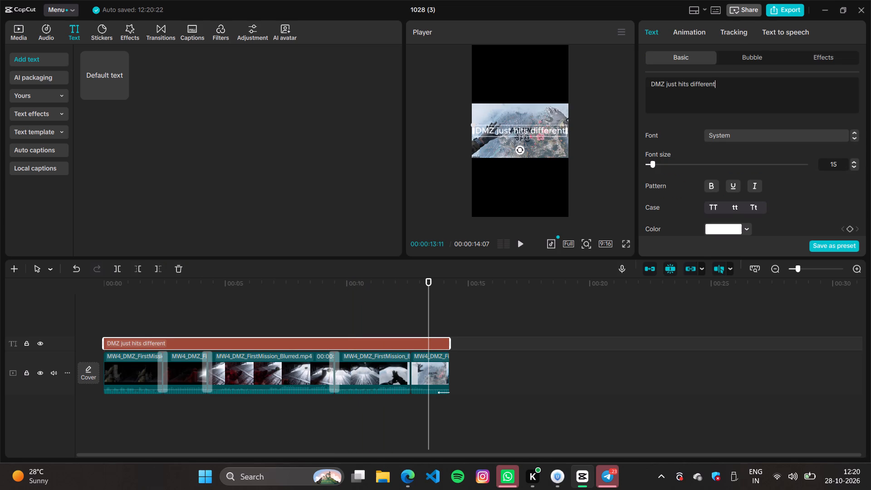
Shrink the text overlay and place it horizontally centred in the black area just above the footage.
{"action": "left_click_drag", "start_coordinate": [474, 125], "coordinate": [480, 127]}
{"action": "left_click_drag", "start_coordinate": [505, 130], "coordinate": [504, 93]}
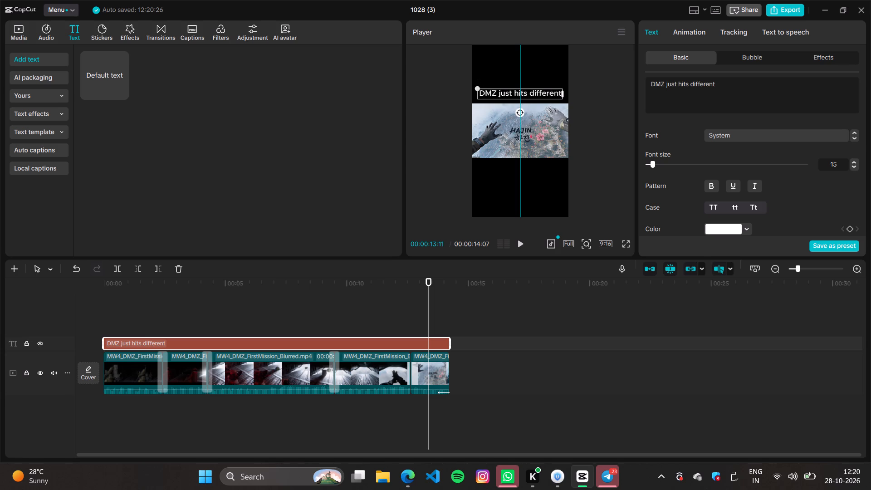
{"action": "left_click_drag", "start_coordinate": [504, 93], "coordinate": [504, 96]}
{"action": "left_click_drag", "start_coordinate": [478, 91], "coordinate": [487, 97]}
{"action": "left_click", "coordinate": [506, 94]}
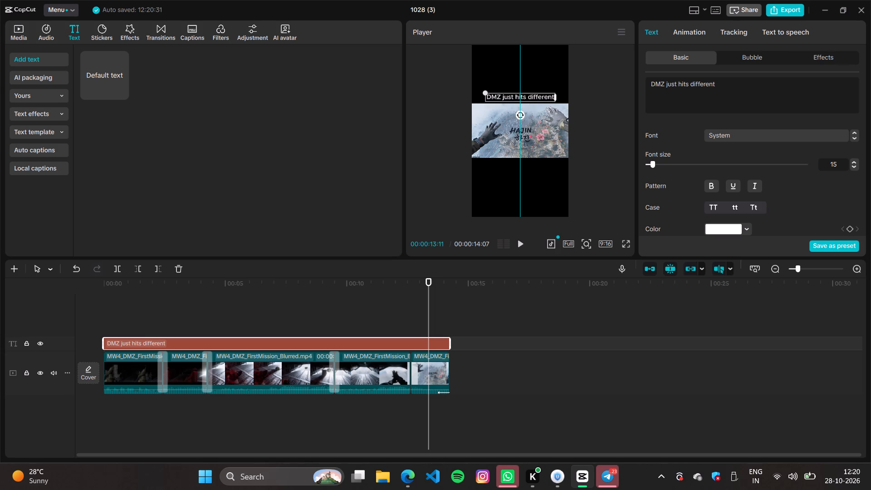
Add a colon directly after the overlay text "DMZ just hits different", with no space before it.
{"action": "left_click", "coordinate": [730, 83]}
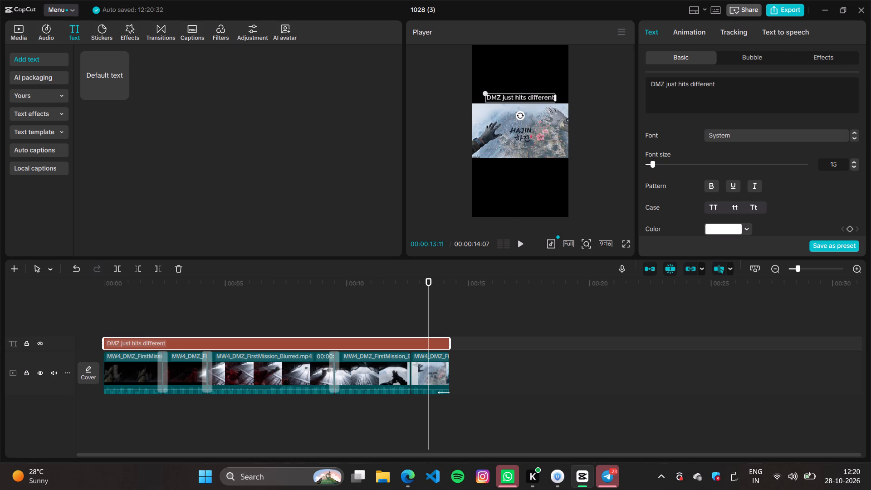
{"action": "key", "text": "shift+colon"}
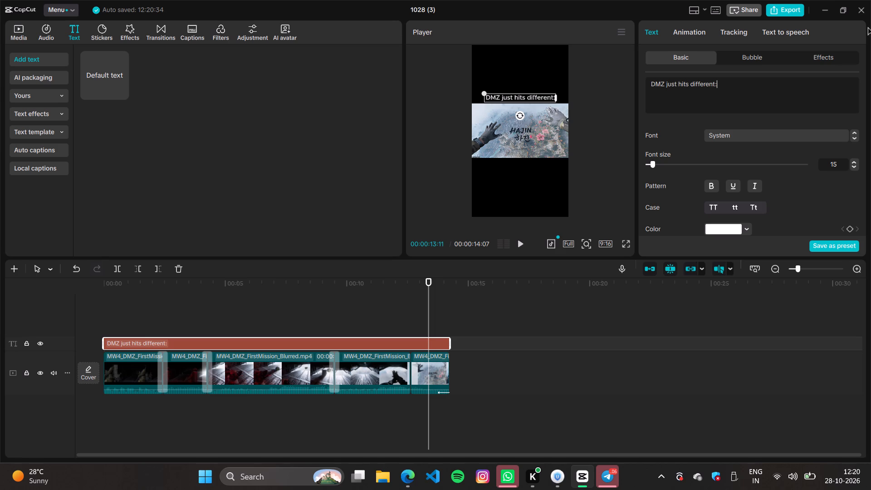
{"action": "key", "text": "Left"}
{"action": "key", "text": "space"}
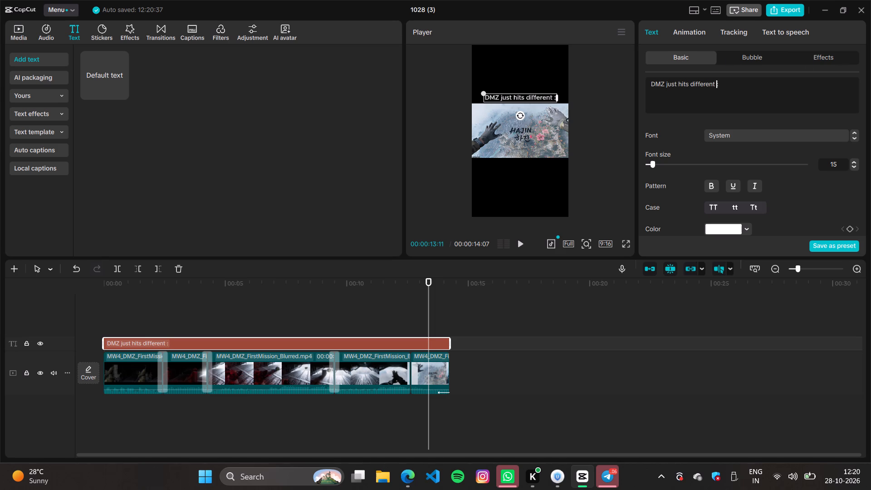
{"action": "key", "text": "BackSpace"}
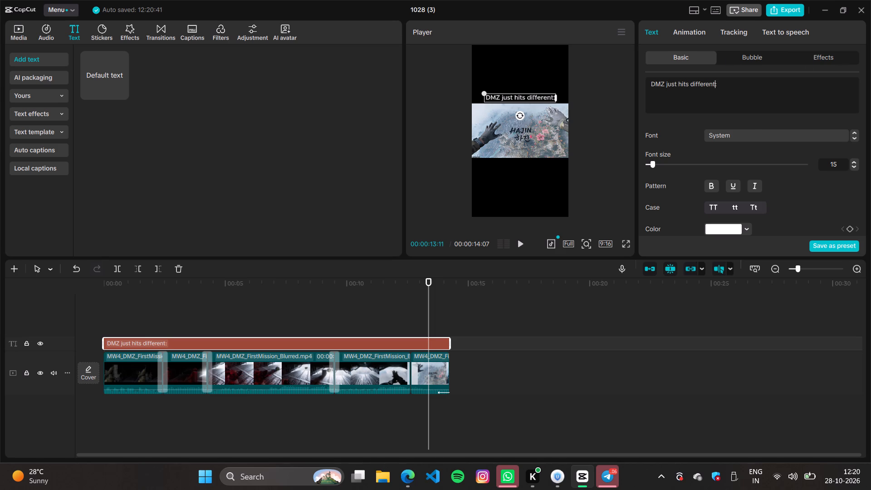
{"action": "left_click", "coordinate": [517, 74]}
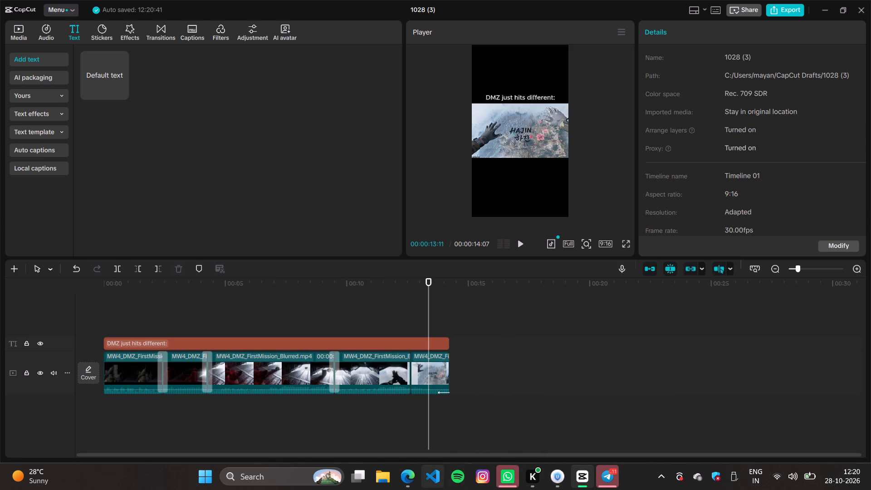
Switch to the campaign brief in Microsoft Edge and copy the example line "Hajin looks amazing" without its full stop.
{"action": "left_click", "coordinate": [395, 434]}
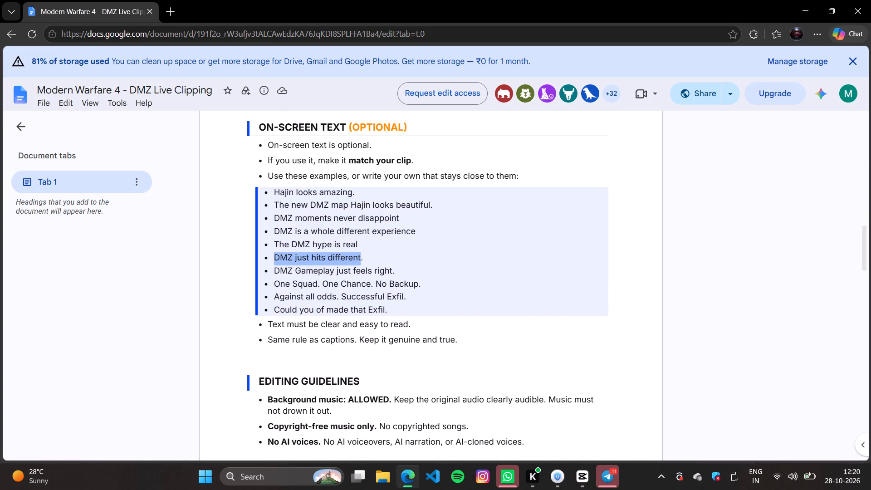
{"action": "left_click_drag", "start_coordinate": [276, 189], "coordinate": [354, 193]}
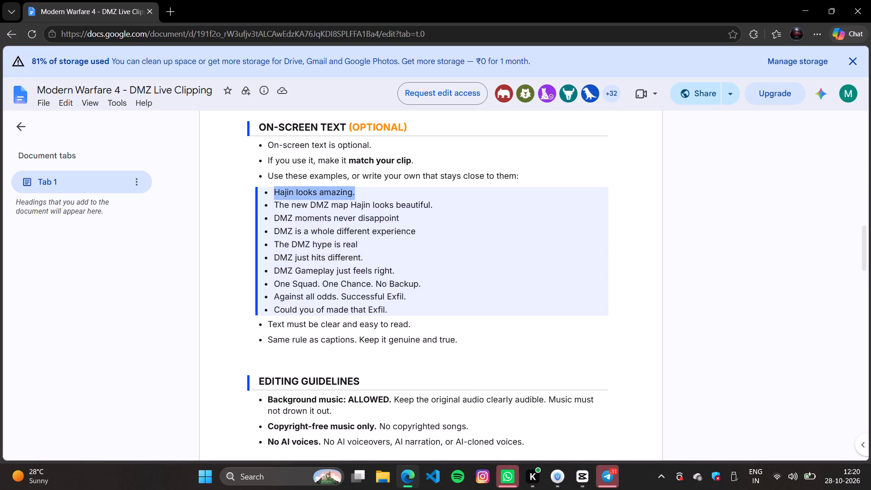
{"action": "left_click_drag", "start_coordinate": [354, 193], "coordinate": [353, 193]}
{"action": "key", "text": "ctrl+c"}
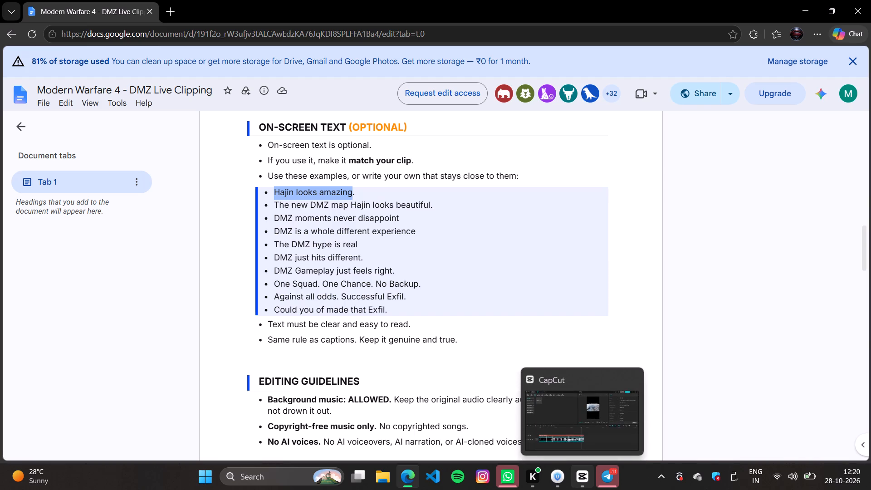
Return to CapCut and replace the whole overlay text with the copied line "Hajin looks amazing".
{"action": "left_click", "coordinate": [570, 390]}
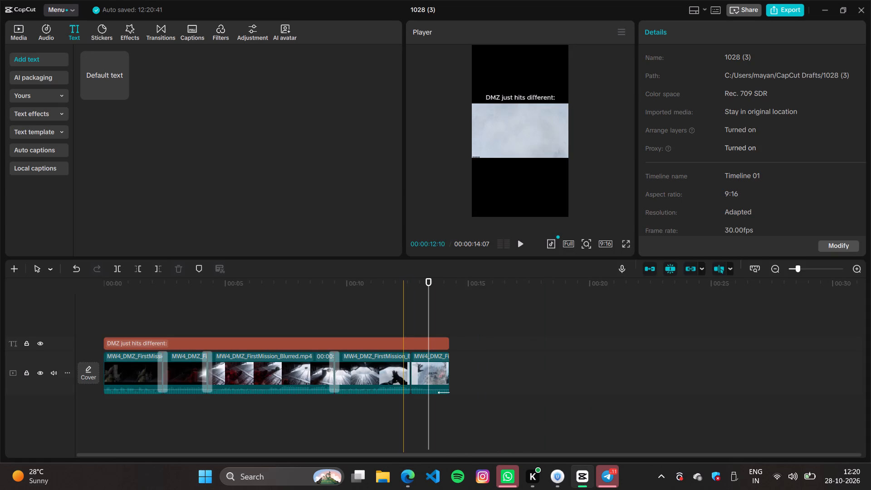
{"action": "left_click", "coordinate": [403, 334]}
{"action": "left_click", "coordinate": [403, 344]}
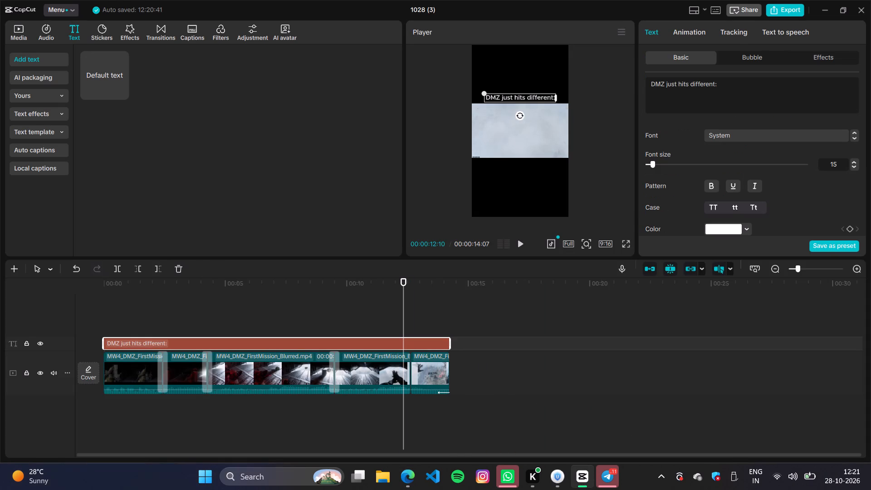
{"action": "left_click_drag", "start_coordinate": [724, 86], "coordinate": [545, 97]}
{"action": "left_click_drag", "start_coordinate": [731, 87], "coordinate": [644, 83]}
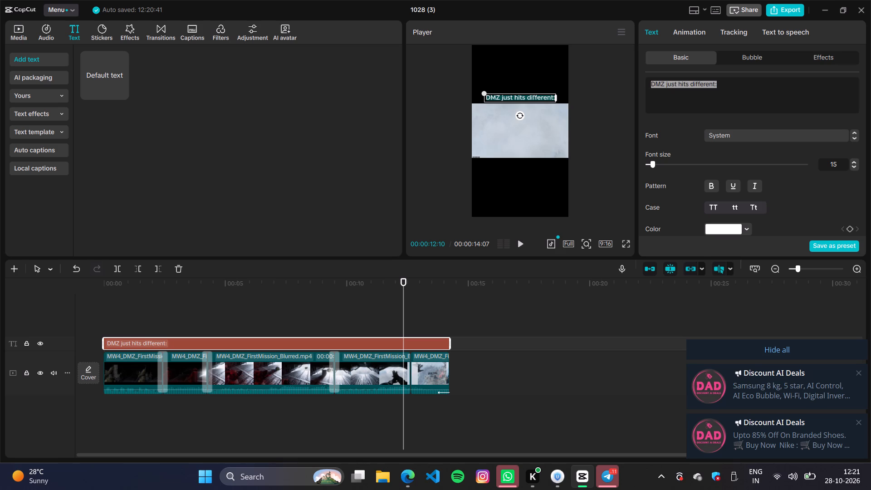
{"action": "key", "text": "ctrl+v"}
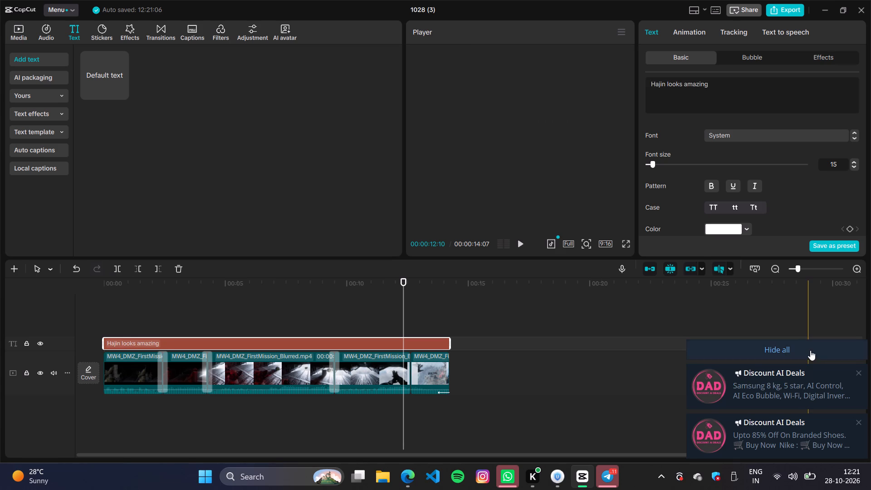
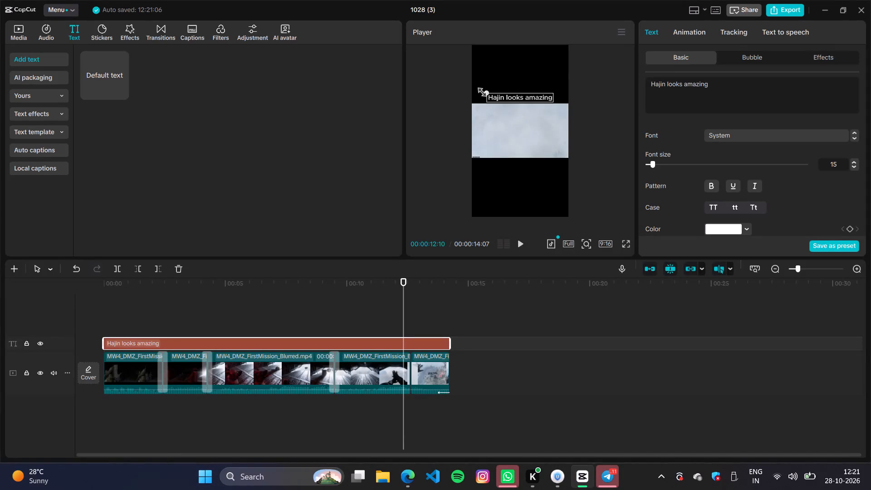
Set the font of the "Hajin looks amazing" text overlay to ZY Heaven.
{"action": "left_click", "coordinate": [520, 94]}
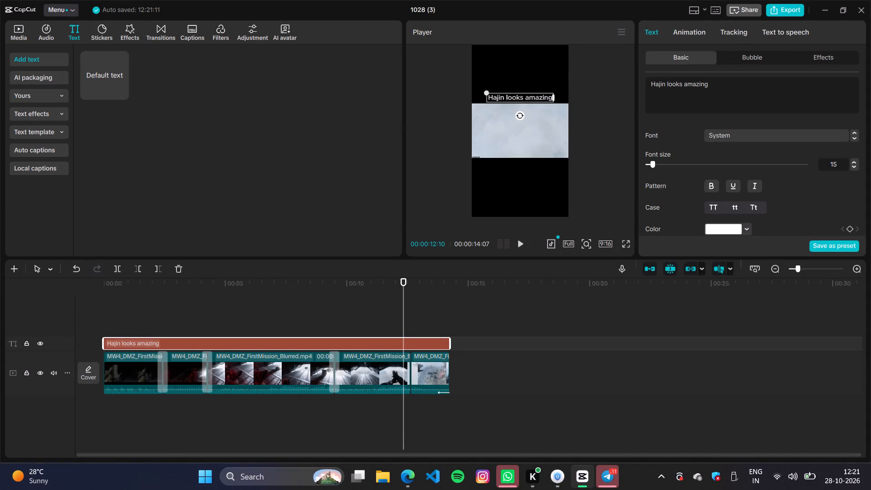
{"action": "left_click", "coordinate": [520, 98]}
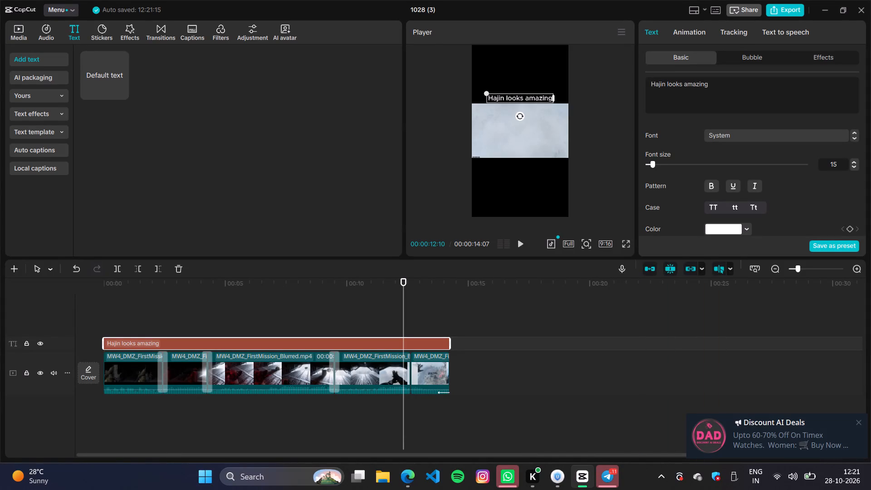
{"action": "left_click", "coordinate": [797, 135]}
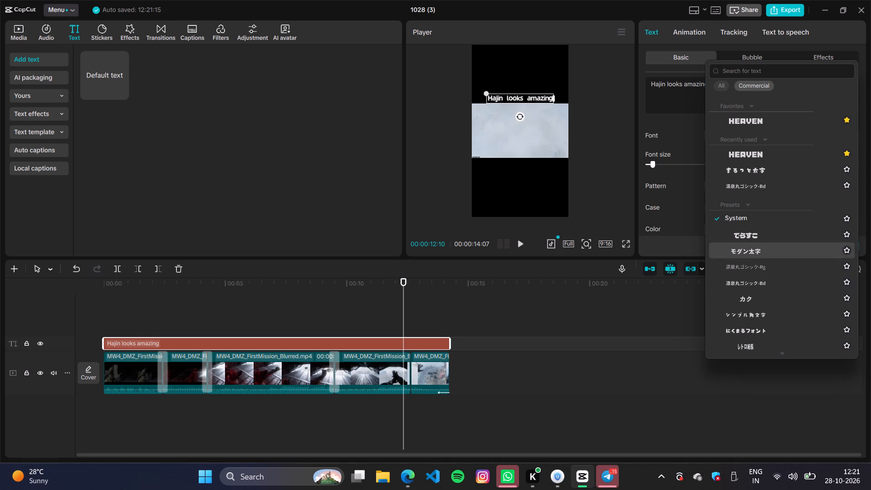
{"action": "scroll", "coordinate": [748, 328], "scroll_direction": "down", "scroll_amount": 2}
{"action": "scroll", "coordinate": [743, 310], "scroll_direction": "up", "scroll_amount": 6}
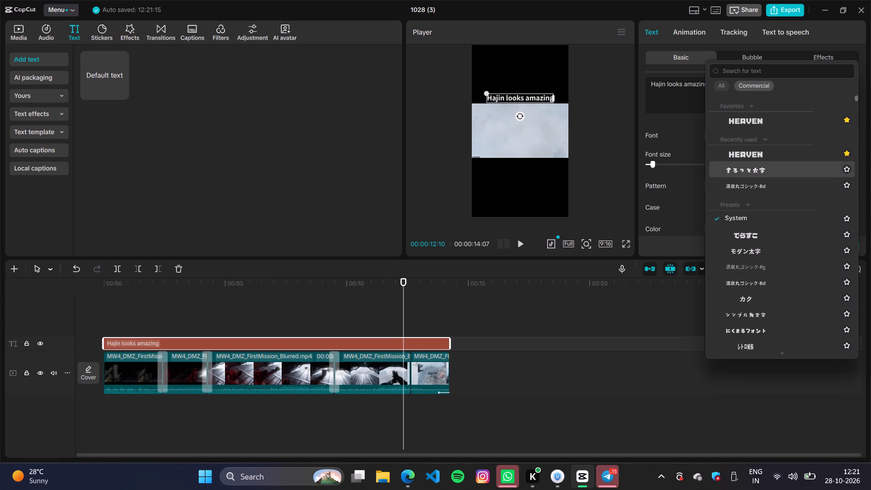
{"action": "left_click", "coordinate": [748, 152]}
{"action": "left_click", "coordinate": [652, 299]}
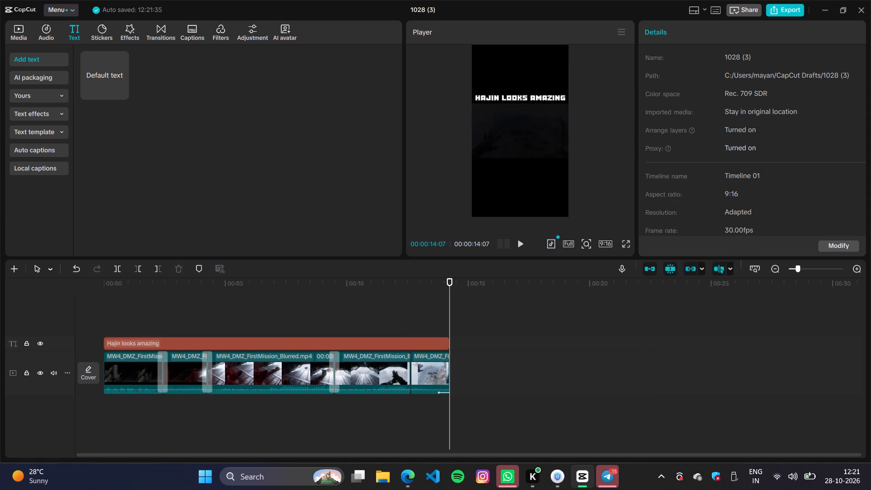
Add a colon directly after the overlay text "Hajin looks amazing", with no space before it.
{"action": "left_click", "coordinate": [397, 338]}
{"action": "left_click", "coordinate": [406, 317]}
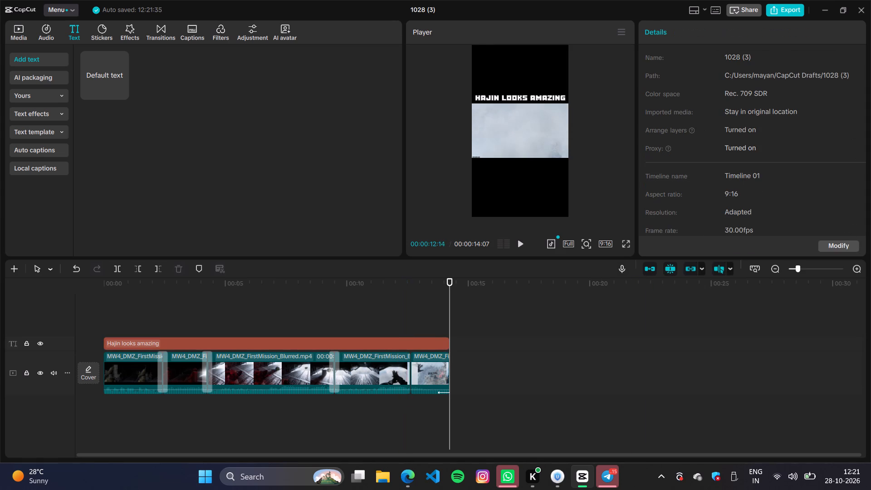
{"action": "left_click", "coordinate": [407, 317]}
{"action": "key", "text": "space"}
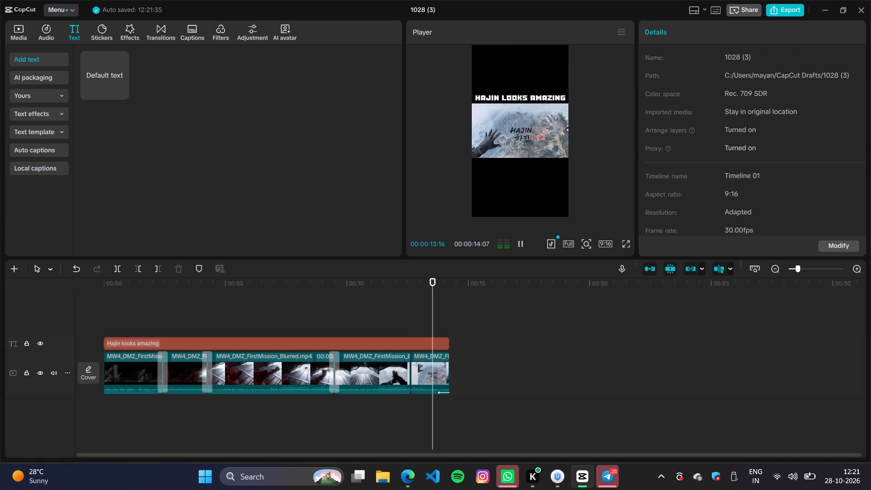
{"action": "left_click", "coordinate": [426, 346]}
{"action": "left_click", "coordinate": [748, 87]}
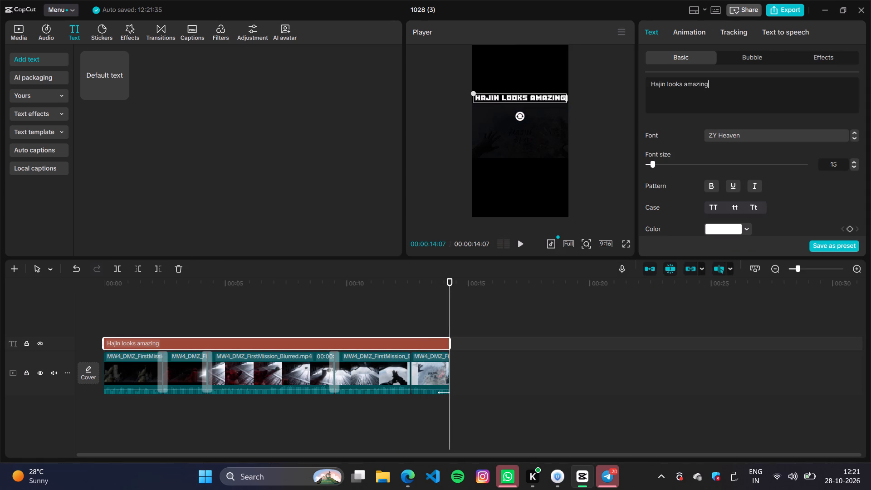
{"action": "key", "text": "shift+colon"}
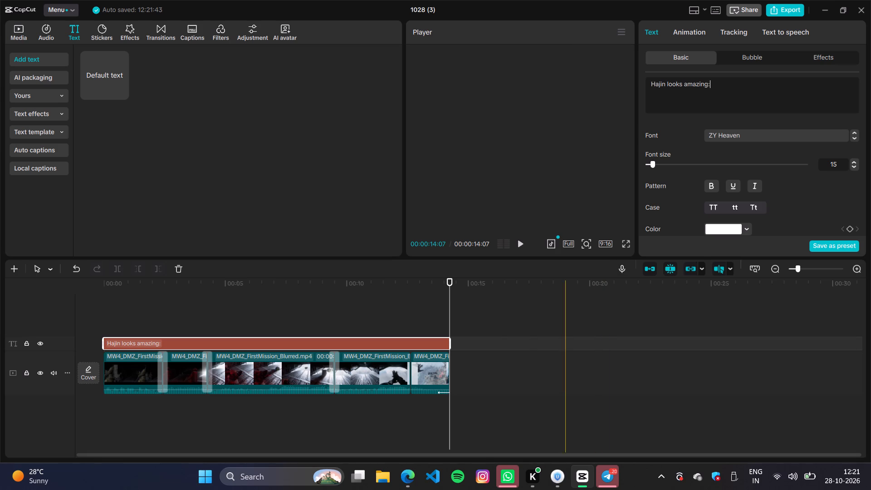
Play the edited clip from its start to review the overlay over the footage.
{"action": "left_click_drag", "start_coordinate": [448, 307], "coordinate": [78, 353]}
{"action": "key", "text": "space"}
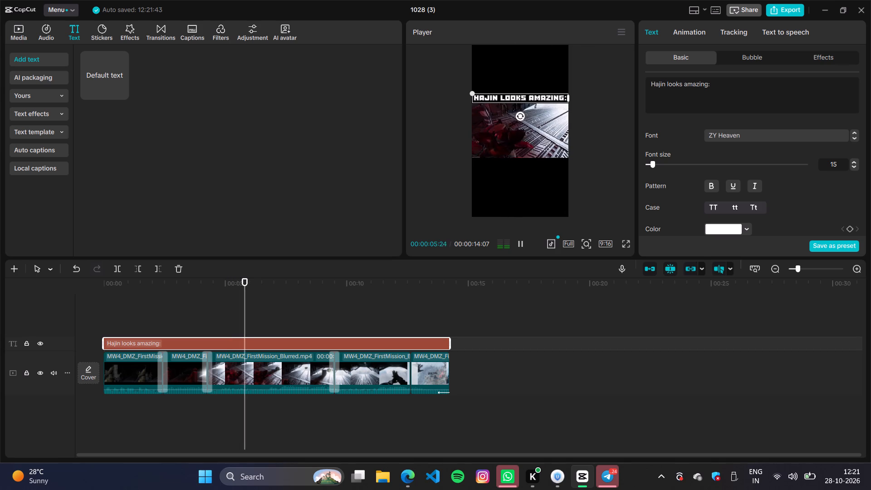
Open the export settings for the finished clip.
{"action": "left_click", "coordinate": [785, 8]}
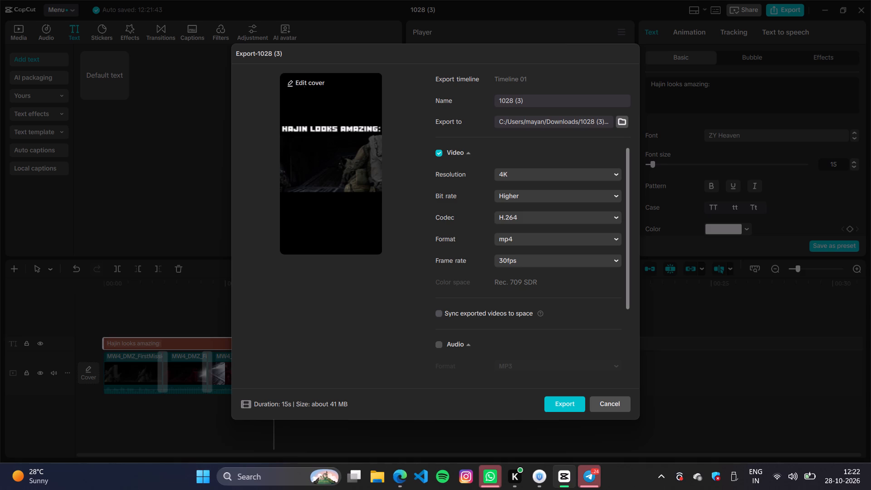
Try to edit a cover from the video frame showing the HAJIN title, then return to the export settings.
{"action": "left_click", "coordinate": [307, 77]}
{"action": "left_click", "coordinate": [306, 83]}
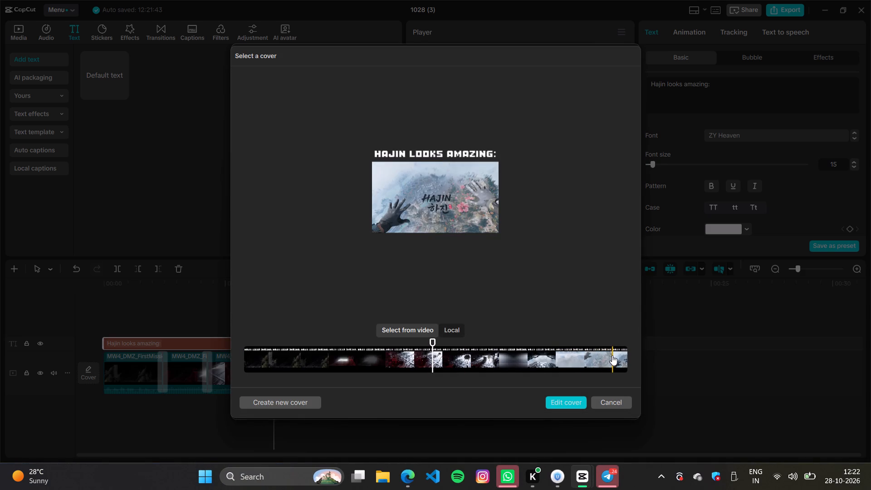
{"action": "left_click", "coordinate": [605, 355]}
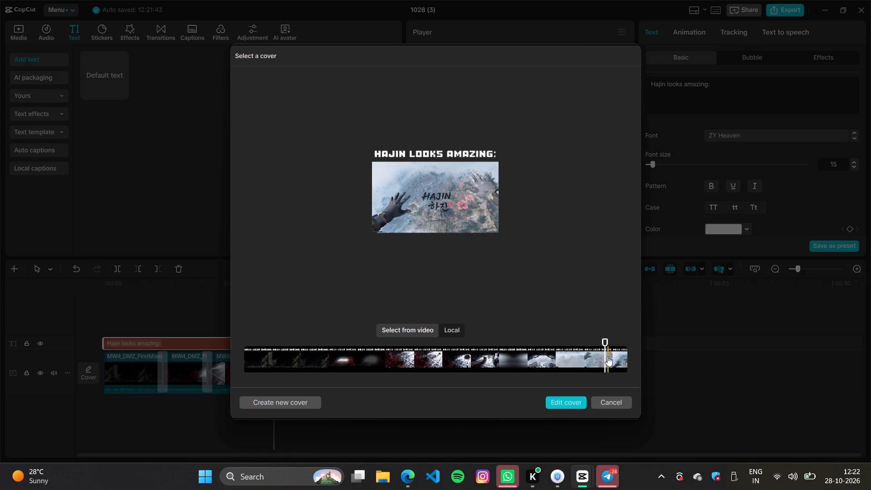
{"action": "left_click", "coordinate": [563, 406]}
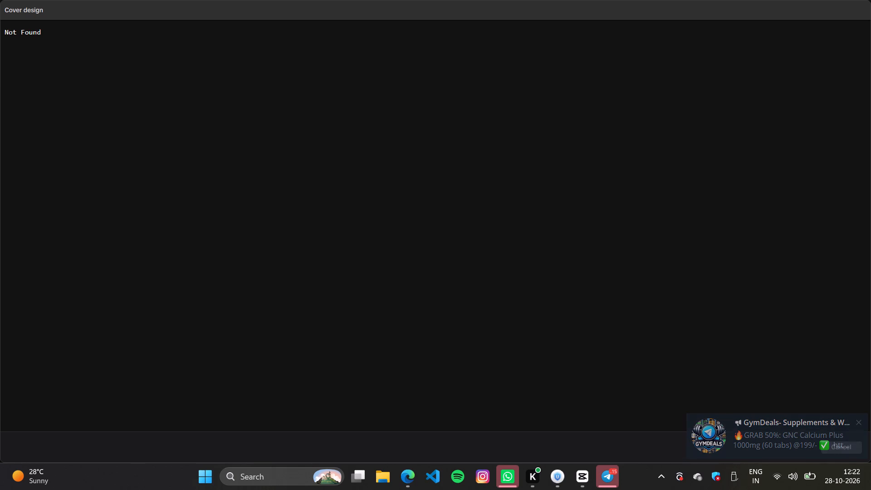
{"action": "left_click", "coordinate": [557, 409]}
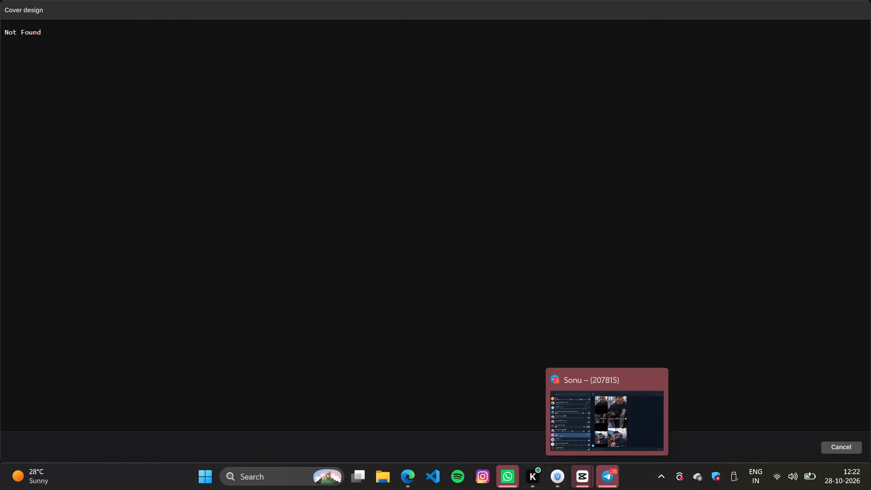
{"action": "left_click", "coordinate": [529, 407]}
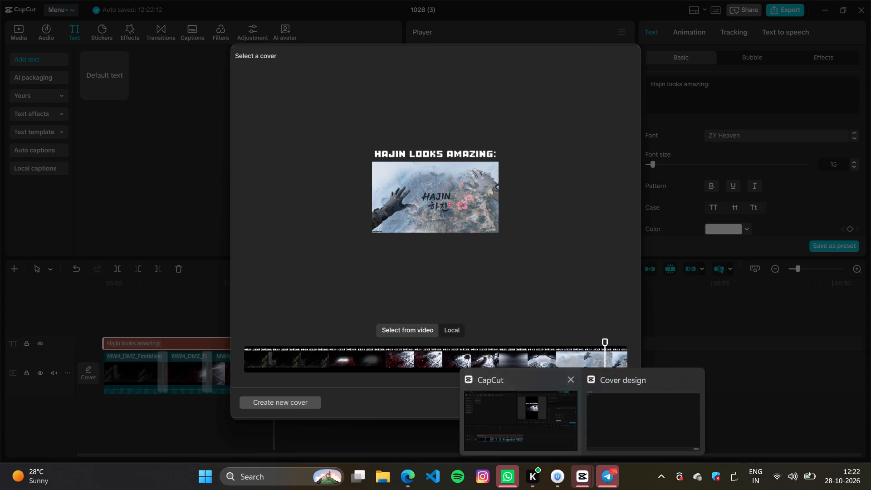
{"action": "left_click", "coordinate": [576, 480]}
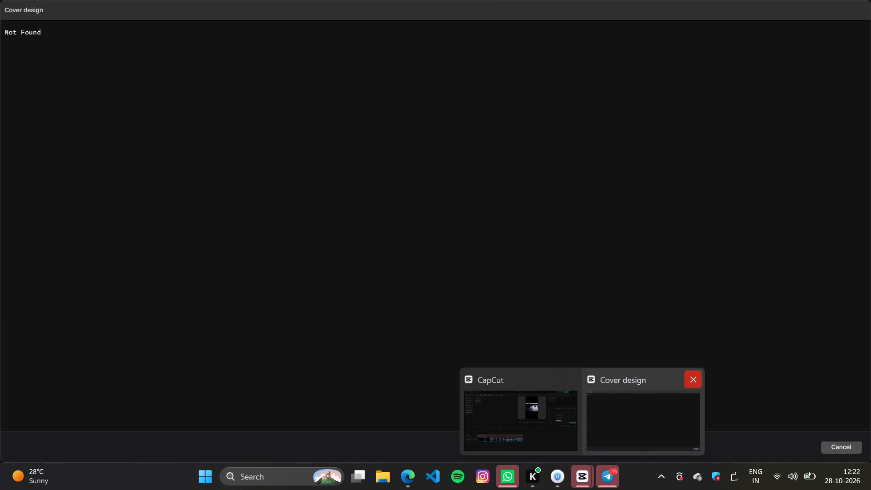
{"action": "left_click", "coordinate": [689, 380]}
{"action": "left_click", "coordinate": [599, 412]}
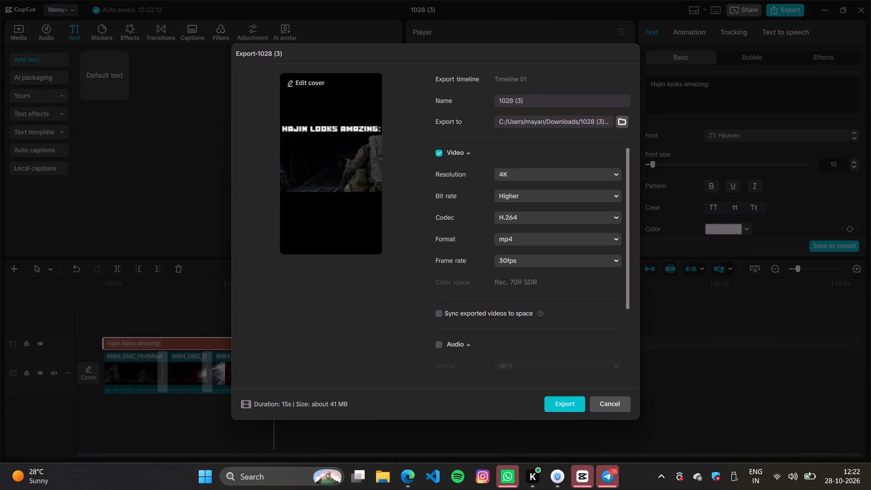
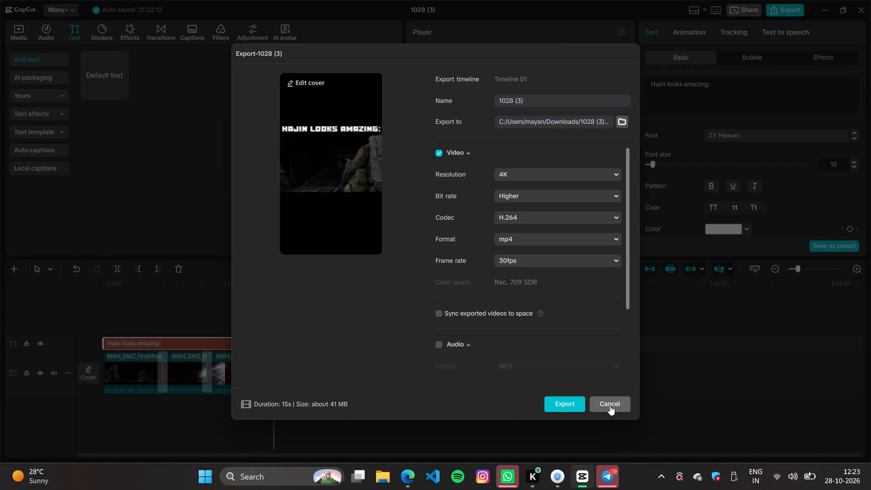
Export the clip as a 4K H.264 mp4 at 30 fps and dismiss the sharing options without posting it.
{"action": "left_click", "coordinate": [567, 404]}
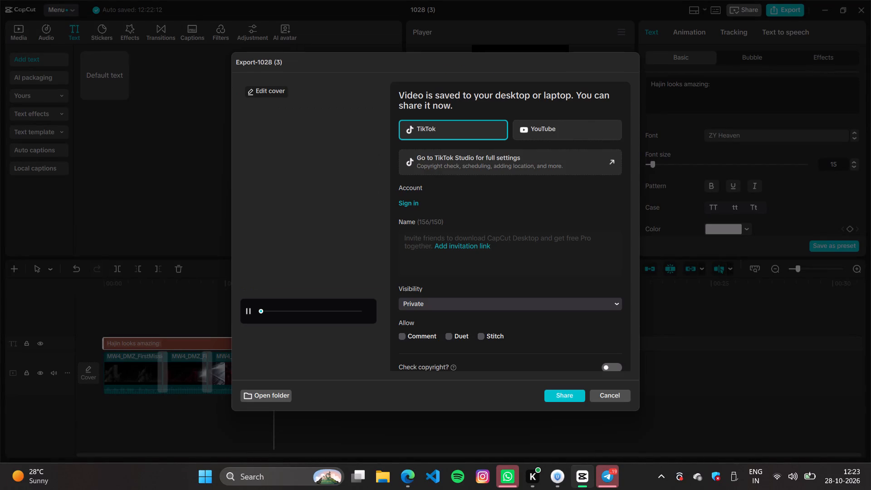
{"action": "left_click", "coordinate": [612, 395]}
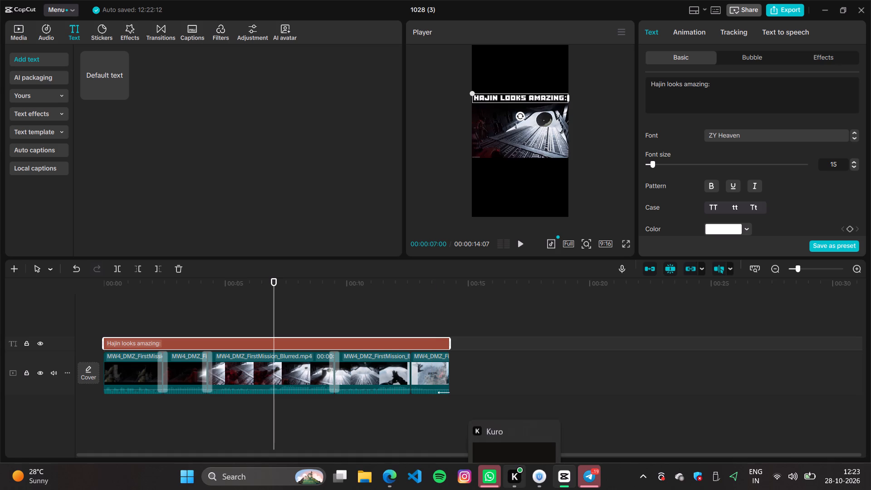
Play the edited clip from its start and replay its second half to check the cuts and the overlay.
{"action": "left_click", "coordinate": [107, 327]}
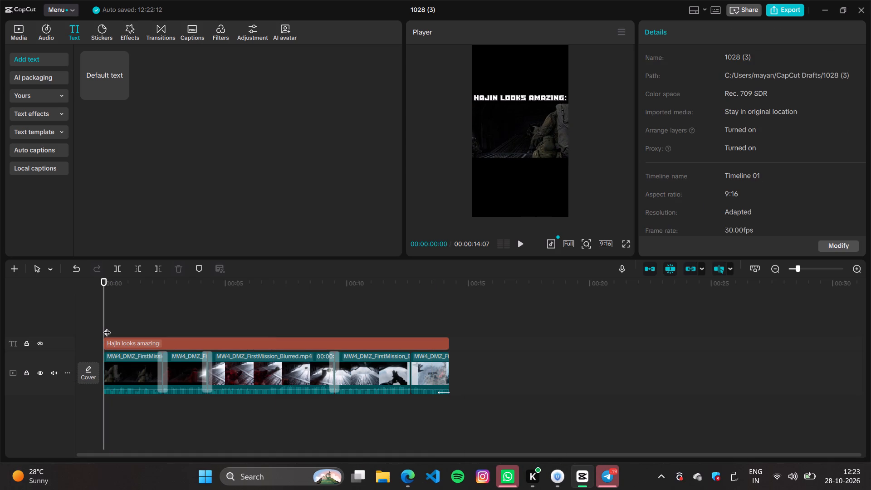
{"action": "key", "text": "space"}
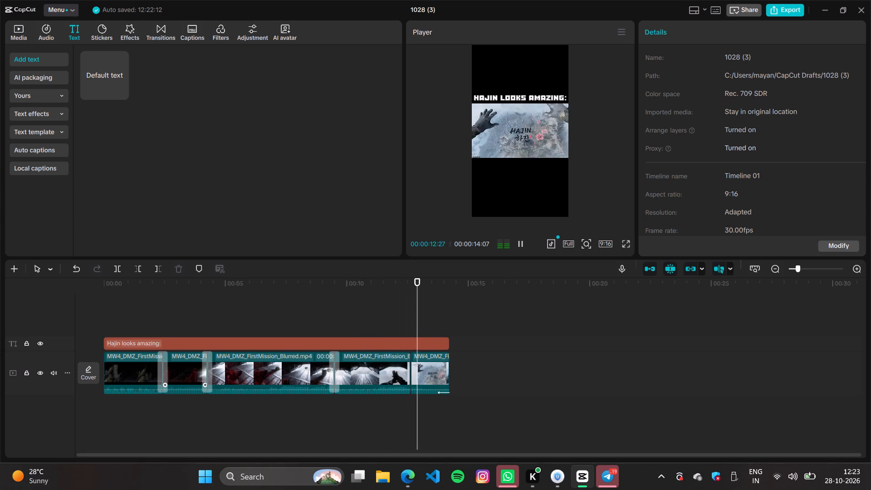
{"action": "key", "text": "space"}
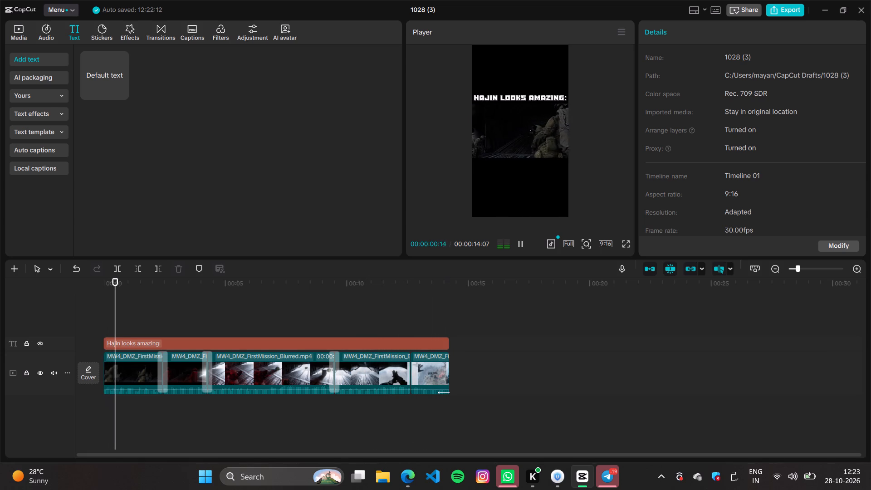
{"action": "left_click", "coordinate": [265, 310]}
{"action": "key", "text": "space"}
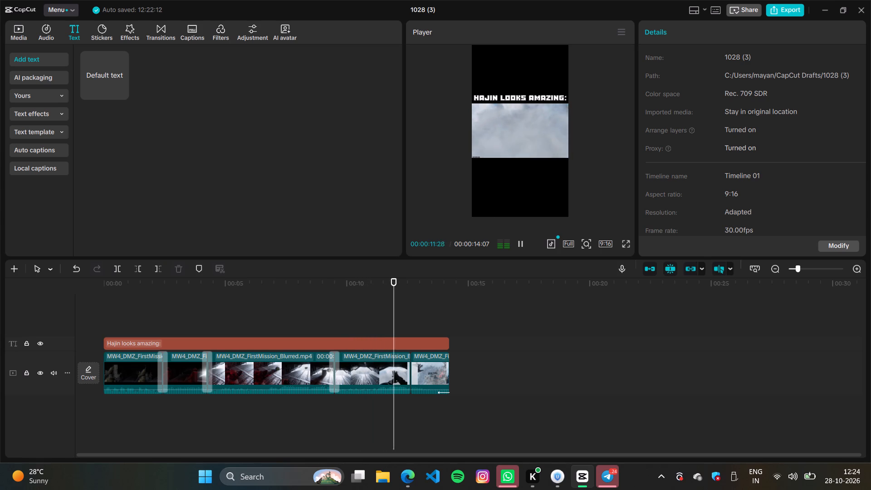
{"action": "key", "text": "space"}
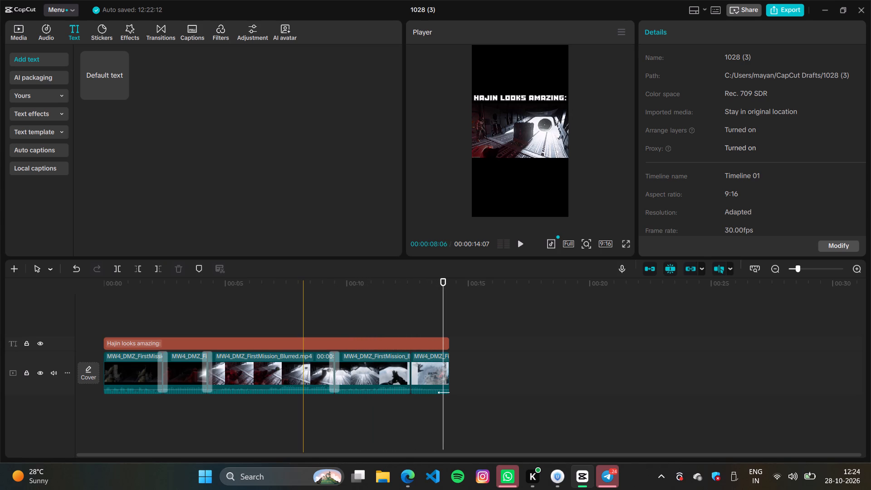
{"action": "left_click", "coordinate": [295, 327]}
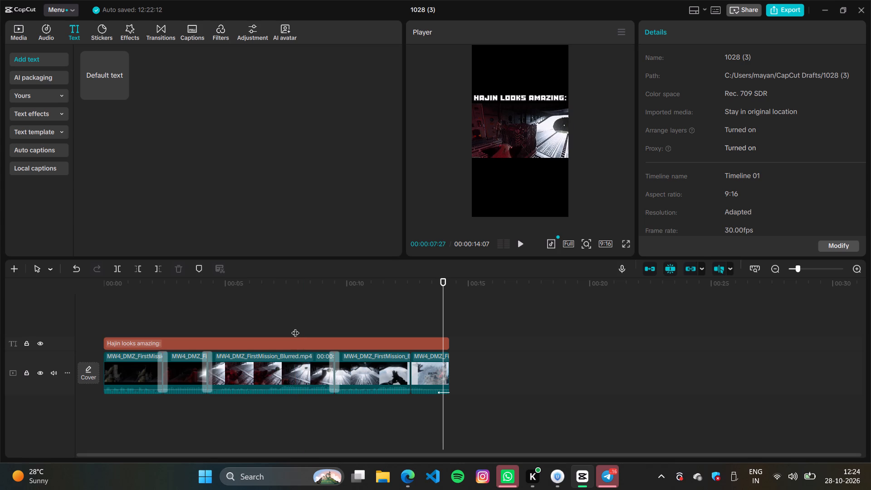
{"action": "key", "text": "space"}
{"action": "key", "text": "space"}
{"action": "key", "text": "space"}
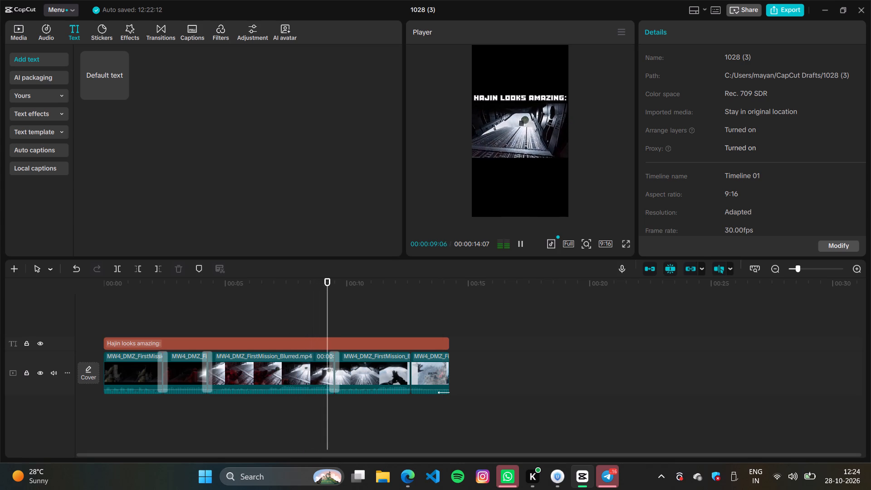
{"action": "key", "text": "space"}
{"action": "key", "text": "space"}
{"action": "key", "text": "space"}
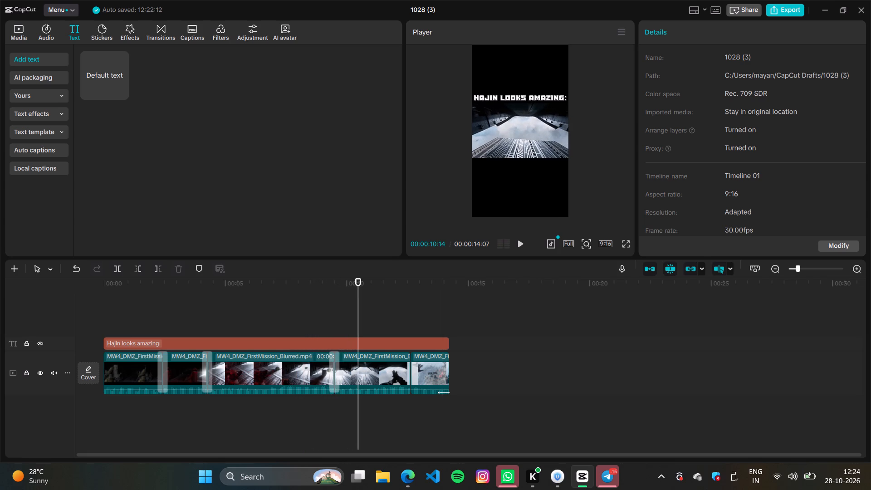
{"action": "key", "text": "space"}
{"action": "key", "text": "space"}
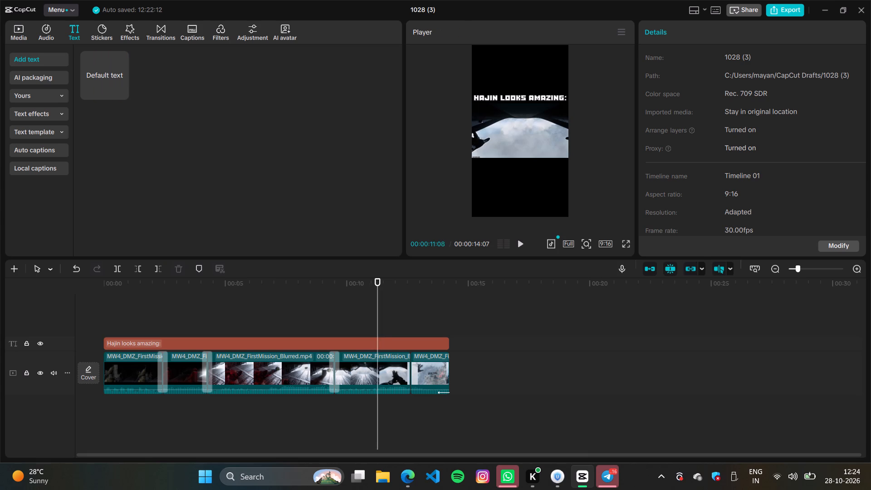
Add the MW4_DMZClipping_Sniping_A_Blurred video to the main track directly after the last FirstMission clip.
{"action": "left_click", "coordinate": [20, 33]}
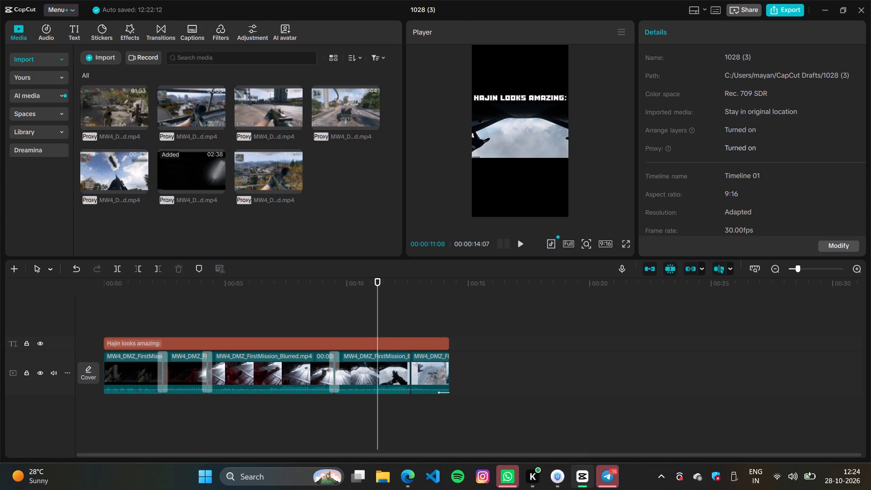
{"action": "left_click_drag", "start_coordinate": [466, 379], "coordinate": [236, 353]}
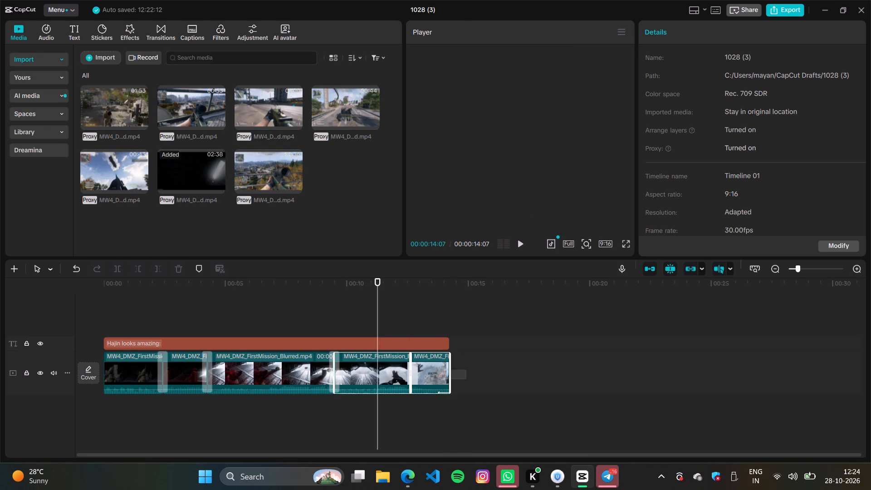
{"action": "left_click_drag", "start_coordinate": [236, 353], "coordinate": [115, 380]}
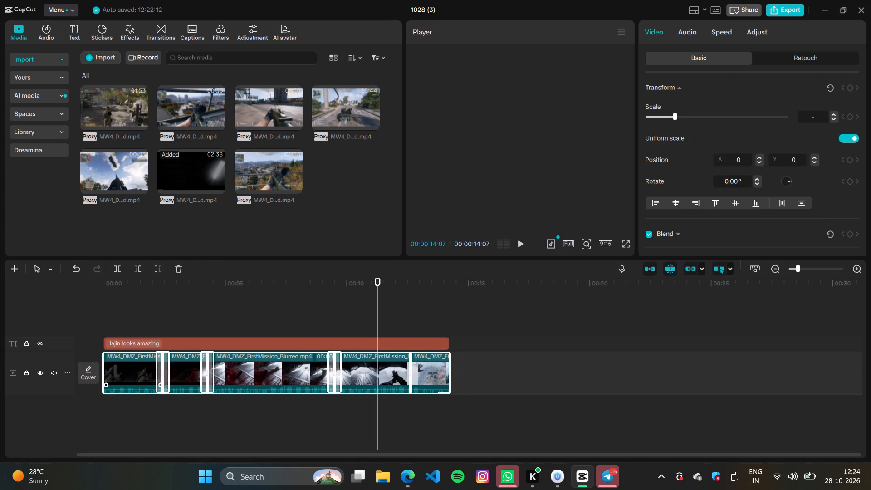
{"action": "left_click", "coordinate": [336, 301]}
{"action": "left_click", "coordinate": [452, 318]}
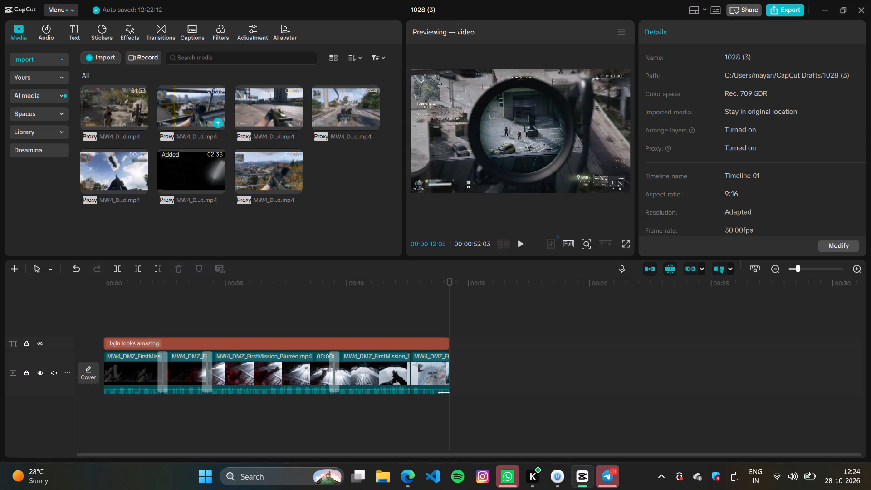
{"action": "left_click", "coordinate": [218, 121]}
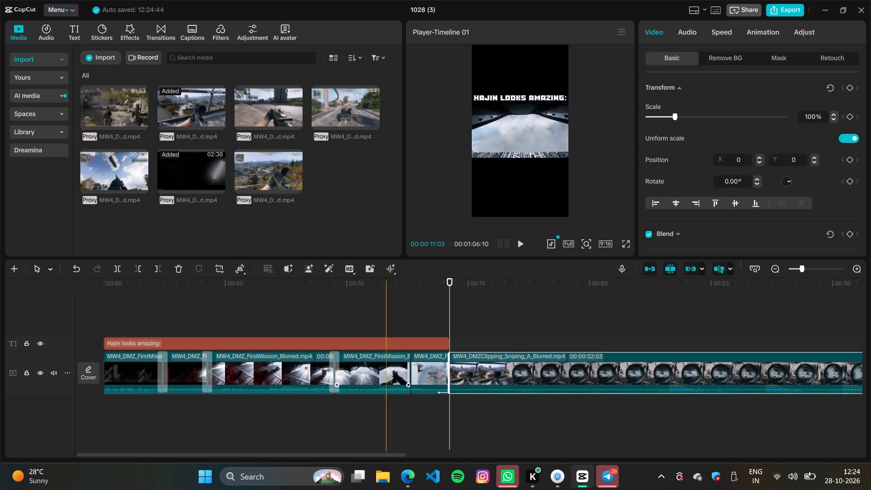
Play the opening seconds of the sniping footage several times to judge where its usable part begins.
{"action": "left_click_drag", "start_coordinate": [420, 408], "coordinate": [93, 330]}
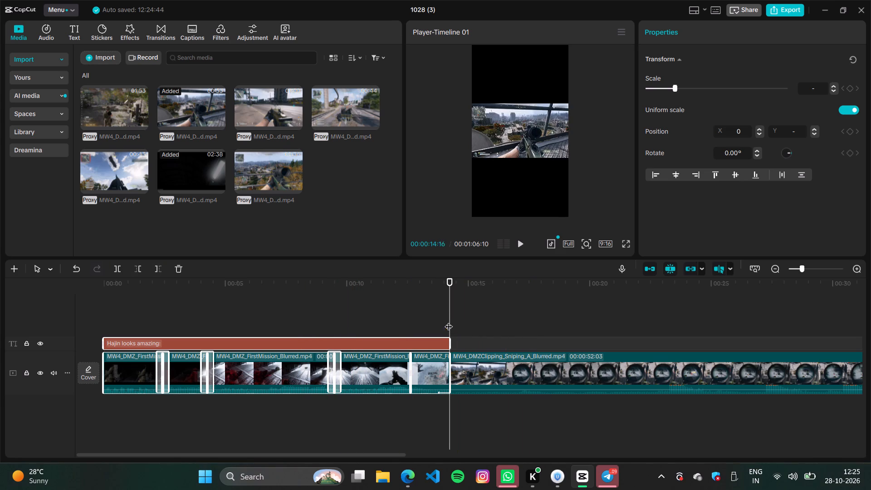
{"action": "key", "text": "space"}
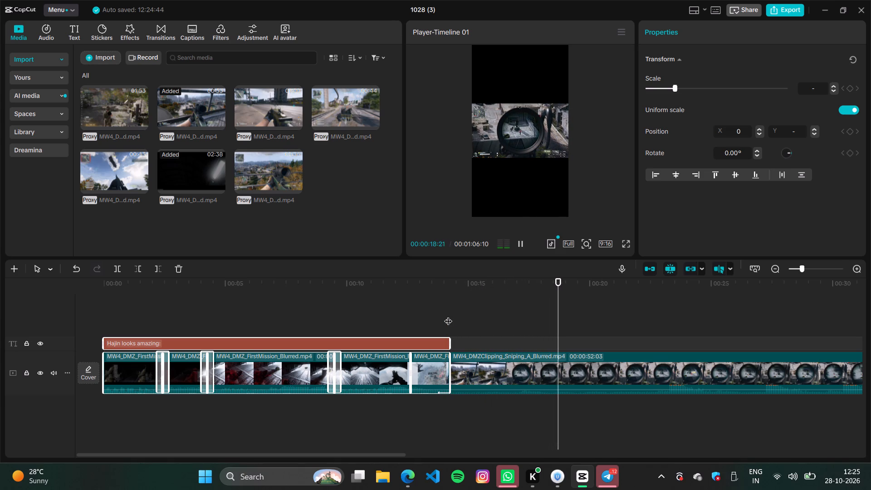
{"action": "key", "text": "space"}
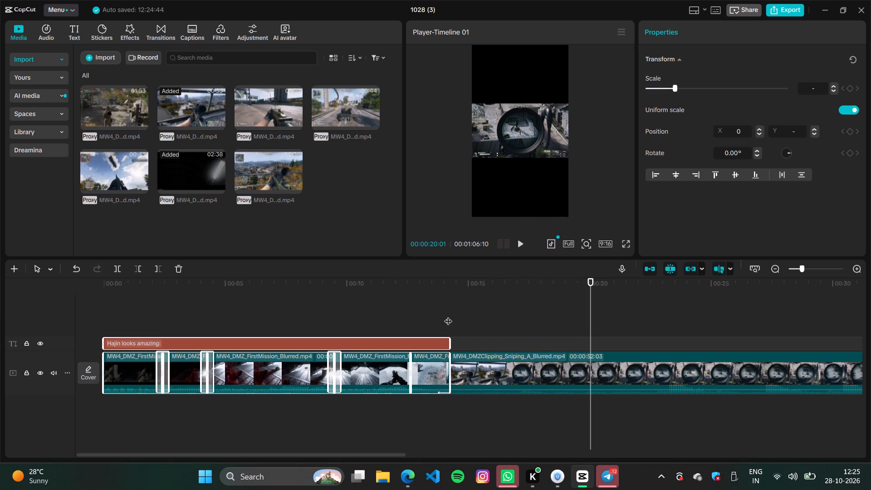
{"action": "left_click", "coordinate": [592, 318]}
{"action": "key", "text": "space"}
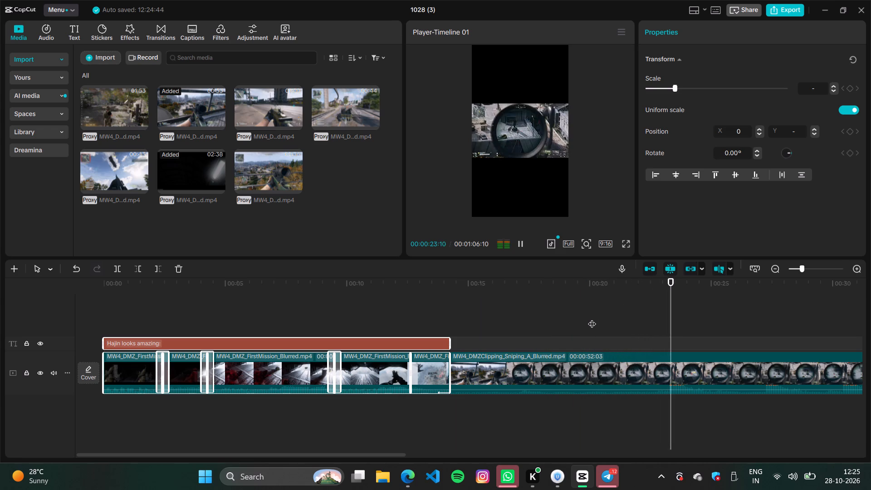
{"action": "key", "text": "space"}
{"action": "left_click", "coordinate": [479, 326]}
{"action": "key", "text": "space"}
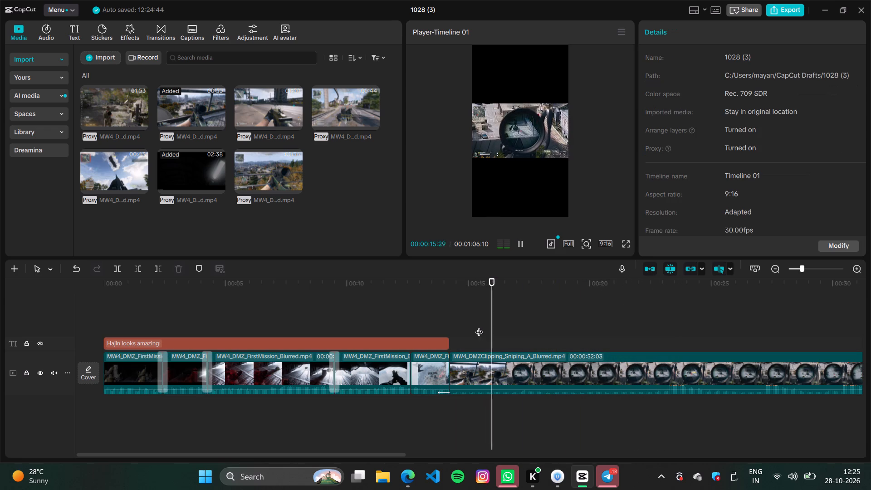
{"action": "key", "text": "space"}
{"action": "left_click", "coordinate": [453, 319]}
{"action": "key", "text": "space"}
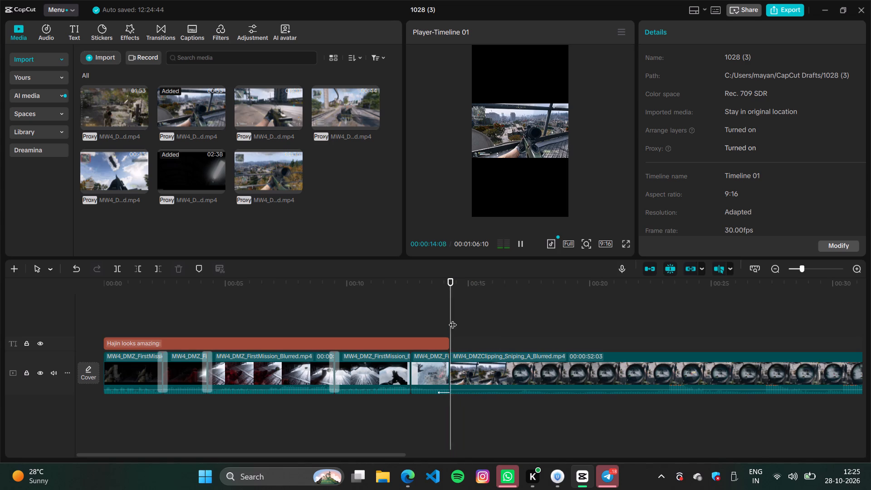
{"action": "key", "text": "space"}
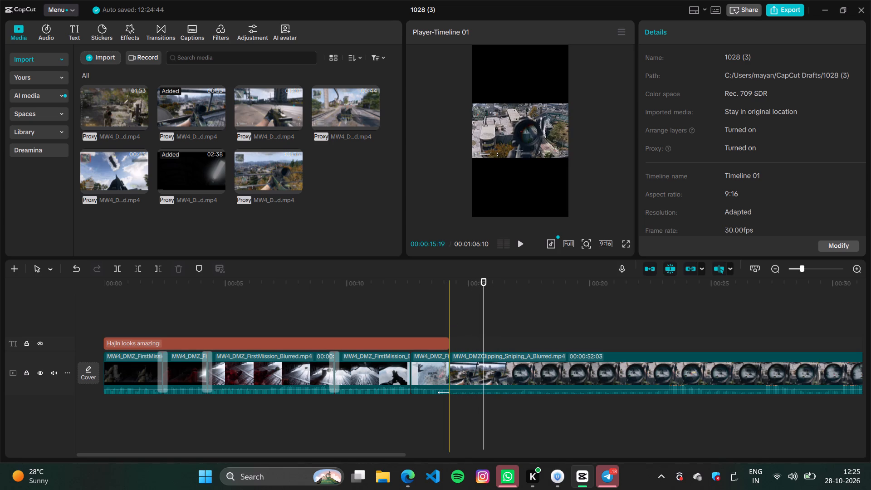
Split the sniping clip at about 15 s on the timeline and delete the short opening piece before the cut.
{"action": "left_click", "coordinate": [462, 335]}
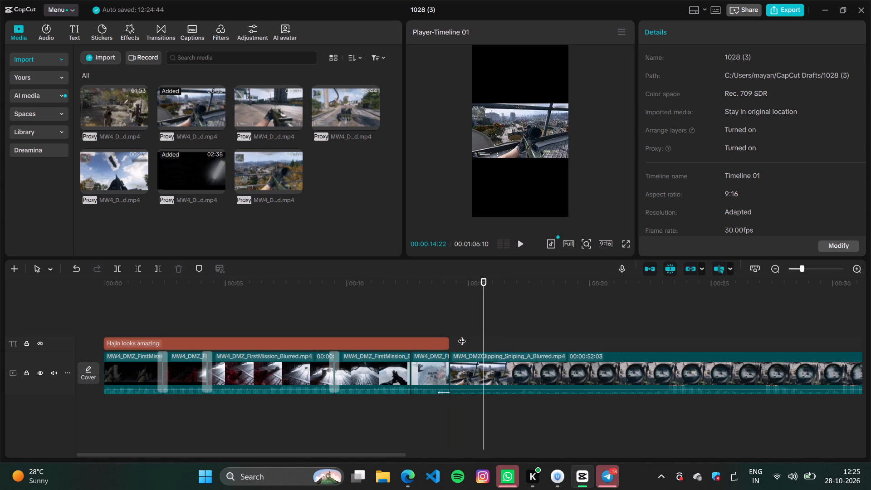
{"action": "scroll", "coordinate": [462, 335], "scroll_direction": "up", "scroll_amount": 8, "text": "ctrl"}
{"action": "left_click", "coordinate": [462, 333]}
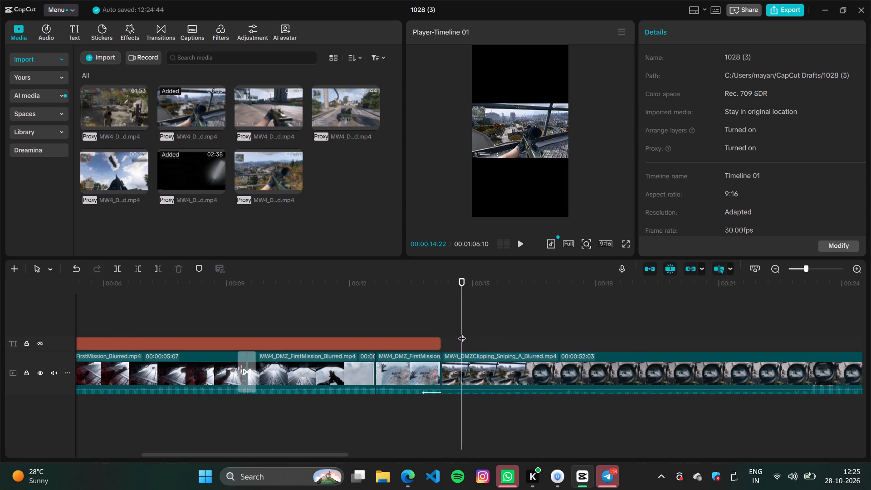
{"action": "left_click_drag", "start_coordinate": [462, 333], "coordinate": [471, 331]}
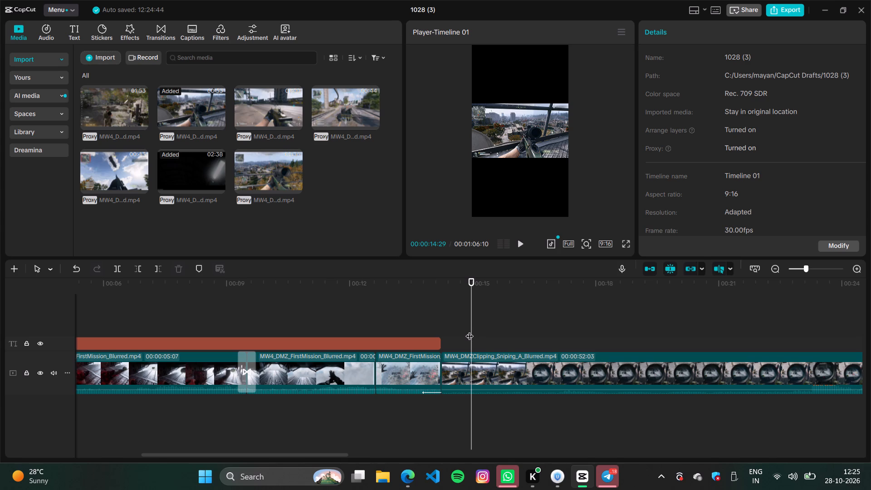
{"action": "left_click", "coordinate": [469, 326]}
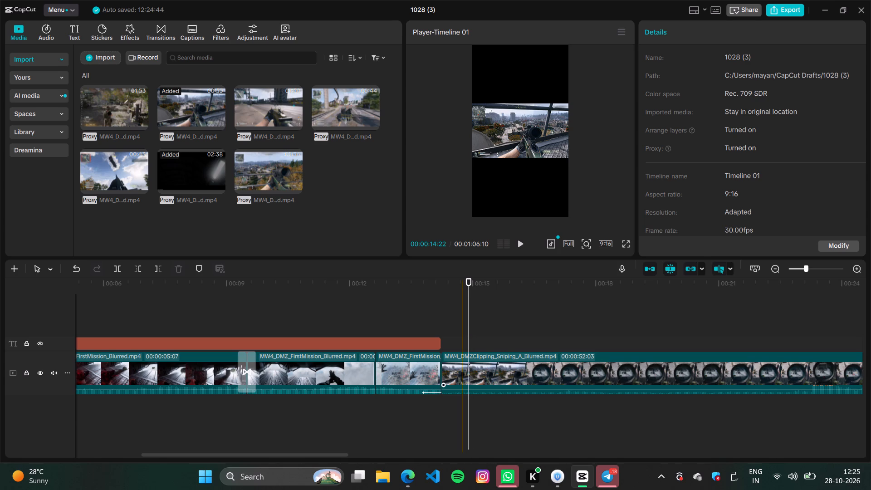
{"action": "key", "text": "space"}
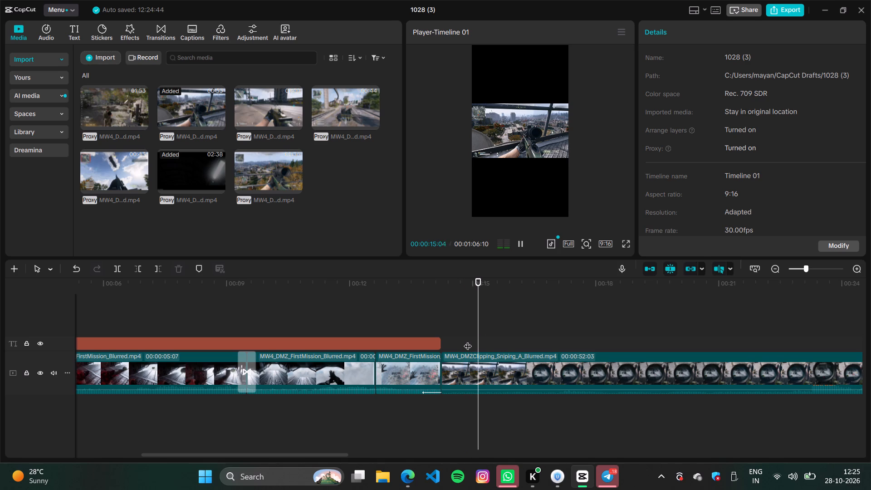
{"action": "key", "text": "space"}
{"action": "left_click", "coordinate": [477, 331]}
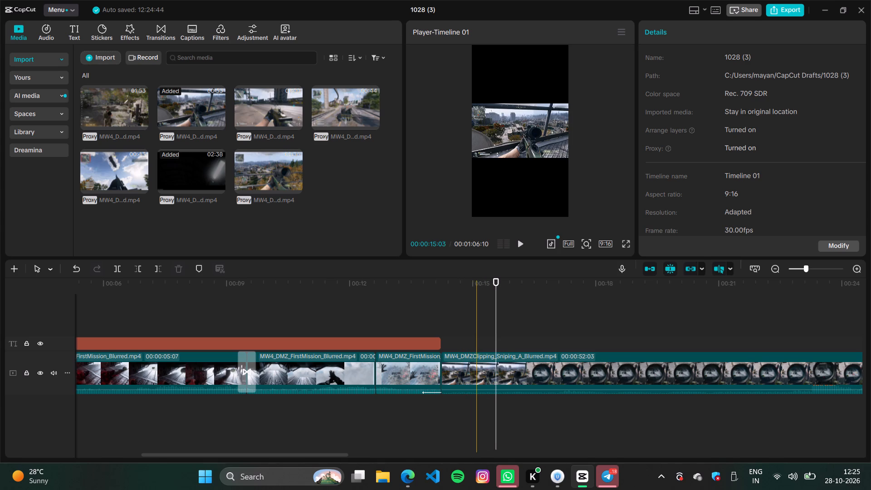
{"action": "key", "text": "ctrl+b"}
{"action": "left_click", "coordinate": [459, 374]}
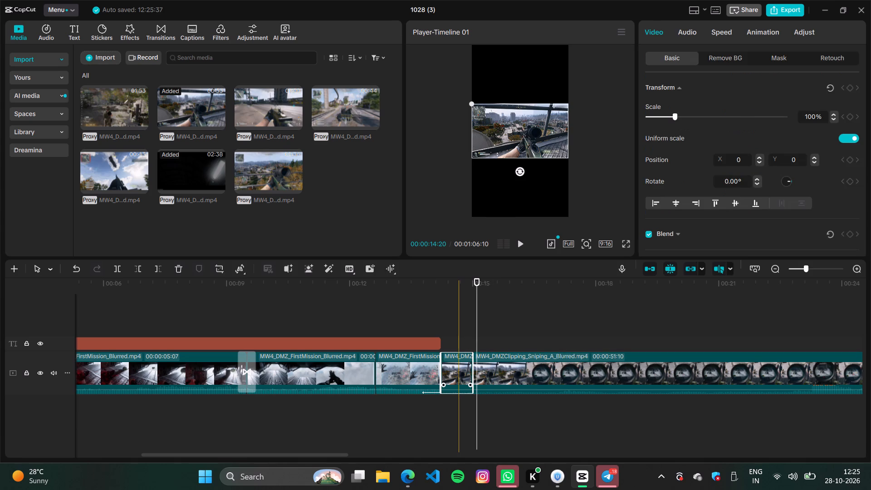
{"action": "key", "text": "BackSpace"}
Split the trimmed sniping clip at about 00:00:15:08, where the scope view begins.
{"action": "left_click_drag", "start_coordinate": [444, 309], "coordinate": [458, 308]}
{"action": "left_click", "coordinate": [455, 306]}
{"action": "left_click_drag", "start_coordinate": [455, 306], "coordinate": [492, 311]}
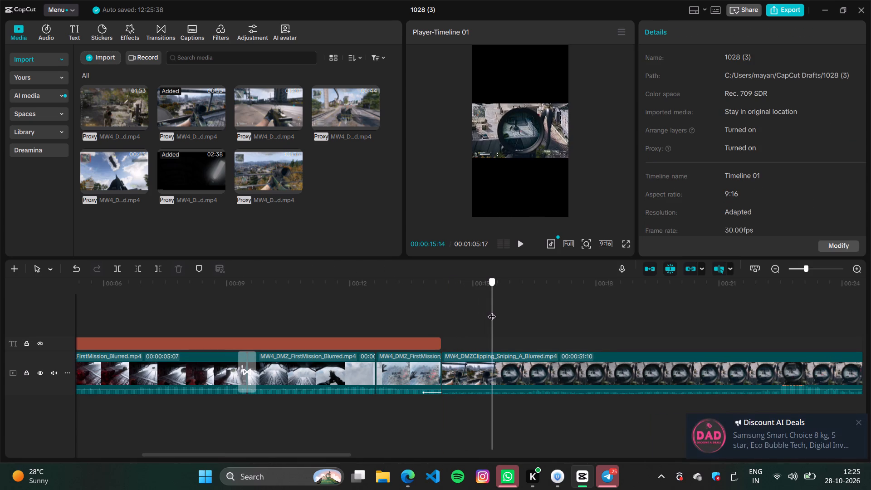
{"action": "left_click_drag", "start_coordinate": [492, 311], "coordinate": [499, 318]}
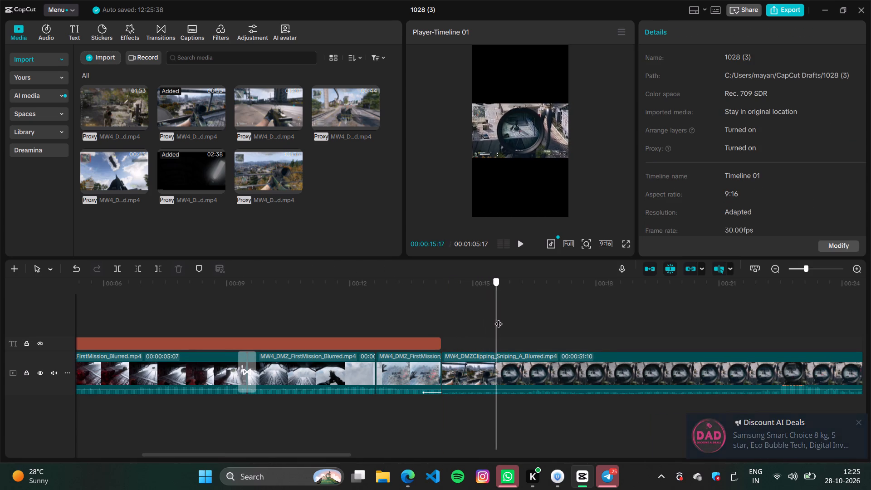
{"action": "left_click_drag", "start_coordinate": [499, 318], "coordinate": [484, 316]}
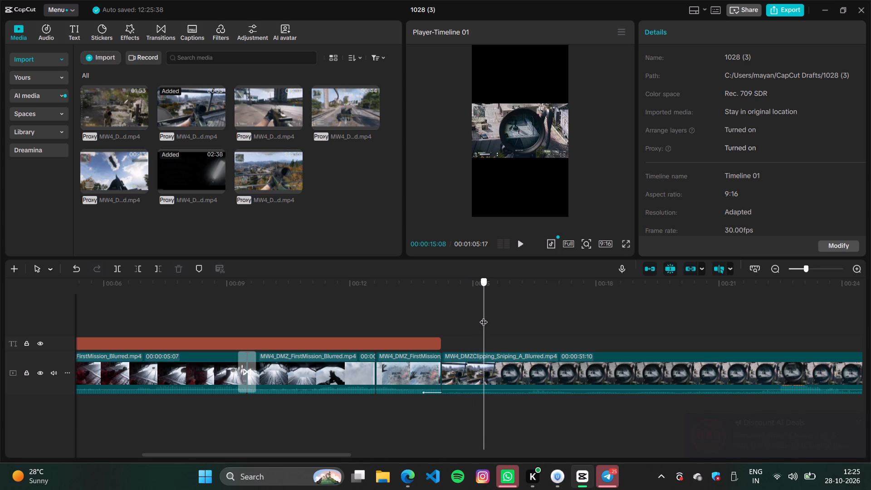
{"action": "left_click_drag", "start_coordinate": [484, 316], "coordinate": [529, 324]}
{"action": "key", "text": "ctrl+b"}
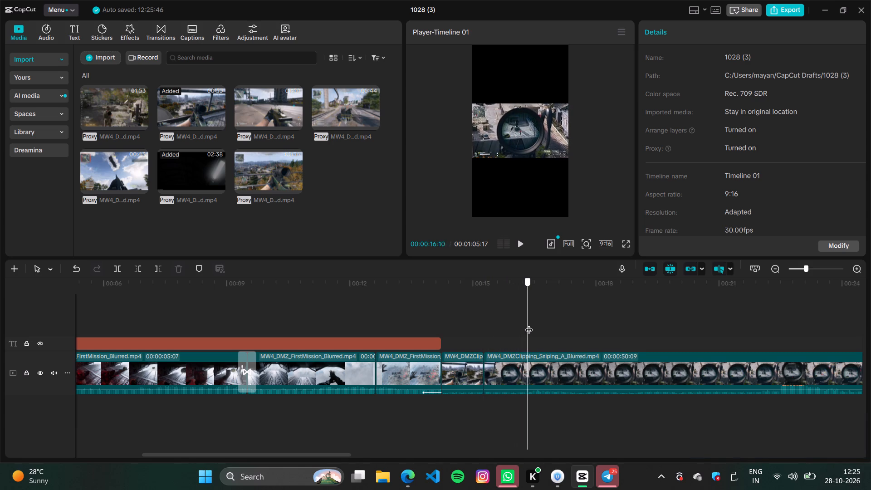
Scrub and play the scope-view part of the sniping footage to judge where the uneventful aiming ends.
{"action": "left_click_drag", "start_coordinate": [529, 324], "coordinate": [574, 334]}
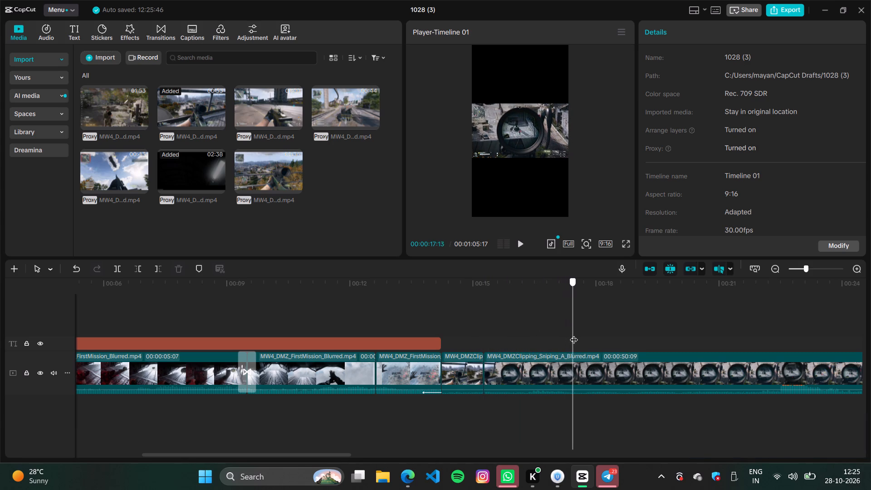
{"action": "left_click_drag", "start_coordinate": [574, 334], "coordinate": [655, 336]}
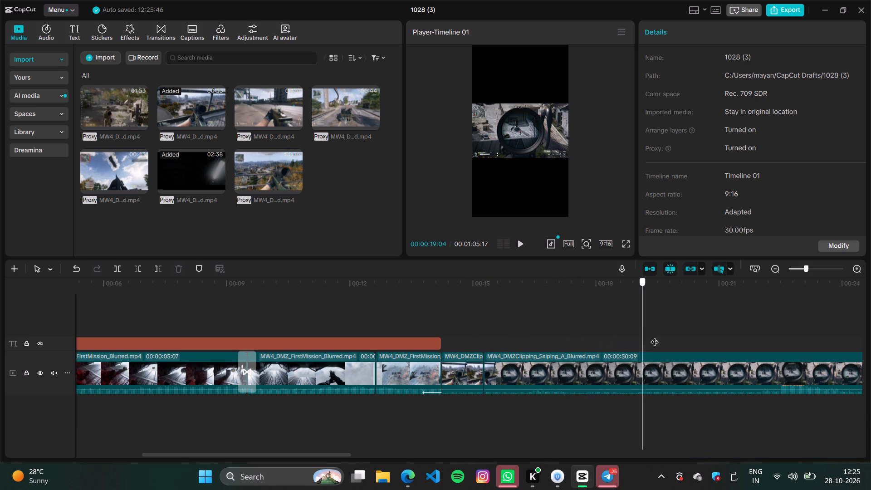
{"action": "left_click_drag", "start_coordinate": [655, 336], "coordinate": [539, 329]}
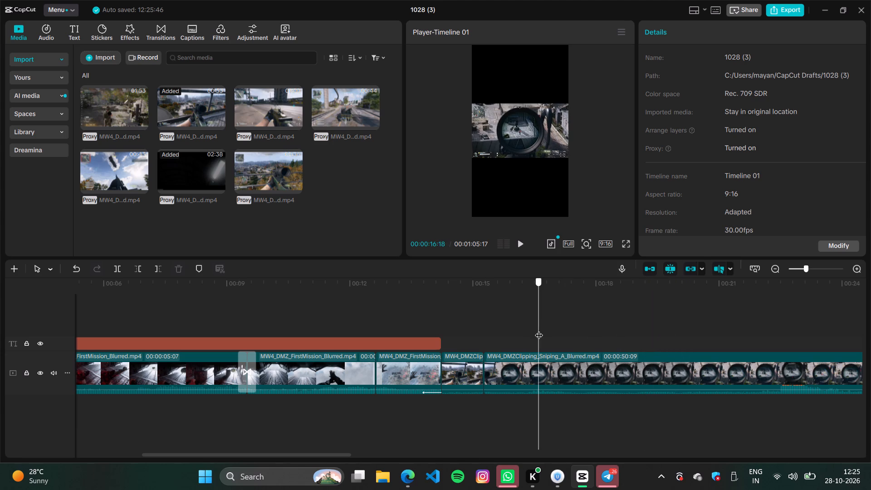
{"action": "left_click_drag", "start_coordinate": [539, 329], "coordinate": [498, 332]}
{"action": "key", "text": "space"}
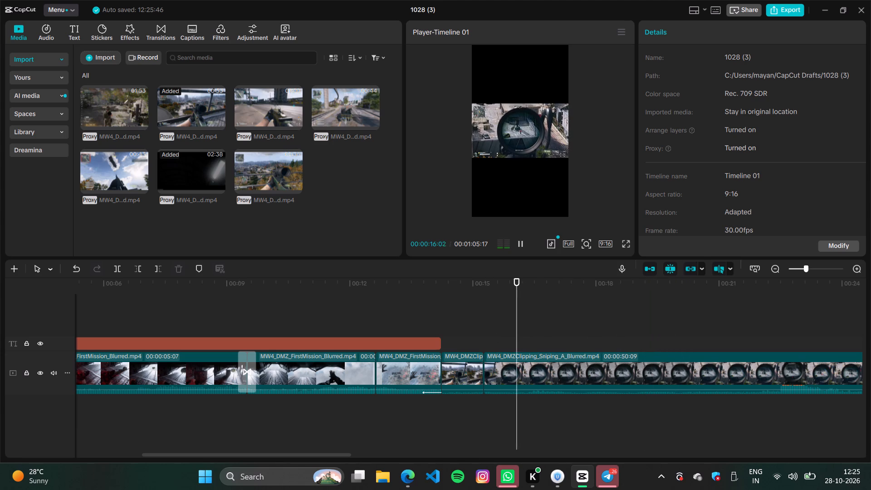
{"action": "key", "text": "space"}
{"action": "key", "text": "space"}
{"action": "key", "text": "space"}
{"action": "key", "text": "space"}
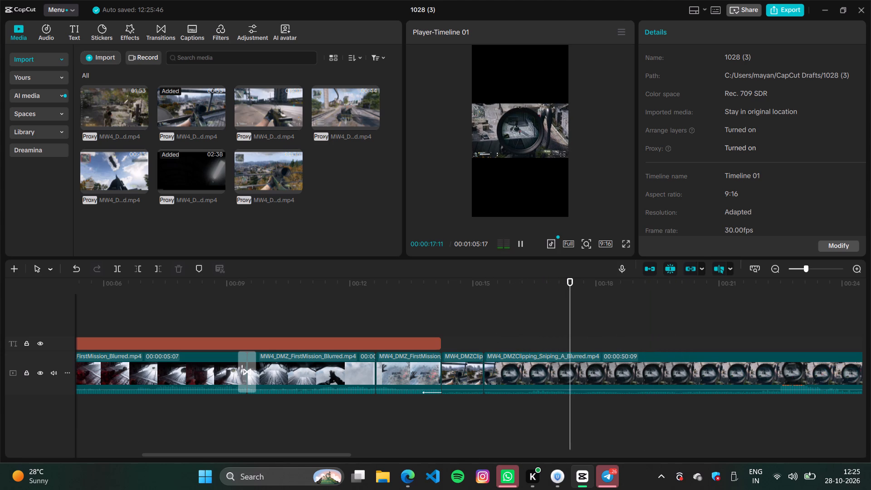
{"action": "key", "text": "space"}
{"action": "key", "text": "space"}
{"action": "key", "text": "space"}
{"action": "key", "text": "space"}
{"action": "key", "text": "space"}
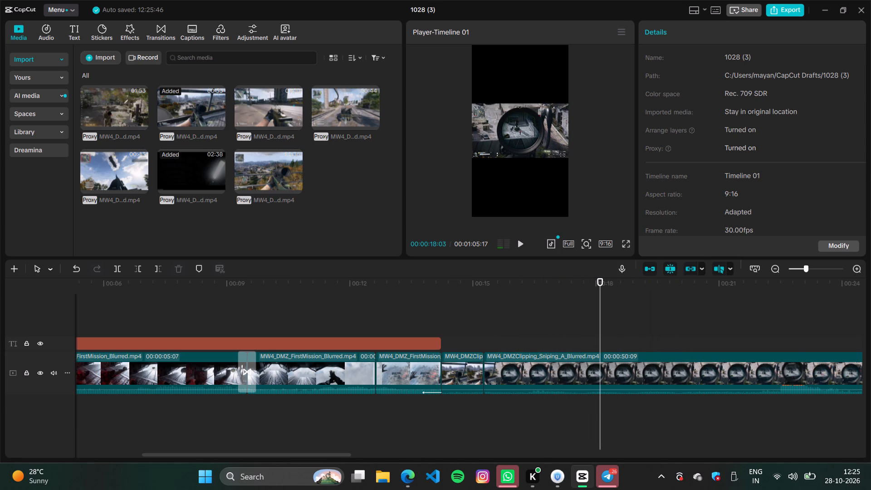
{"action": "key", "text": "space"}
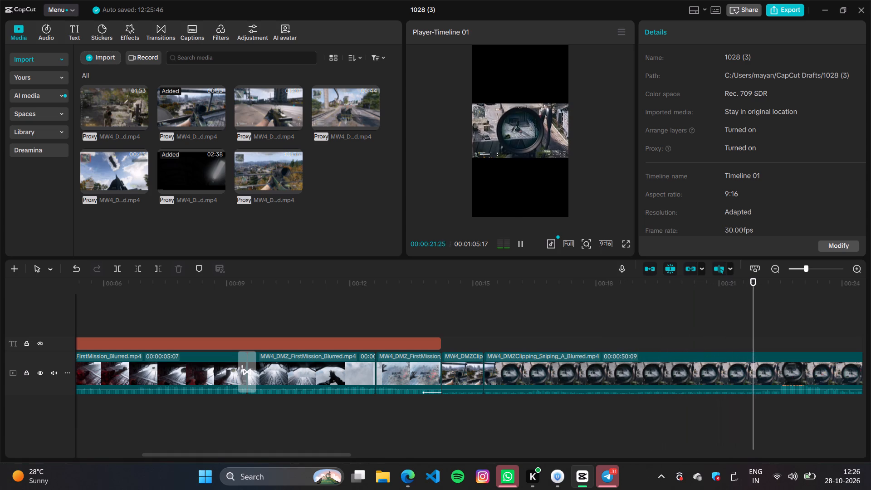
{"action": "key", "text": "space"}
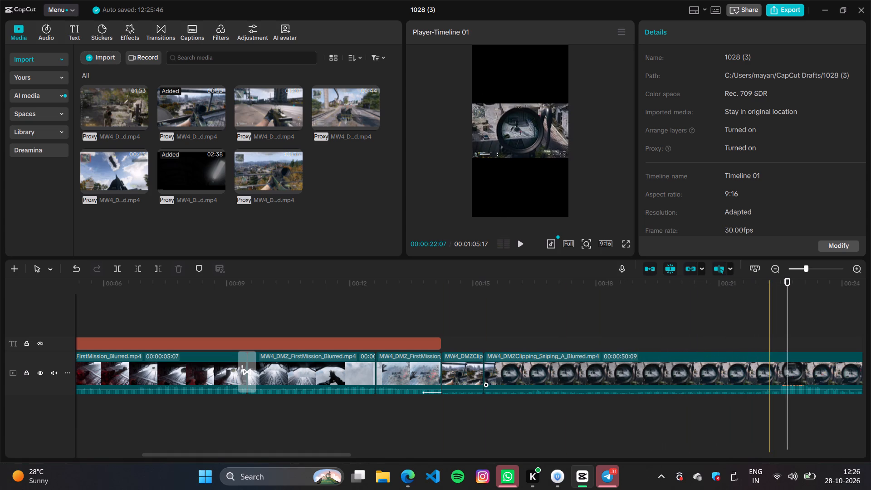
Split the scope-view sniping clip at about 00:00:19:18 and delete the piece before the cut.
{"action": "left_click", "coordinate": [770, 354]}
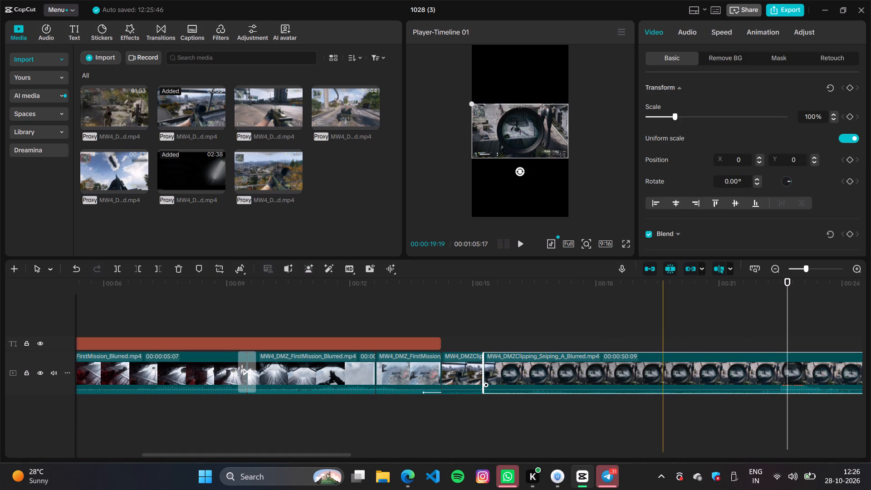
{"action": "key", "text": "ctrl+b"}
{"action": "left_click", "coordinate": [590, 367]}
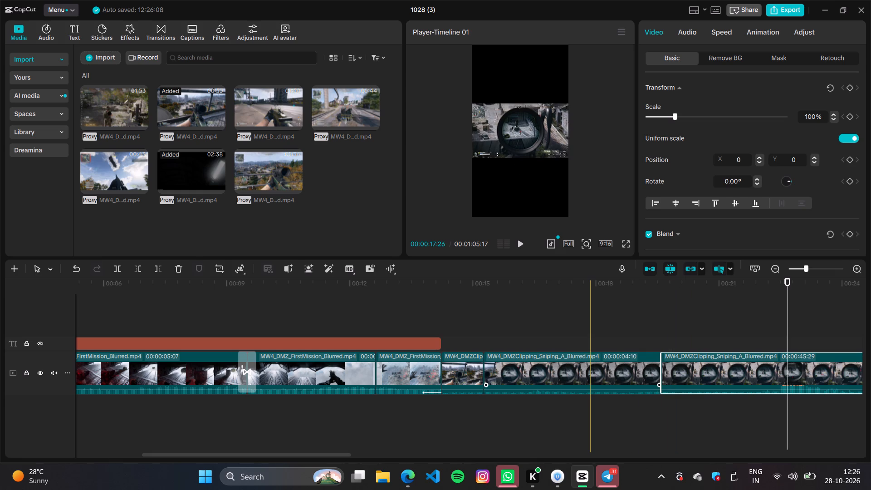
{"action": "key", "text": "BackSpace"}
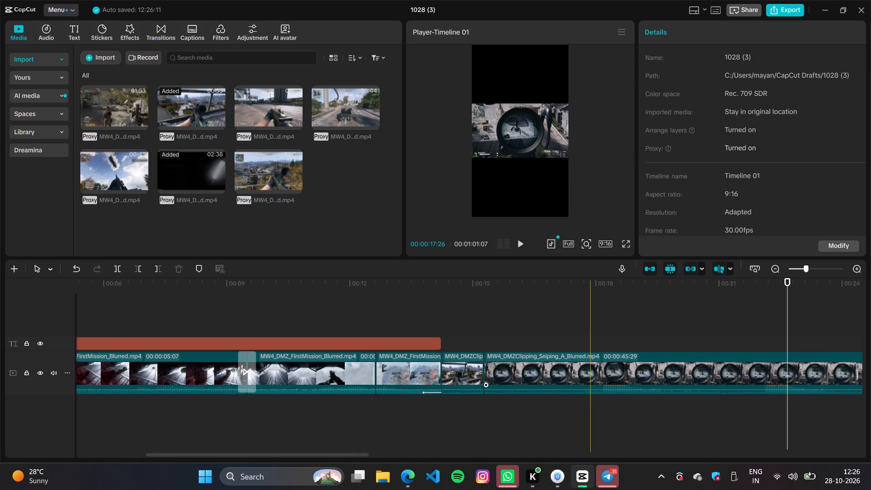
Play across the new join, split the scope-view clip at about 00:00:16:27, and delete the piece before the cut.
{"action": "left_click", "coordinate": [477, 318]}
{"action": "key", "text": "space"}
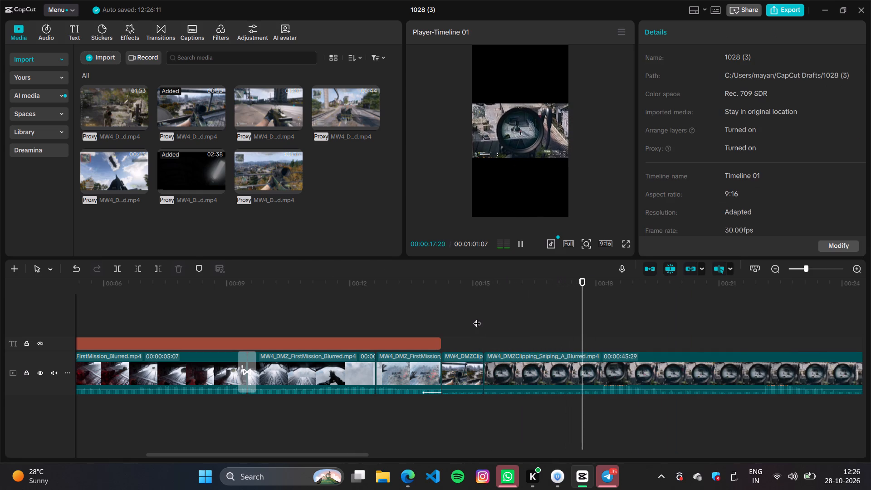
{"action": "key", "text": "space"}
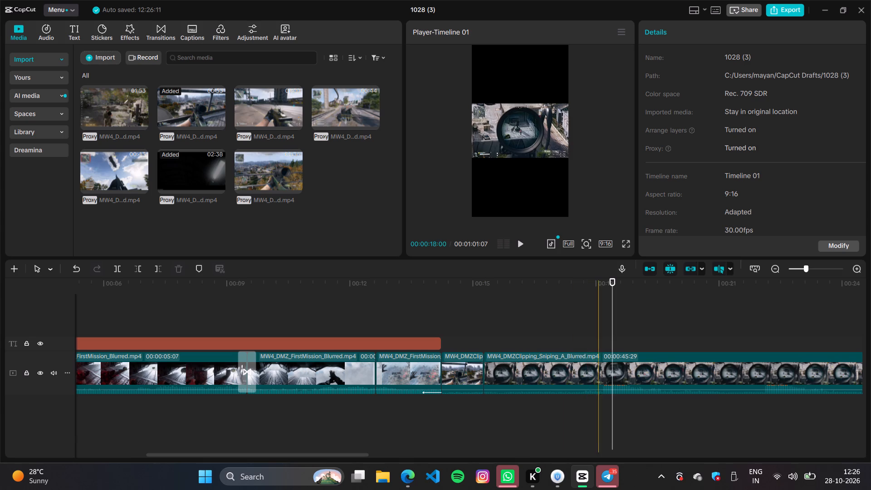
{"action": "left_click", "coordinate": [589, 328]}
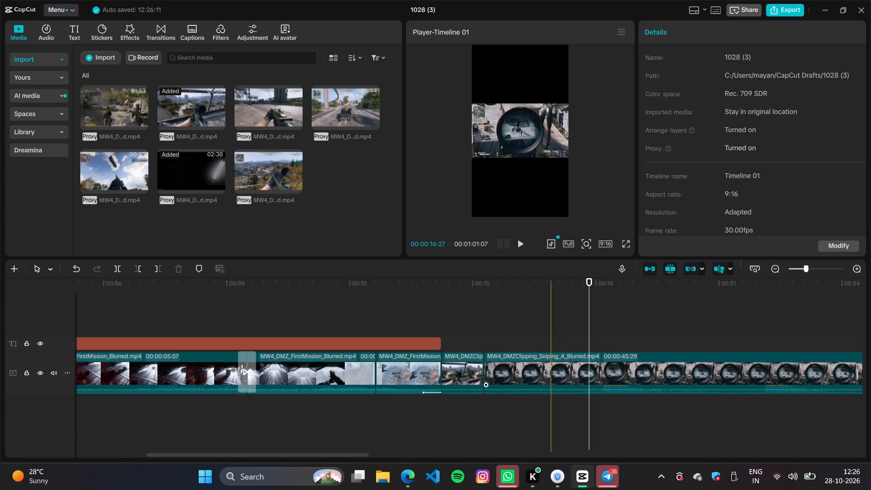
{"action": "key", "text": "ctrl+b"}
{"action": "left_click", "coordinate": [529, 373]}
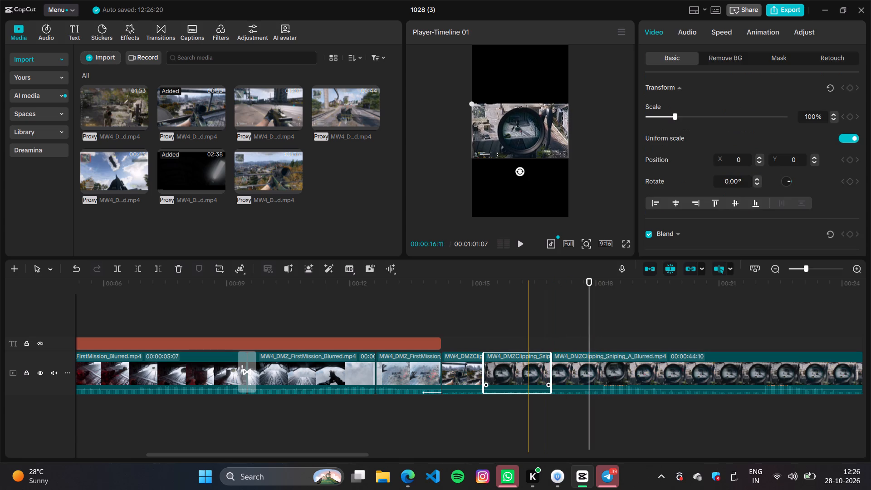
{"action": "key", "text": "BackSpace"}
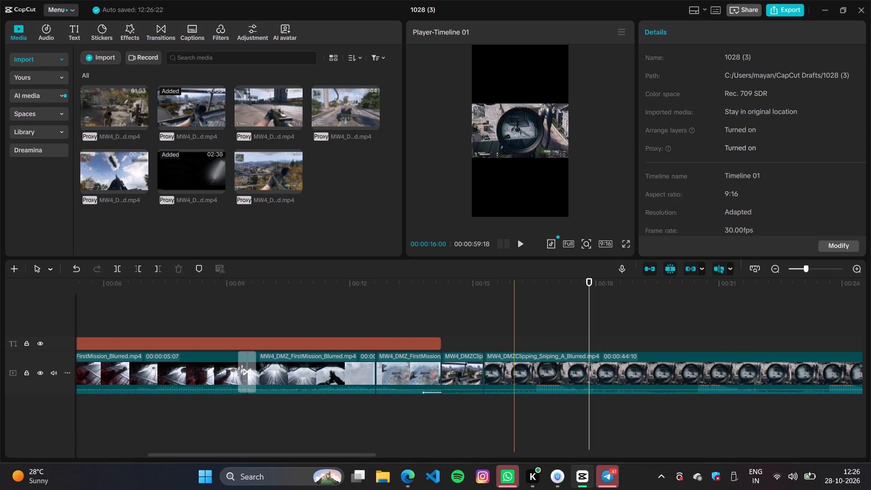
Replay the lead-up to the shot, split the scope-view clip at about 00:00:16:04, and delete the piece before it.
{"action": "left_click", "coordinate": [511, 330]}
{"action": "key", "text": "space"}
{"action": "key", "text": "space"}
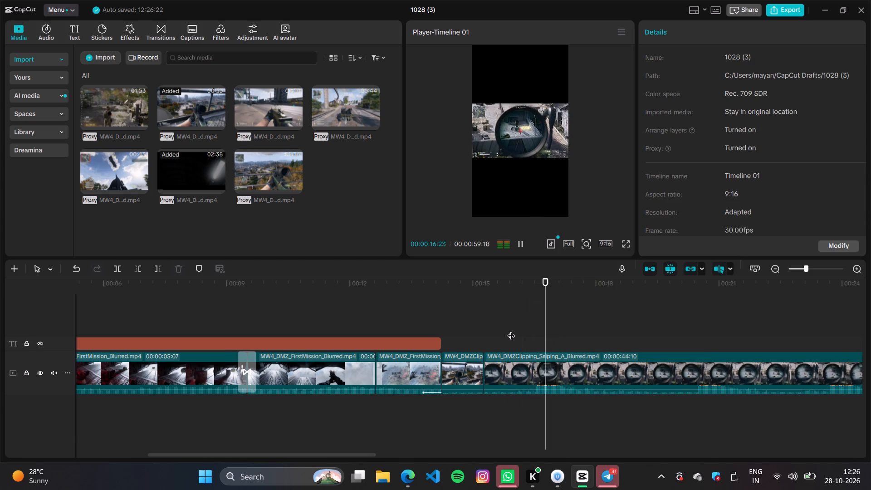
{"action": "left_click", "coordinate": [511, 328]}
{"action": "key", "text": "space"}
{"action": "key", "text": "space"}
{"action": "key", "text": "space"}
{"action": "key", "text": "space"}
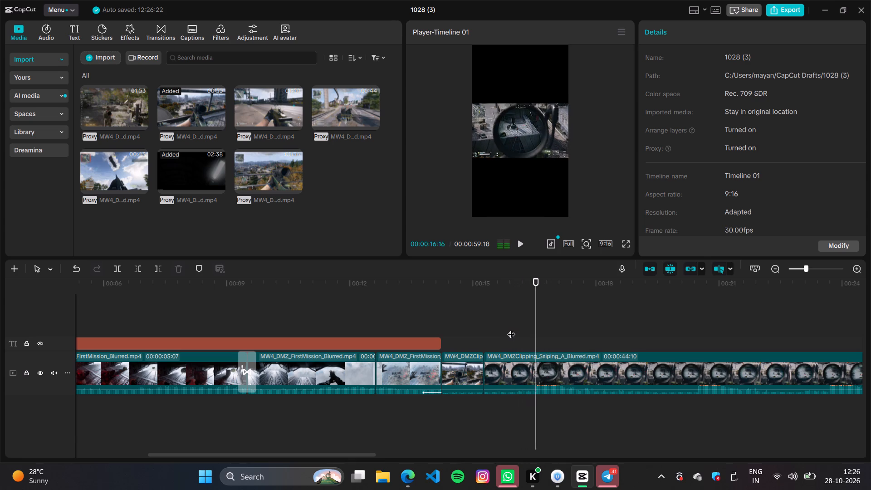
{"action": "left_click", "coordinate": [520, 328]}
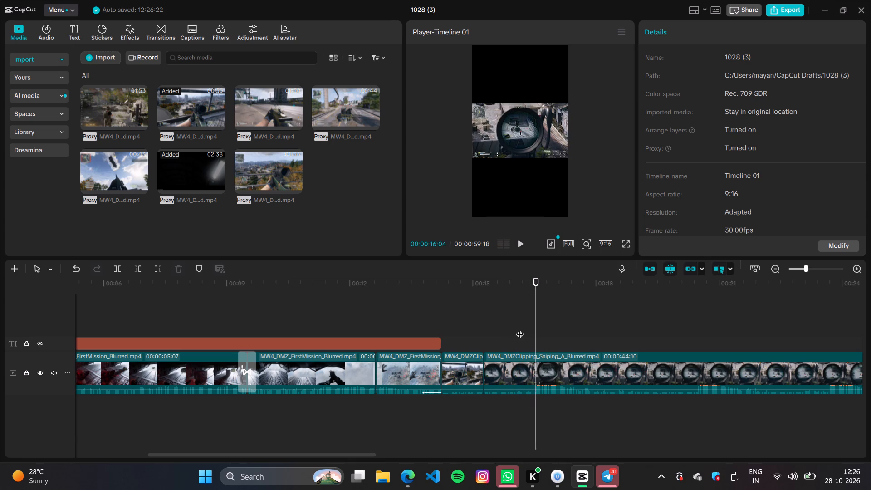
{"action": "key", "text": "ctrl+b"}
{"action": "left_click", "coordinate": [507, 366]}
{"action": "key", "text": "BackSpace"}
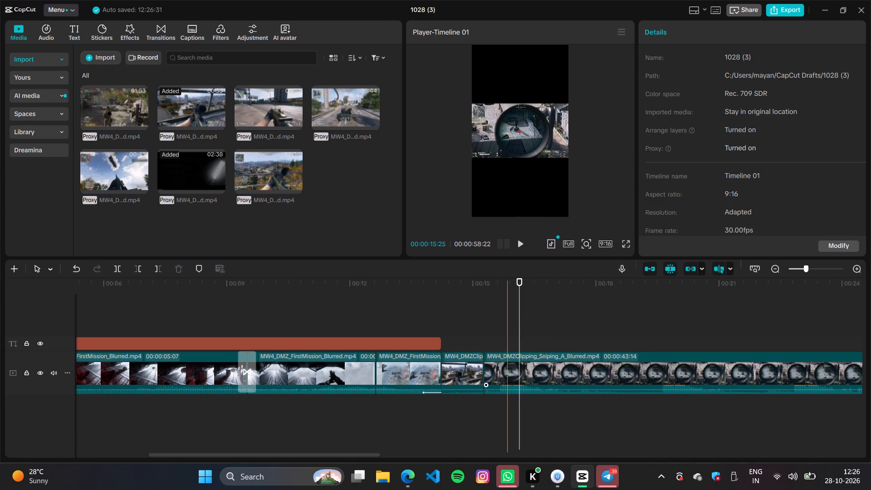
Play the sniping section from its start and split the scope-view clip at about 00:00:17:19, after the first shot.
{"action": "left_click", "coordinate": [470, 345]}
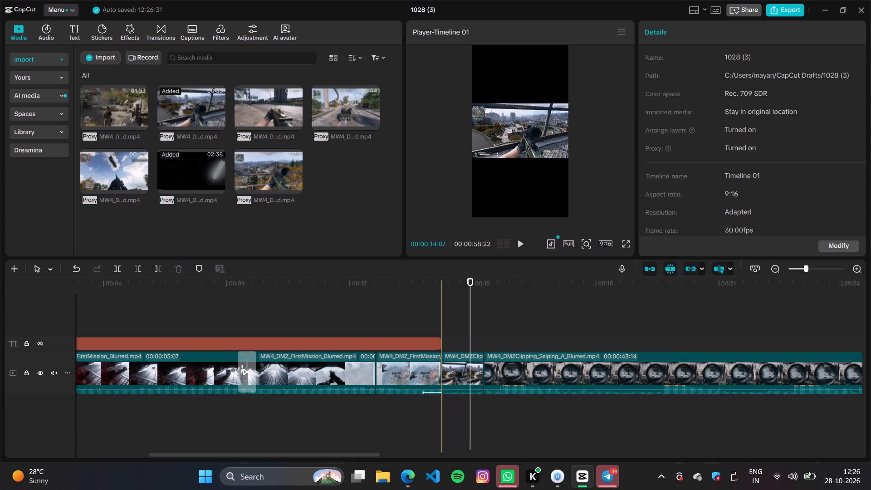
{"action": "left_click", "coordinate": [441, 323]}
{"action": "key", "text": "space"}
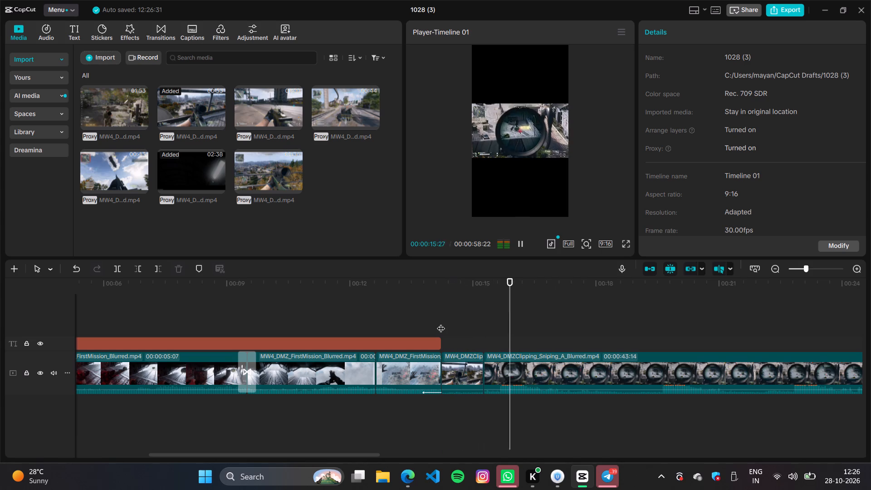
{"action": "key", "text": "space"}
{"action": "key", "text": "space"}
{"action": "key", "text": "space"}
{"action": "key", "text": "space"}
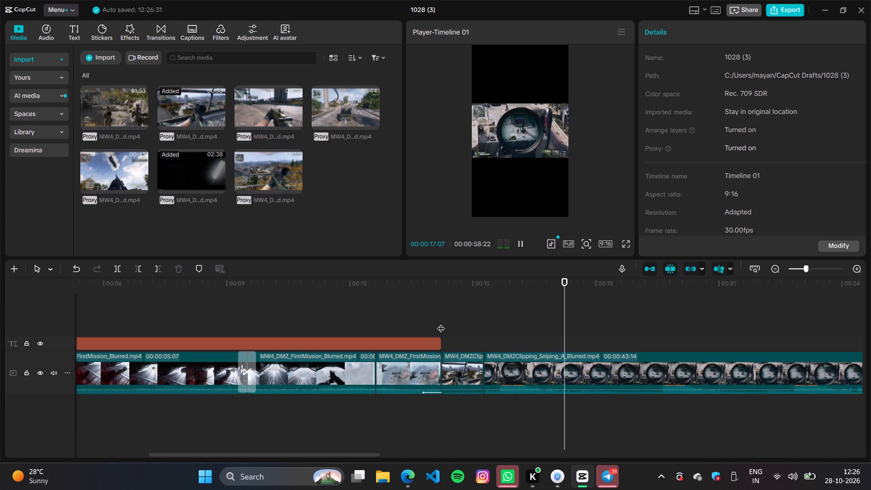
{"action": "key", "text": "space"}
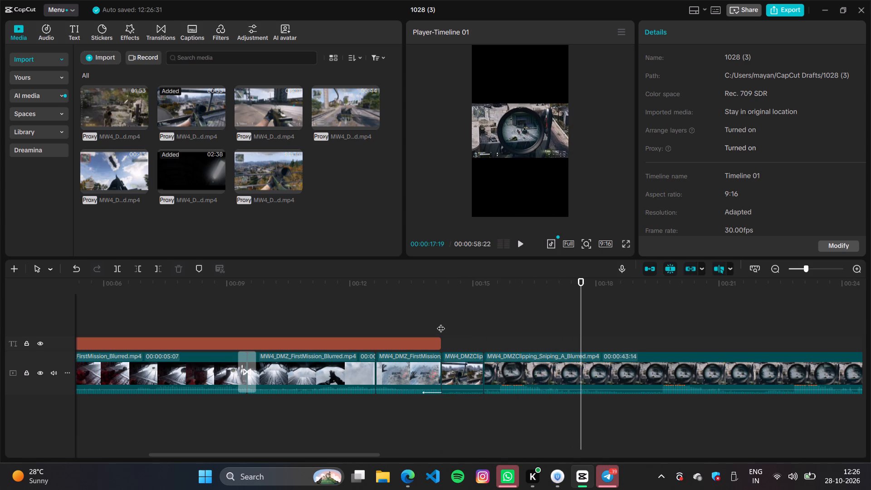
{"action": "key", "text": "ctrl+b"}
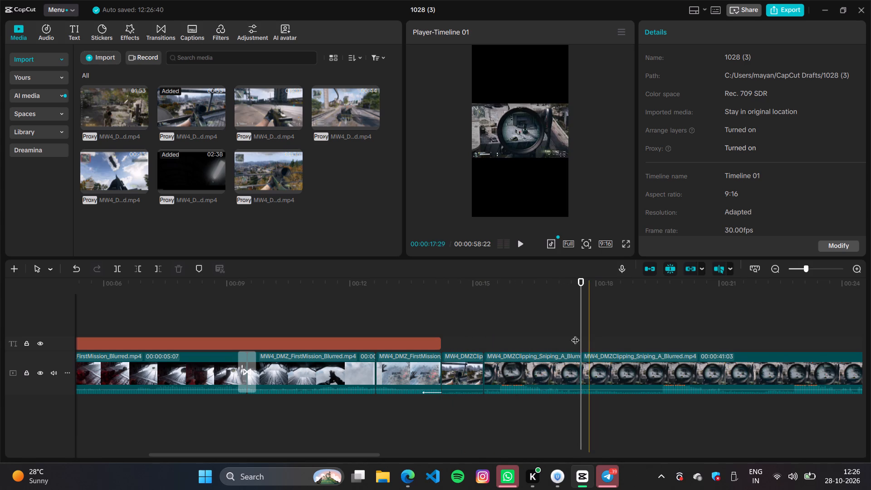
Review the footage after the first shot, split it at about 00:00:19:04, and delete the piece between the two cuts.
{"action": "left_click", "coordinate": [545, 328]}
{"action": "key", "text": "space"}
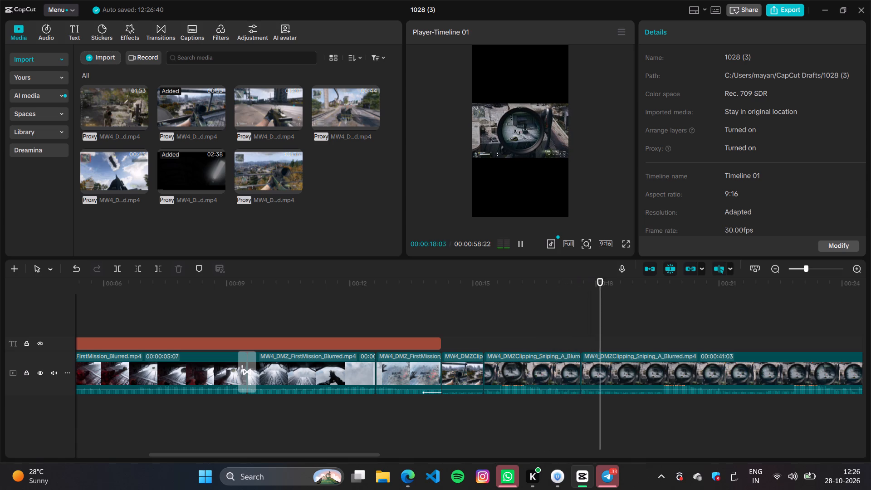
{"action": "left_click", "coordinate": [563, 353]}
{"action": "left_click", "coordinate": [577, 319]}
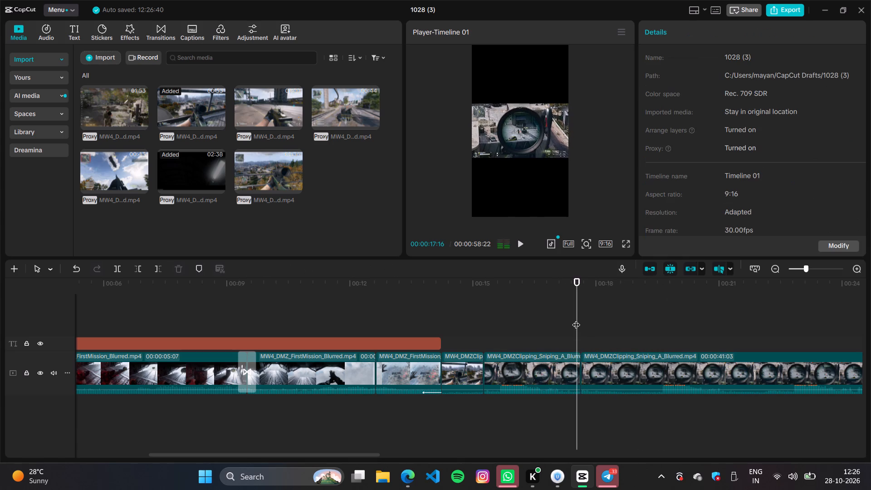
{"action": "key", "text": "space"}
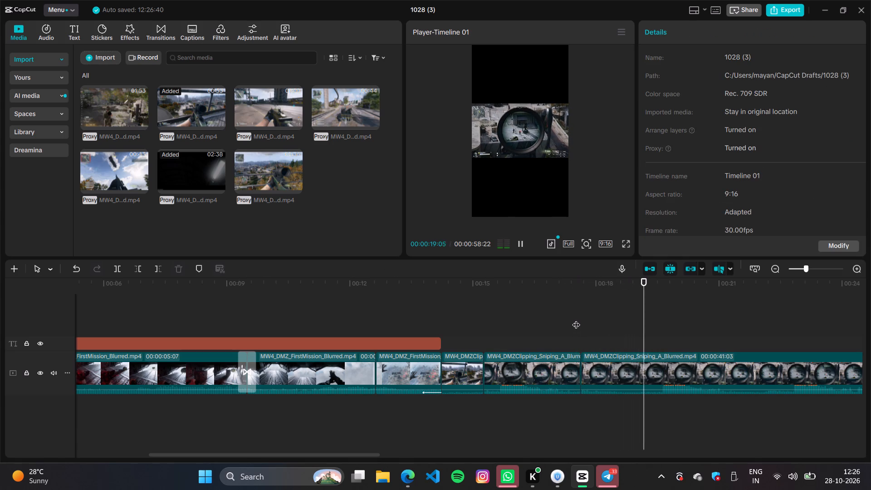
{"action": "key", "text": "space"}
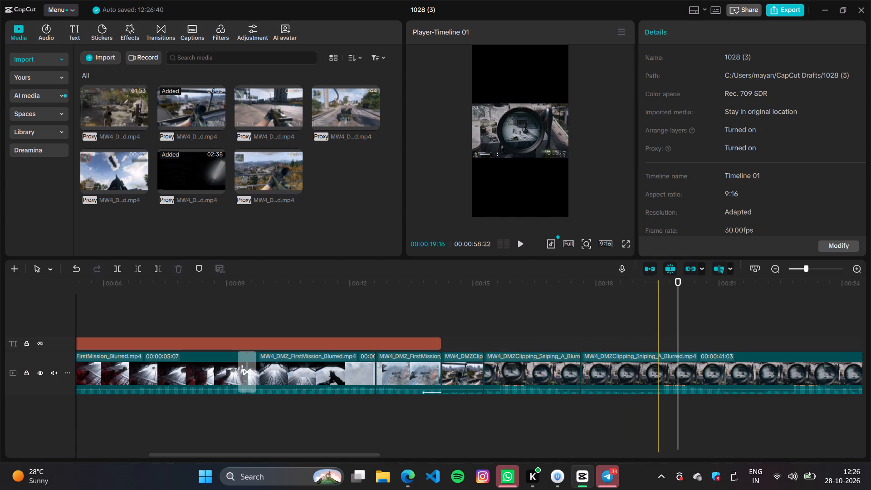
{"action": "left_click", "coordinate": [660, 333]}
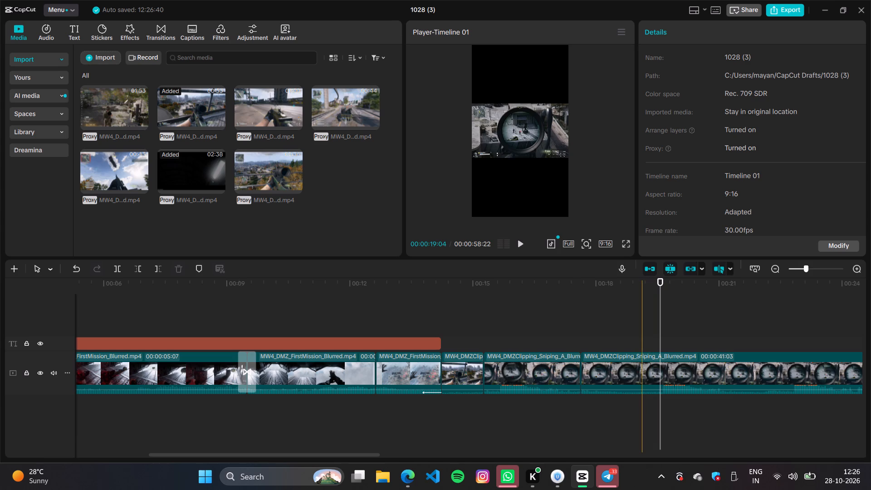
{"action": "key", "text": "ctrl+b"}
{"action": "left_click", "coordinate": [633, 371]}
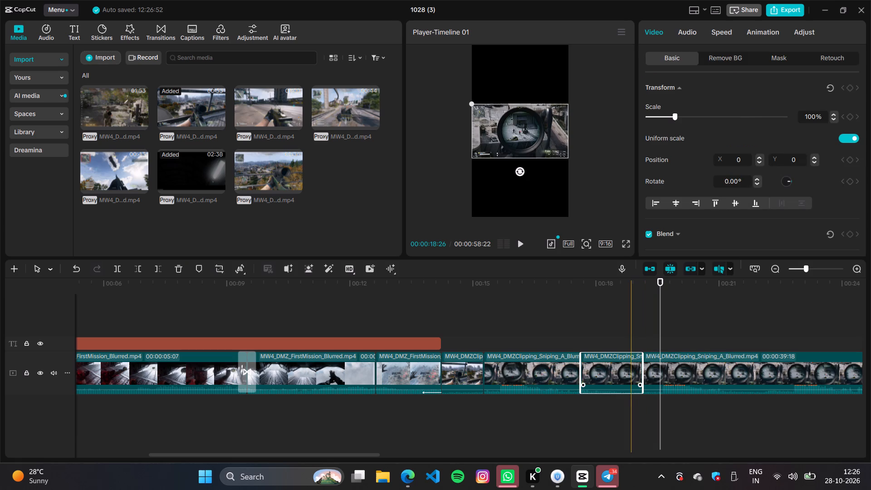
{"action": "key", "text": "BackSpace"}
Split the last sniping clip at about 00:00:18:03 and delete the short piece before the cut.
{"action": "left_click", "coordinate": [600, 333]}
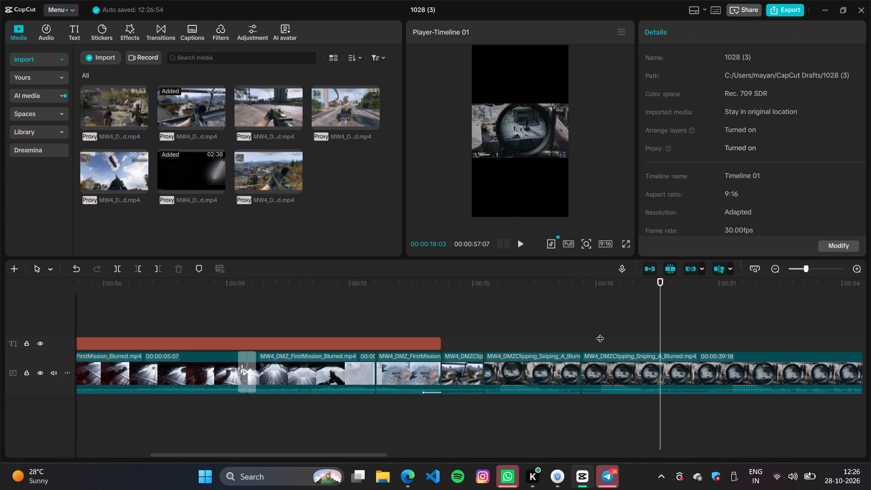
{"action": "key", "text": "ctrl+b"}
{"action": "left_click", "coordinate": [596, 366]}
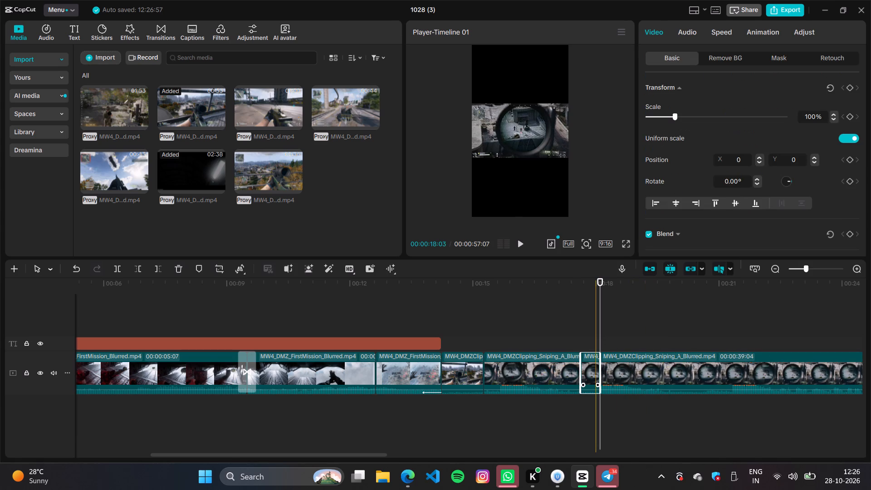
{"action": "key", "text": "BackSpace"}
Play the last sniping clip from near its start and split it at about 00:00:18:12, after the shot.
{"action": "left_click", "coordinate": [592, 336]}
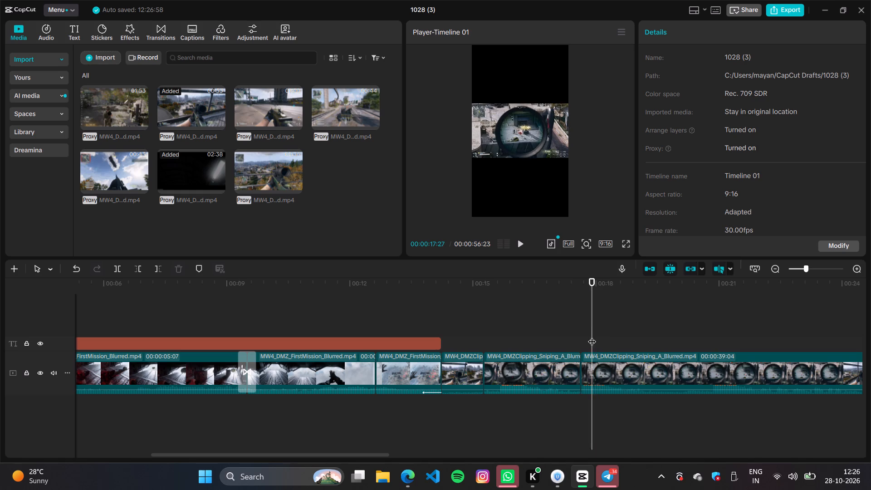
{"action": "key", "text": "space"}
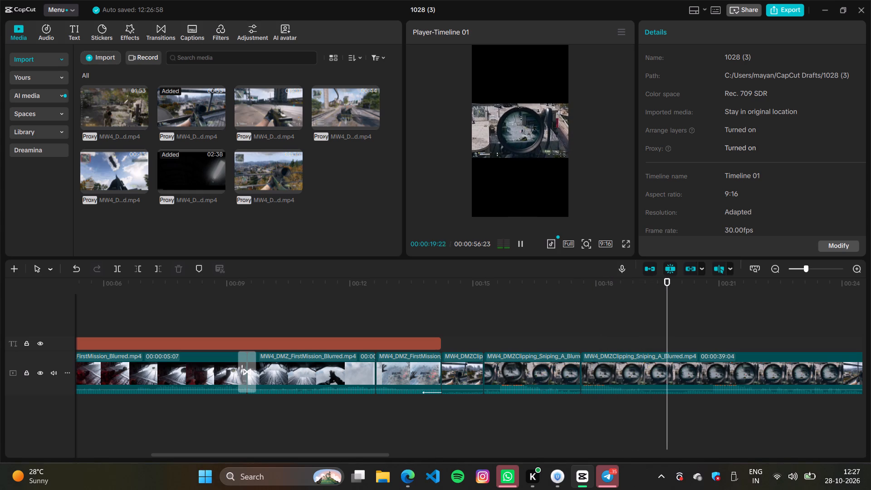
{"action": "left_click", "coordinate": [619, 334]}
{"action": "left_click", "coordinate": [612, 330]}
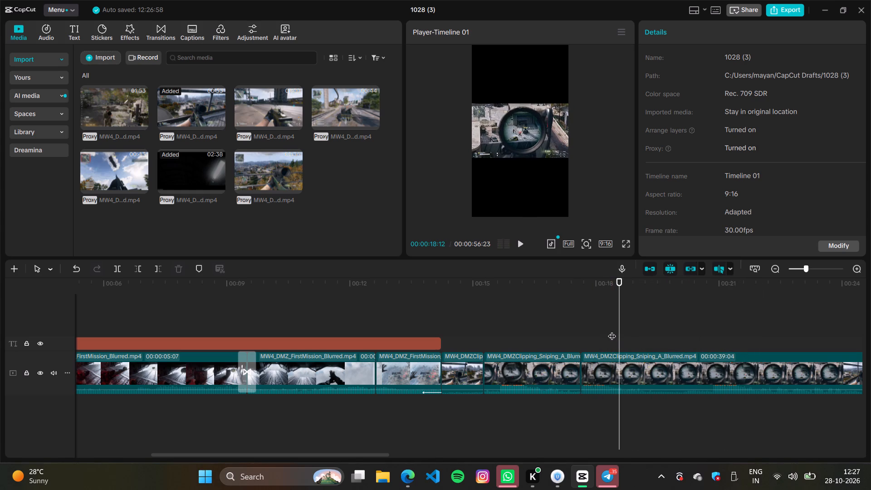
{"action": "key", "text": "ctrl+b"}
Scrub through the footage after that cut, split the clip at about 00:00:20:25, and delete the piece between the two cuts.
{"action": "left_click_drag", "start_coordinate": [612, 329], "coordinate": [711, 328]}
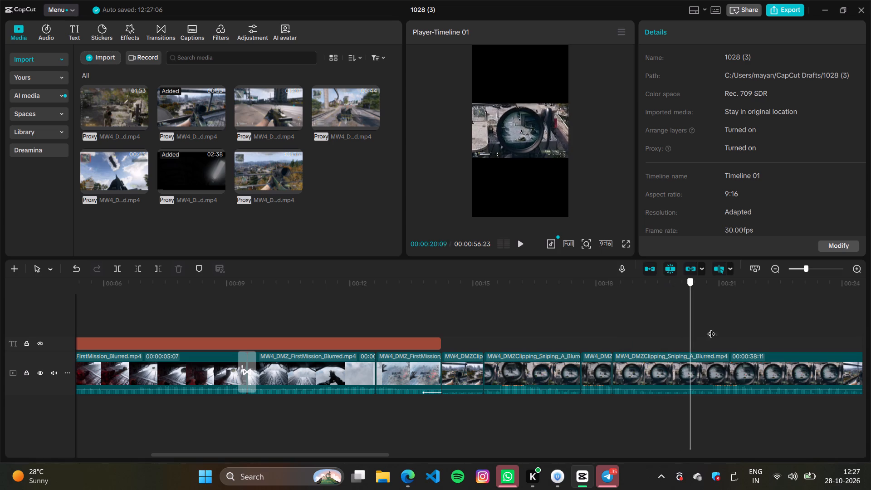
{"action": "left_click_drag", "start_coordinate": [711, 328], "coordinate": [835, 332]}
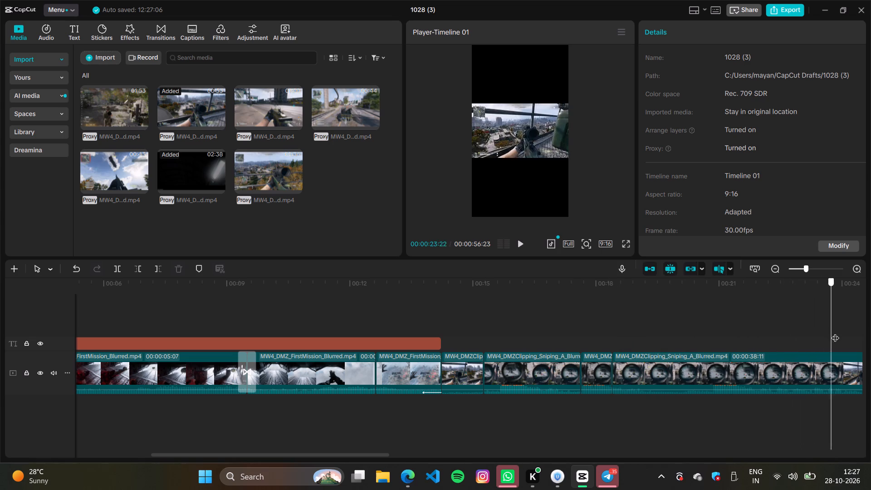
{"action": "left_click_drag", "start_coordinate": [835, 332], "coordinate": [630, 344]}
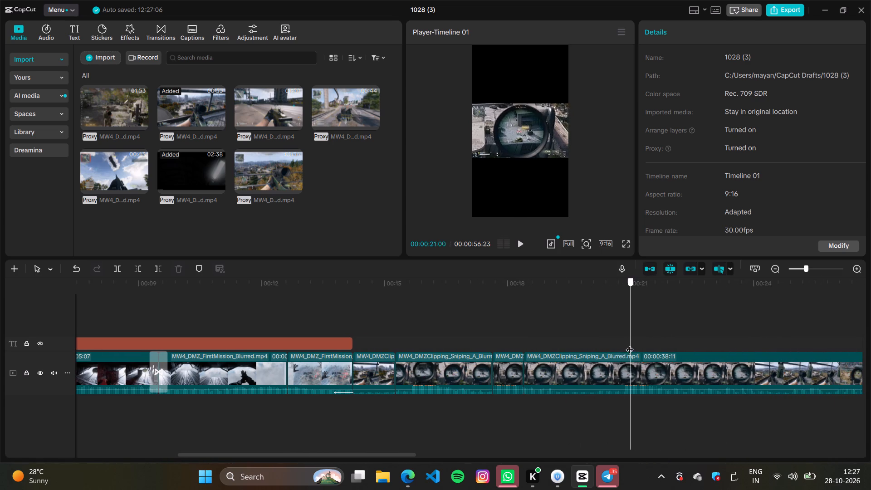
{"action": "left_click_drag", "start_coordinate": [630, 344], "coordinate": [624, 341]}
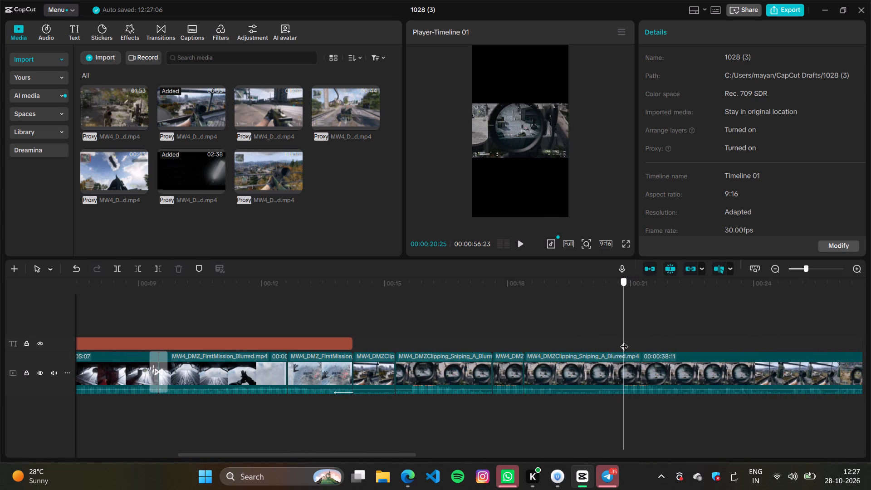
{"action": "left_click_drag", "start_coordinate": [624, 341], "coordinate": [578, 341]}
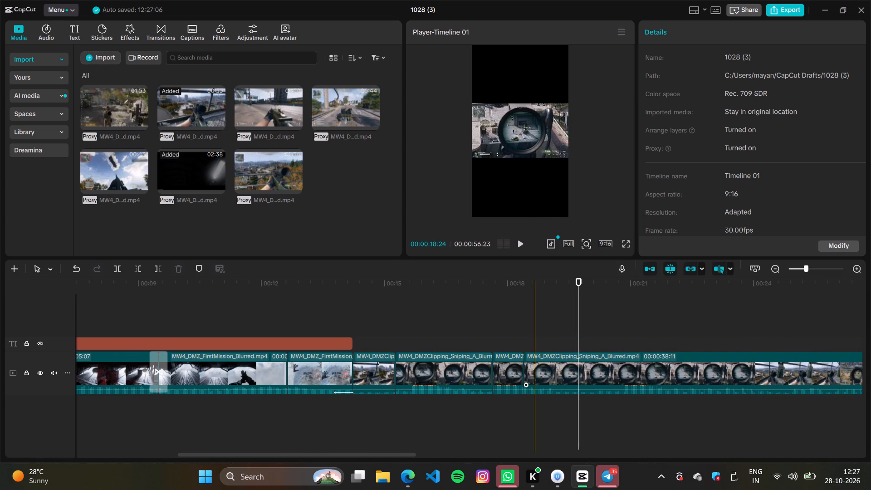
{"action": "left_click", "coordinate": [534, 370]}
{"action": "left_click", "coordinate": [623, 348]}
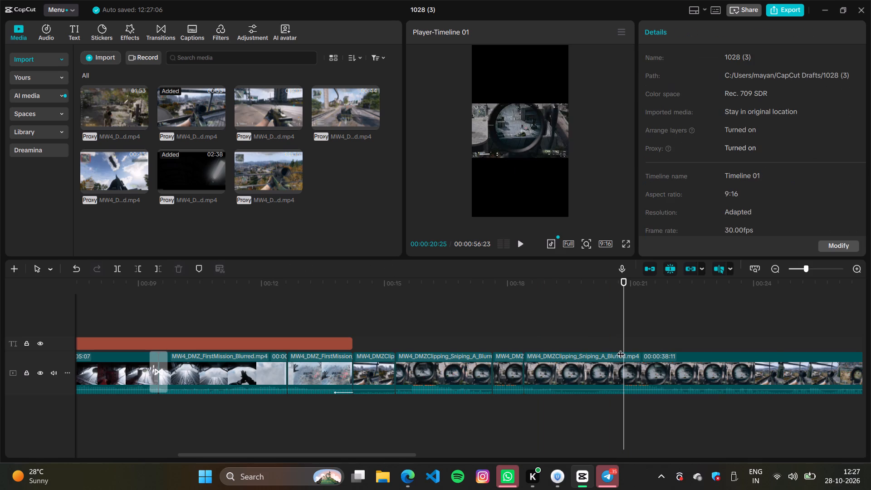
{"action": "key", "text": "ctrl+b"}
{"action": "left_click", "coordinate": [608, 369]}
{"action": "key", "text": "BackSpace"}
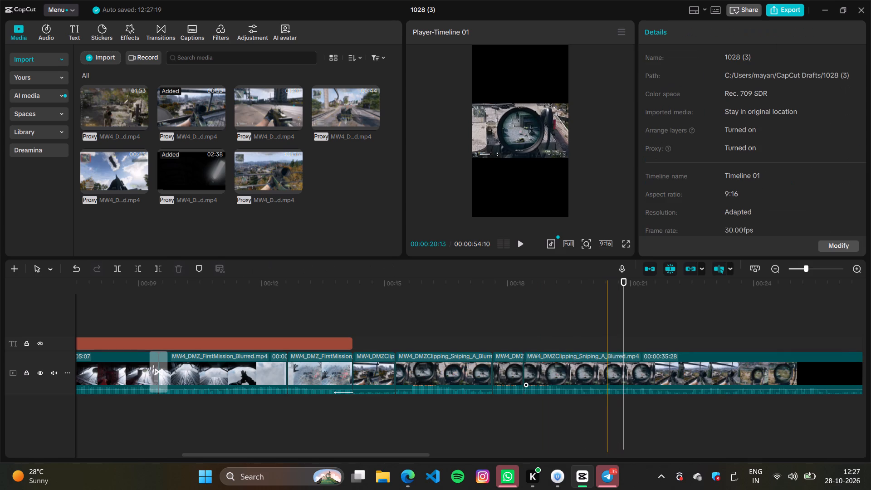
Split the last sniping clip at about 00:00:19:03 and 00:00:20:27, and delete the piece between the two cuts.
{"action": "left_click", "coordinate": [553, 338]}
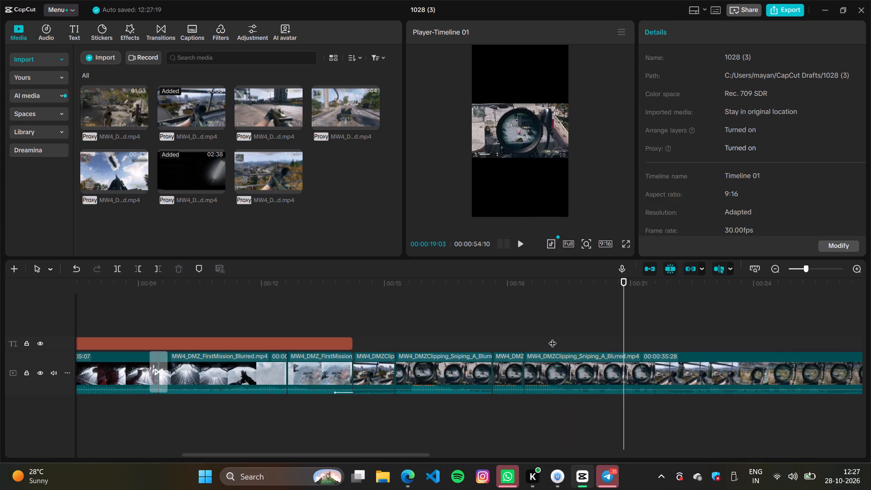
{"action": "key", "text": "ctrl+b"}
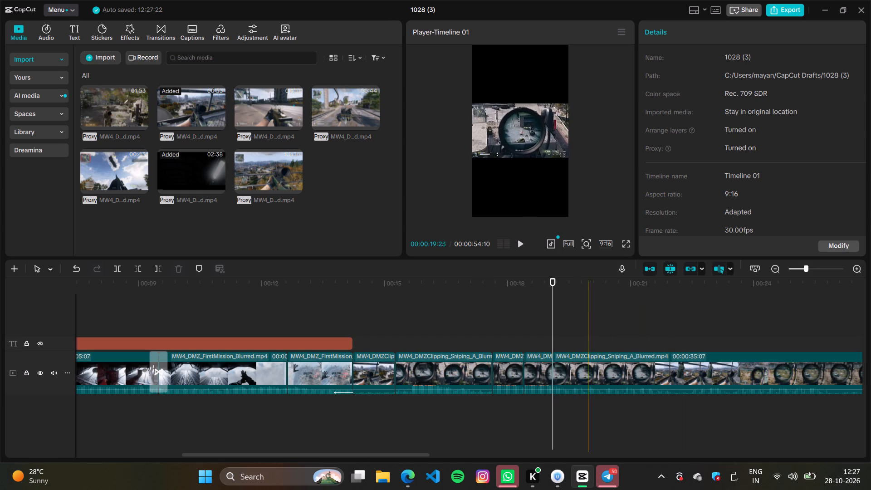
{"action": "left_click", "coordinate": [626, 333]}
{"action": "key", "text": "ctrl+b"}
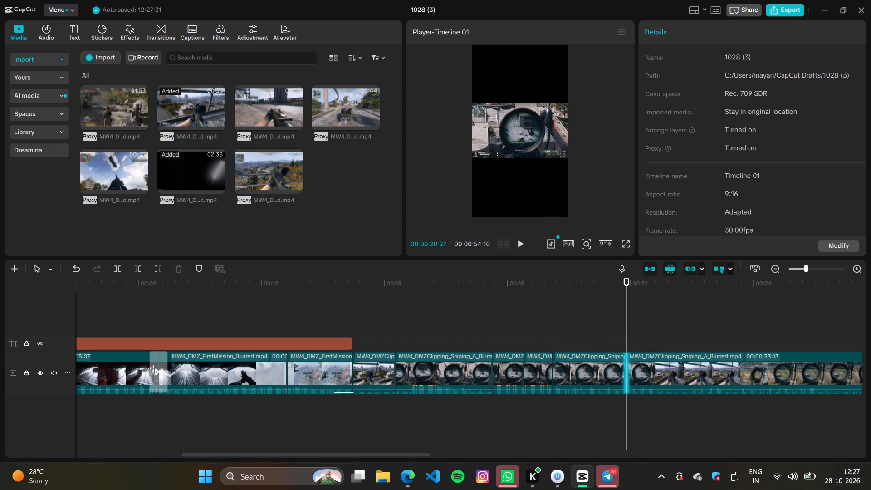
{"action": "left_click", "coordinate": [592, 374]}
{"action": "key", "text": "BackSpace"}
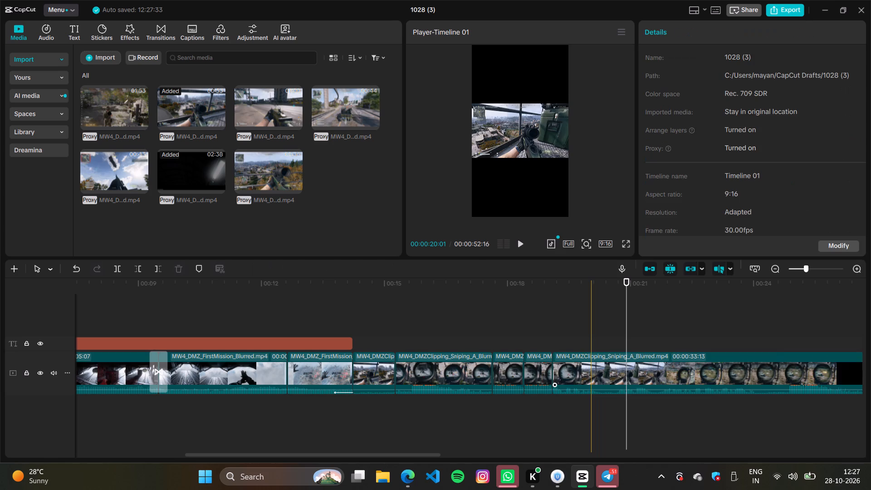
Play back the tightened sniping section and the unscoped rifle footage after the last cut to check the pacing.
{"action": "left_click", "coordinate": [549, 324]}
{"action": "key", "text": "space"}
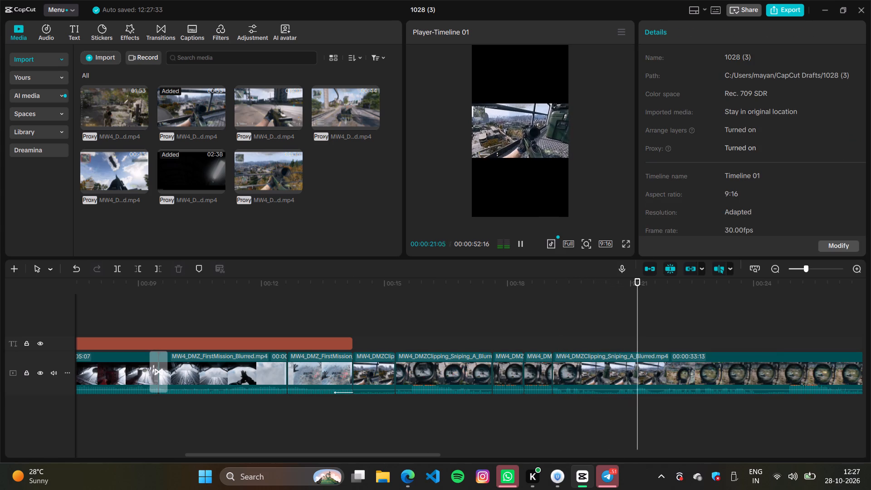
{"action": "left_click", "coordinate": [562, 319]}
{"action": "key", "text": "space"}
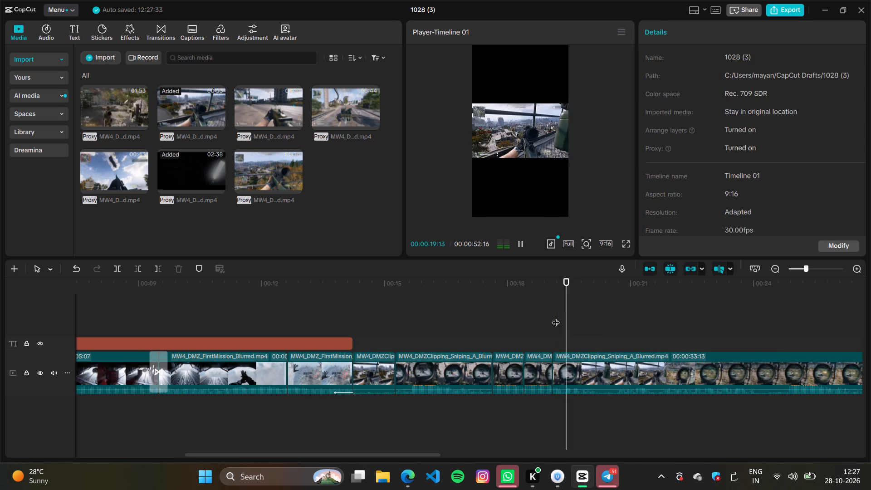
{"action": "left_click", "coordinate": [551, 315]}
{"action": "key", "text": "space"}
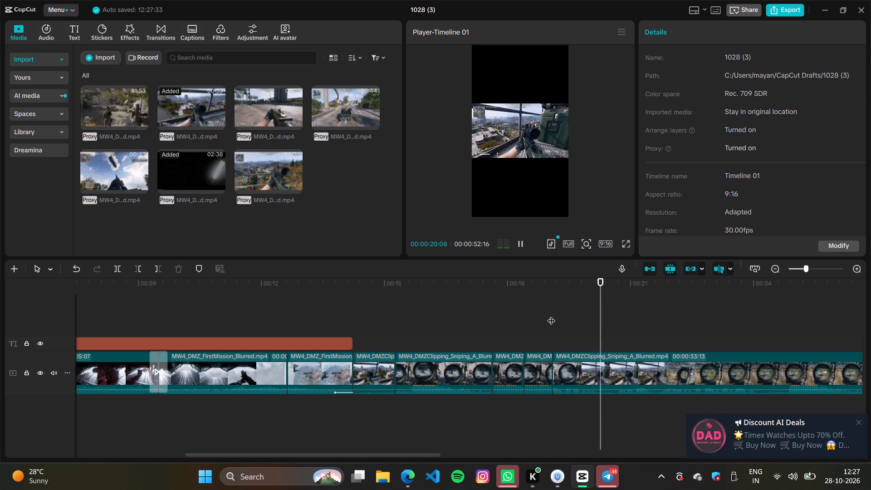
{"action": "left_click", "coordinate": [541, 314]}
{"action": "key", "text": "space"}
{"action": "left_click", "coordinate": [429, 316]}
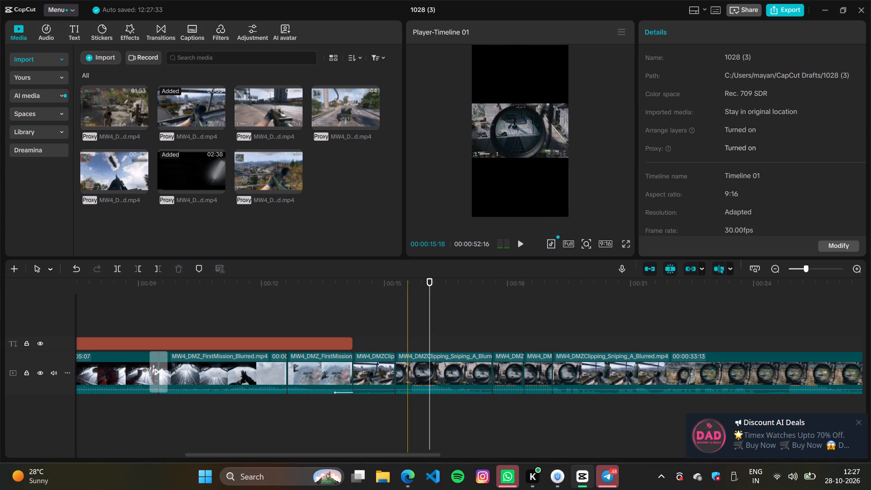
{"action": "left_click", "coordinate": [367, 320]}
{"action": "key", "text": "space"}
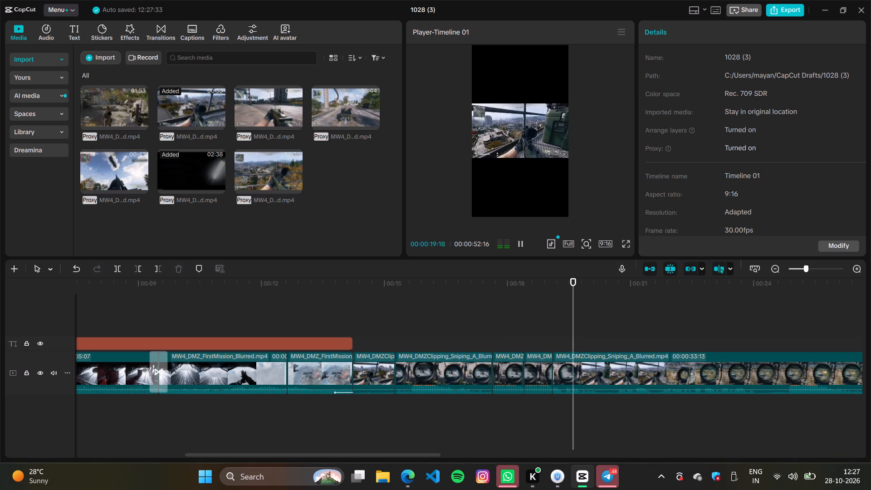
{"action": "key", "text": "space"}
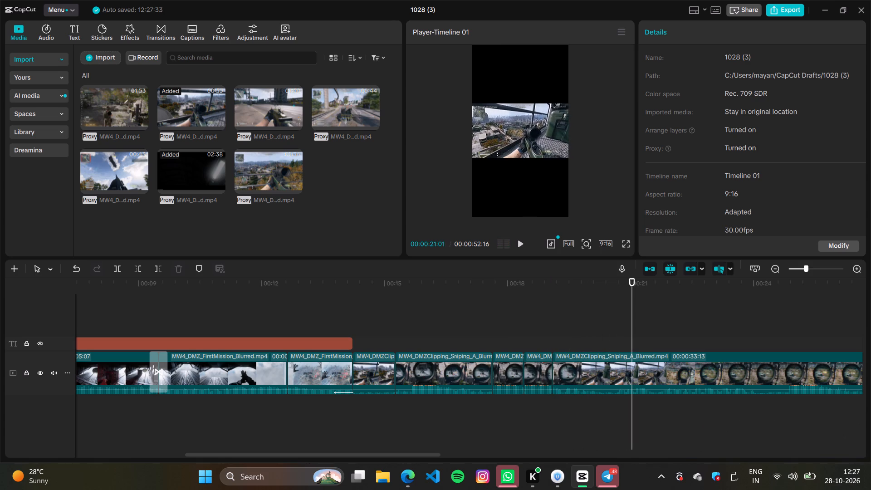
{"action": "left_click", "coordinate": [557, 318]}
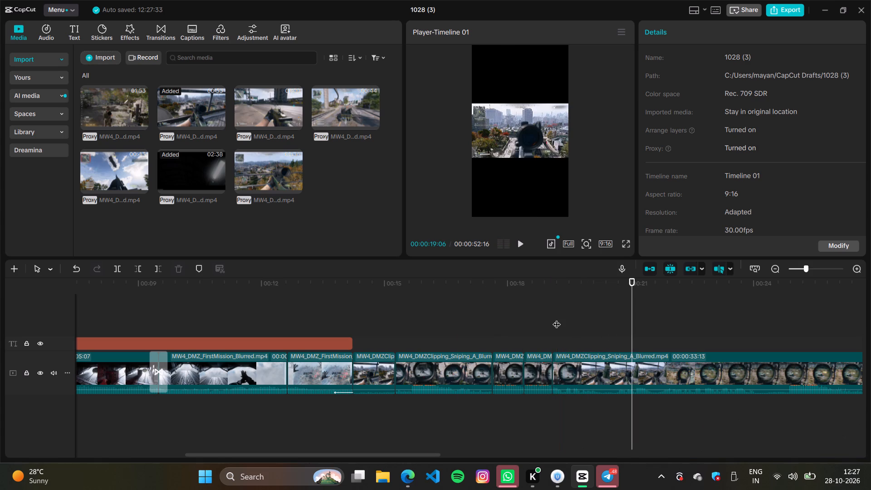
{"action": "key", "text": "space"}
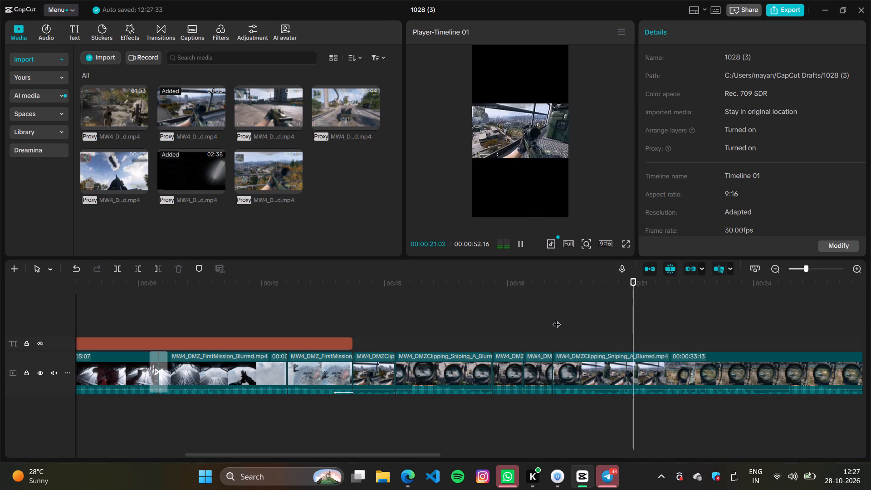
{"action": "key", "text": "space"}
{"action": "key", "text": "space"}
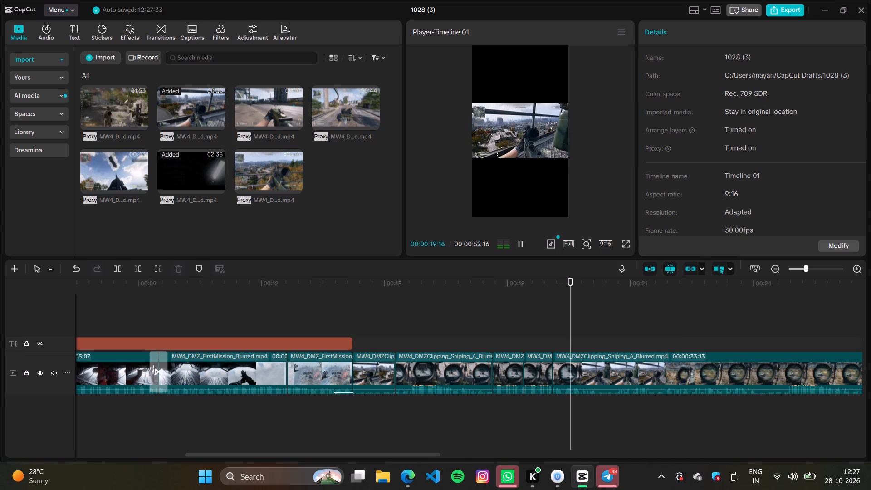
{"action": "key", "text": "space"}
Split the unscoped rifle footage at about 00:00:19:26 and 00:00:20:29, and delete the piece between the two cuts.
{"action": "left_click_drag", "start_coordinate": [572, 314], "coordinate": [623, 320]}
{"action": "left_click", "coordinate": [599, 357]}
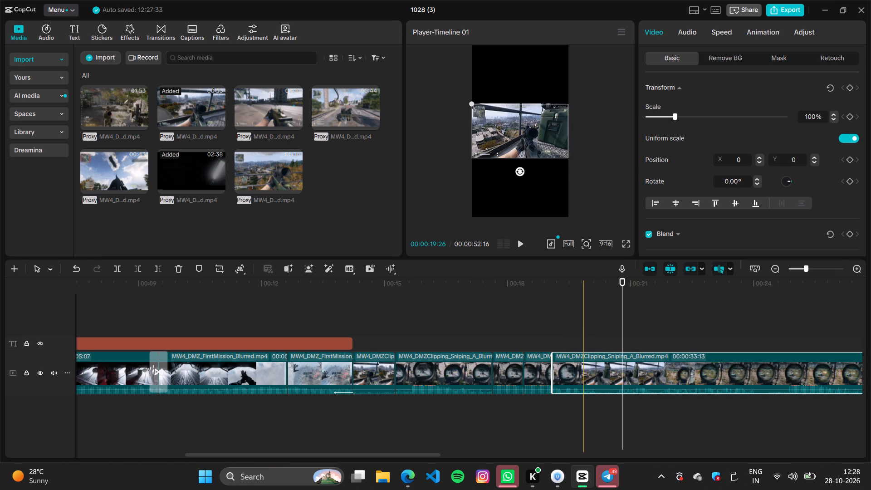
{"action": "left_click", "coordinate": [584, 319]}
{"action": "key", "text": "ctrl+b"}
{"action": "left_click", "coordinate": [584, 319], "text": "ctrl"}
{"action": "left_click_drag", "start_coordinate": [584, 319], "coordinate": [663, 333]}
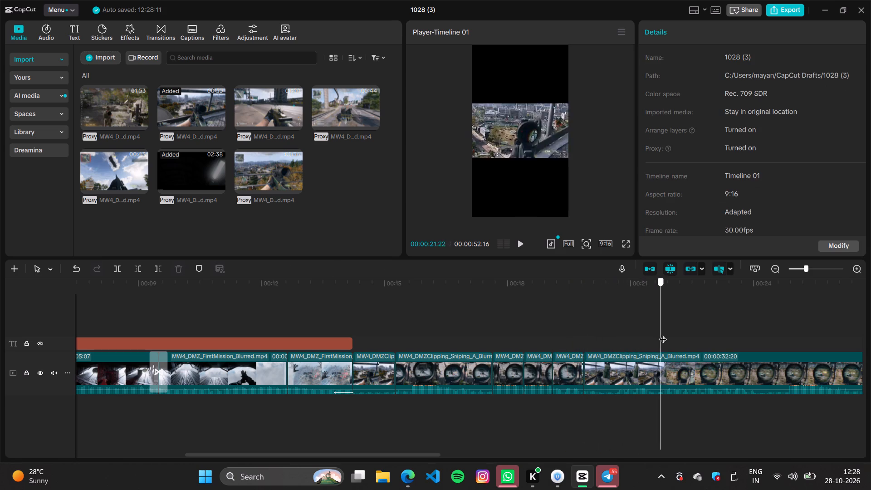
{"action": "left_click_drag", "start_coordinate": [663, 333], "coordinate": [641, 331]}
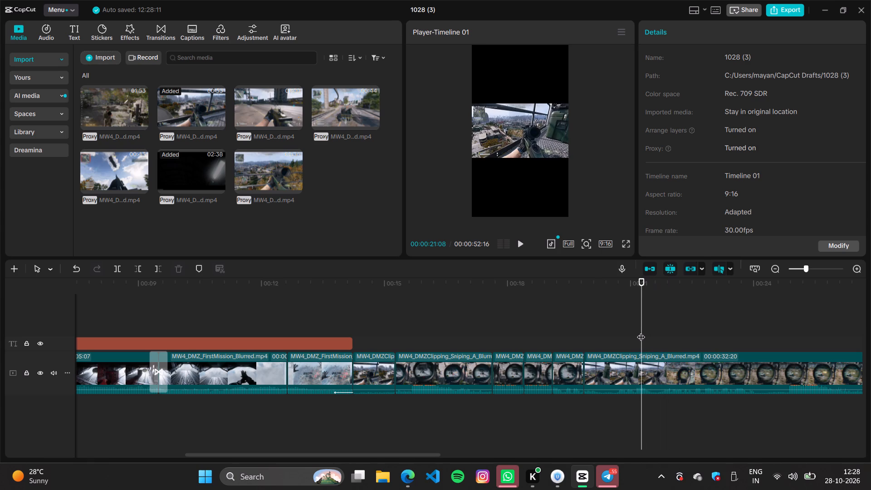
{"action": "left_click", "coordinate": [630, 328]}
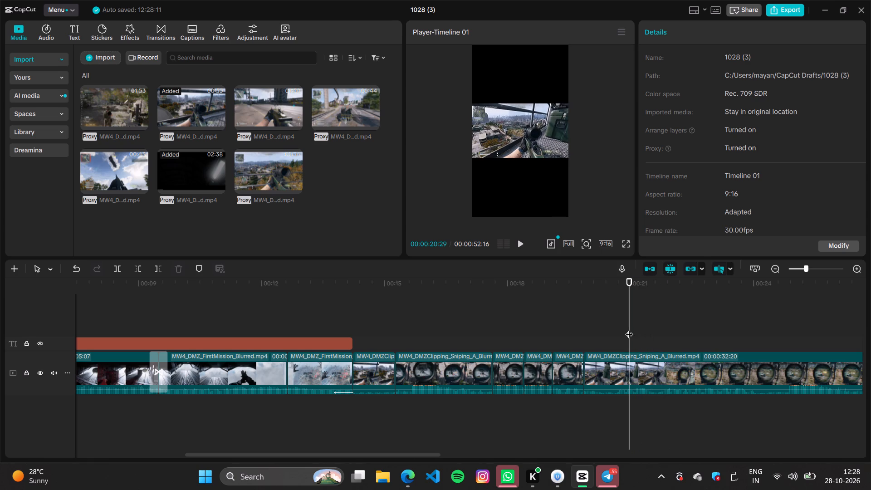
{"action": "key", "text": "ctrl+b"}
{"action": "left_click", "coordinate": [615, 360]}
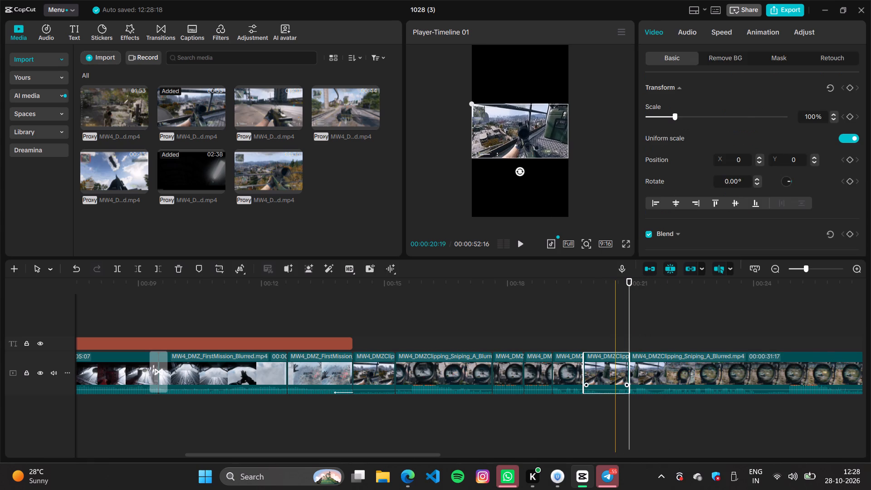
{"action": "key", "text": "BackSpace"}
Play back the sniping section across its cuts and into the last clip to check how the edits flow.
{"action": "left_click", "coordinate": [581, 313]}
{"action": "key", "text": "space"}
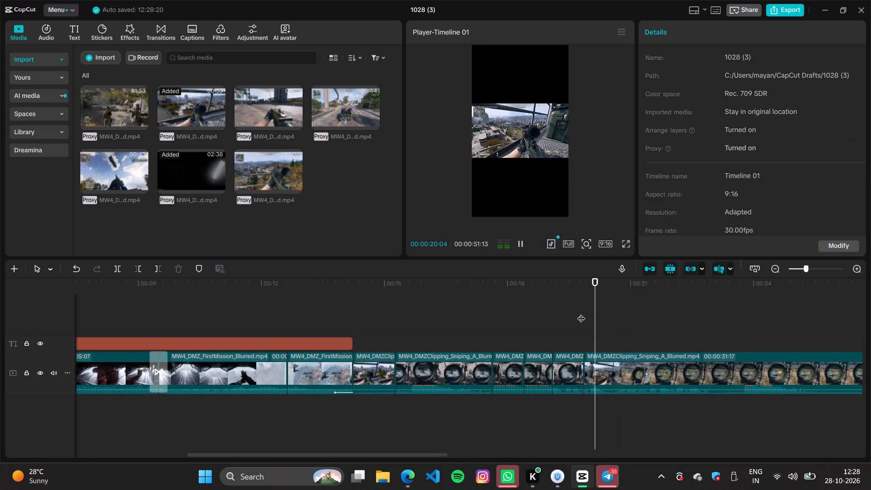
{"action": "key", "text": "space"}
{"action": "key", "text": "space"}
{"action": "key", "text": "space"}
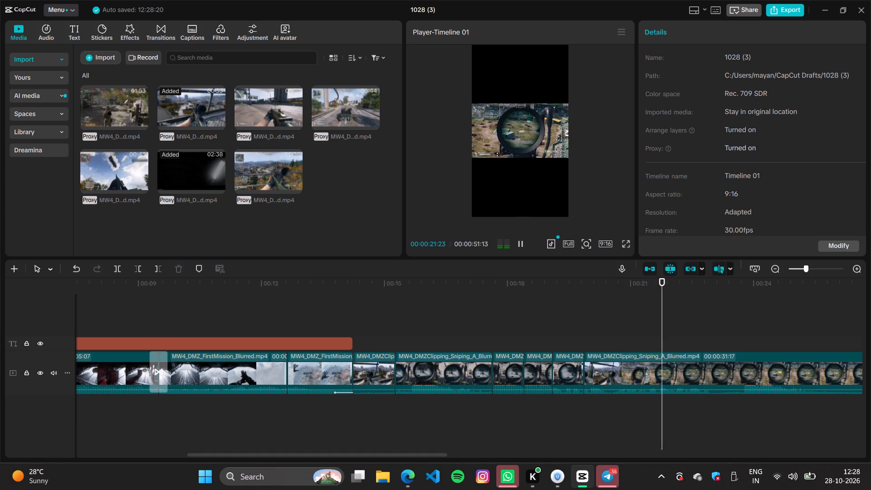
{"action": "key", "text": "space"}
{"action": "key", "text": "space"}
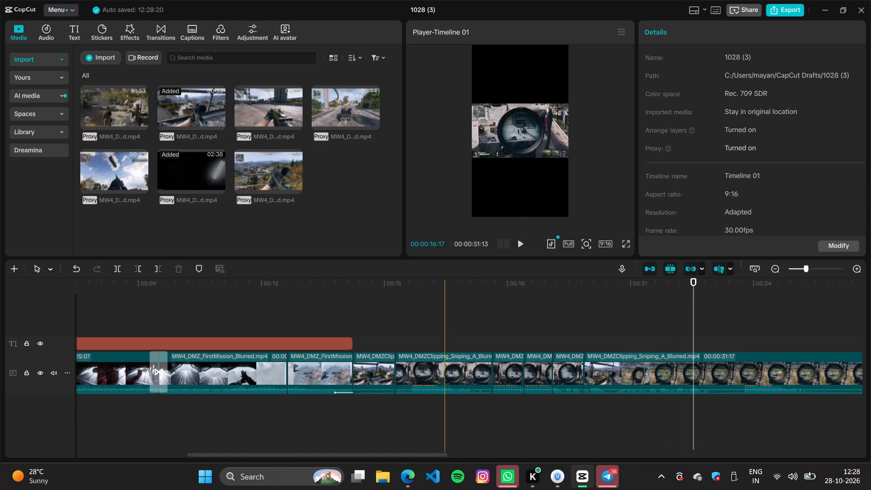
{"action": "key", "text": "space"}
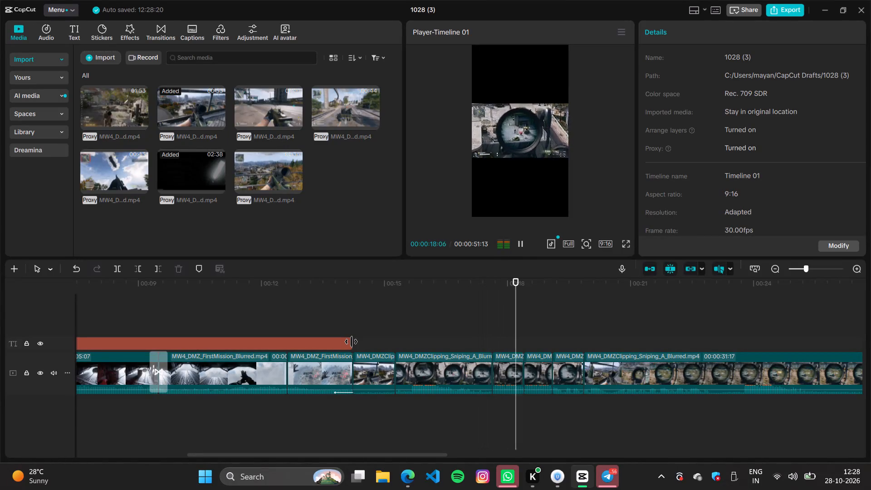
{"action": "key", "text": "space"}
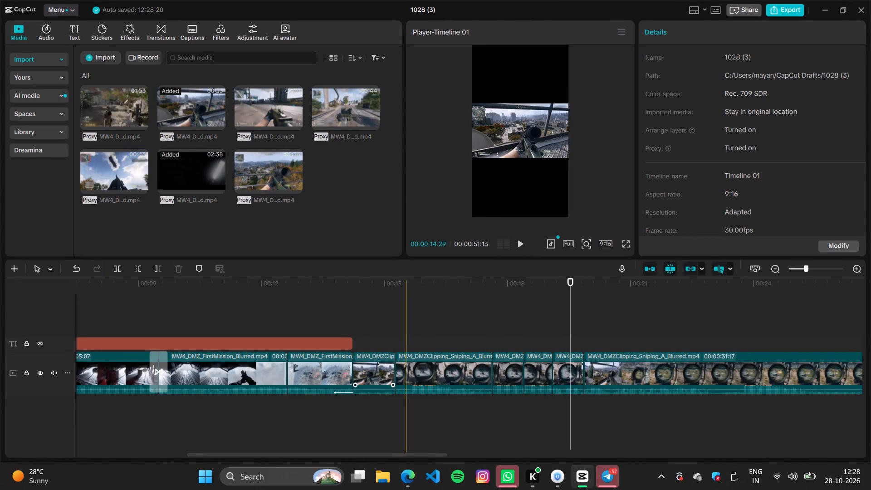
{"action": "key", "text": "space"}
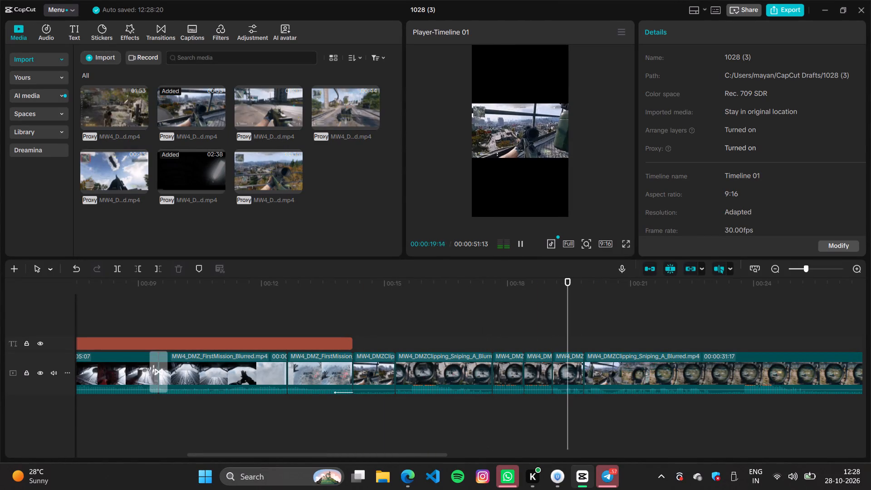
{"action": "key", "text": "space"}
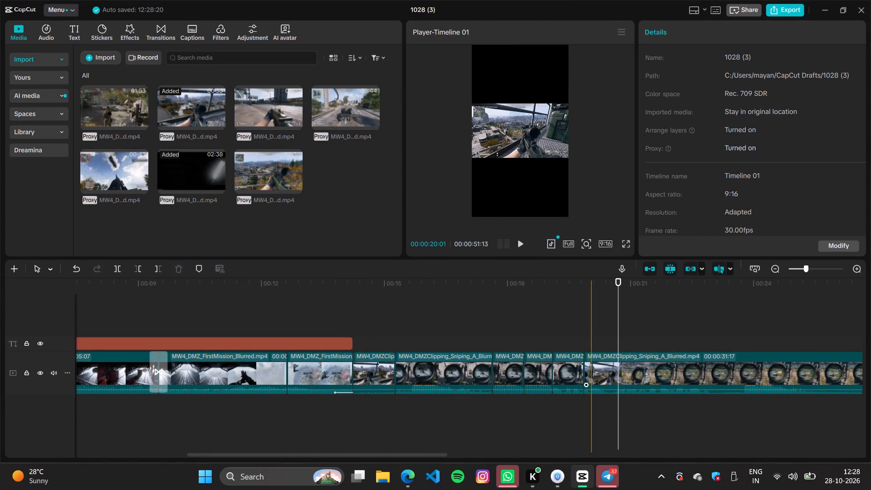
Play back the sniping section across the most recent cuts and into the last clip to check the pacing.
{"action": "left_click", "coordinate": [591, 354]}
{"action": "left_click_drag", "start_coordinate": [619, 332], "coordinate": [607, 332]}
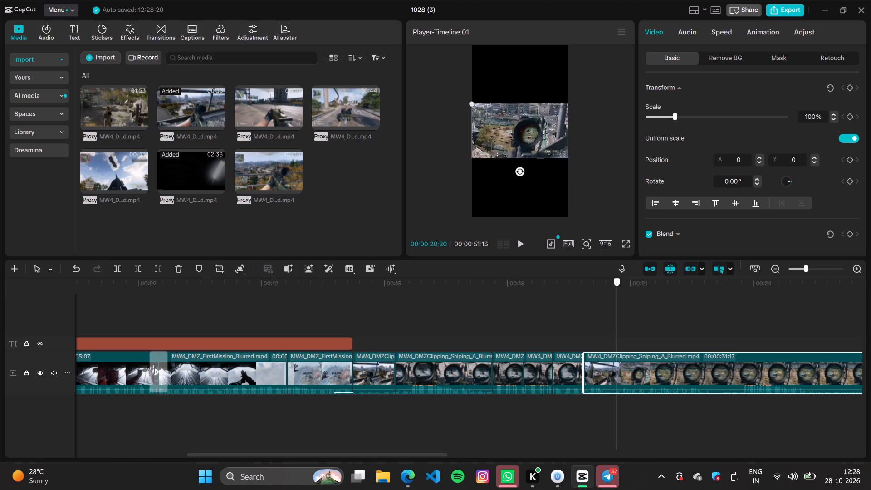
{"action": "left_click_drag", "start_coordinate": [607, 332], "coordinate": [591, 335]}
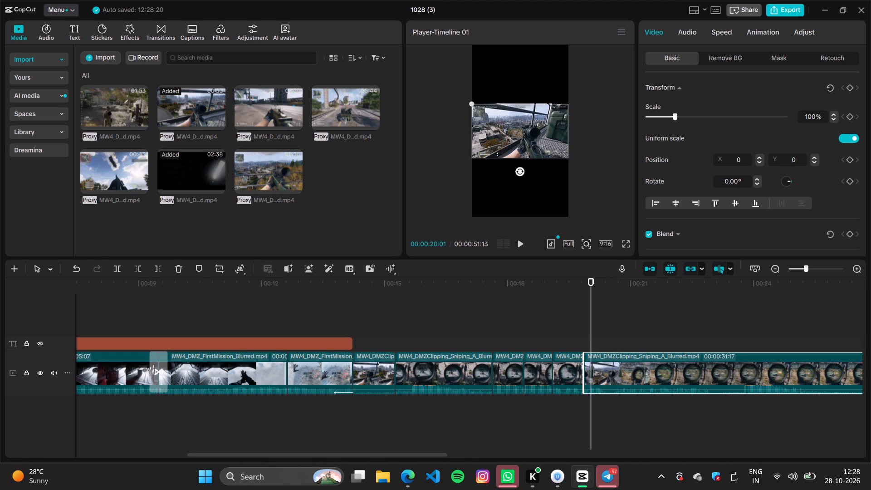
{"action": "left_click", "coordinate": [584, 363]}
{"action": "left_click_drag", "start_coordinate": [589, 335], "coordinate": [557, 343]}
{"action": "key", "text": "space"}
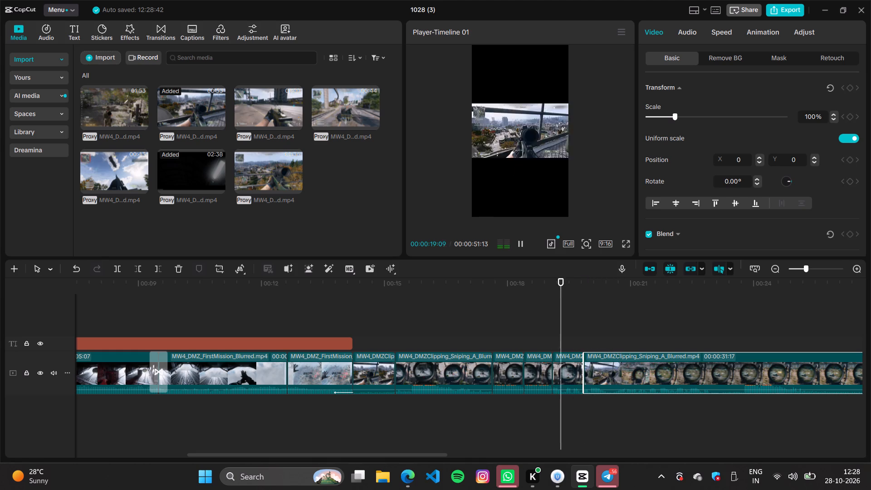
{"action": "key", "text": "space"}
{"action": "left_click", "coordinate": [548, 331]}
{"action": "key", "text": "space"}
{"action": "key", "text": "space"}
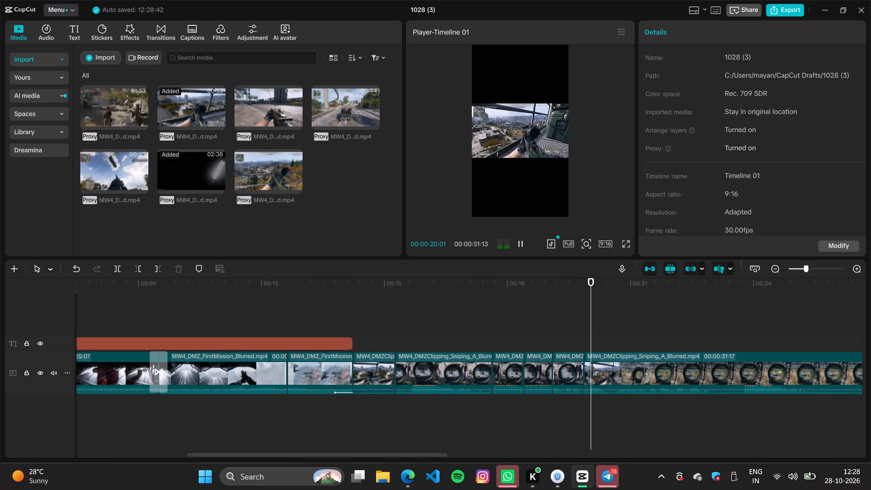
{"action": "left_click", "coordinate": [538, 323]}
{"action": "key", "text": "space"}
{"action": "key", "text": "space"}
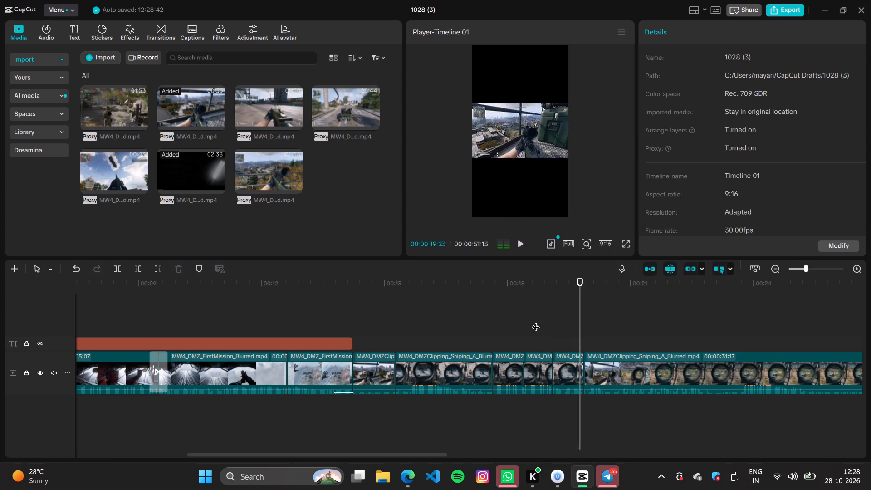
{"action": "left_click", "coordinate": [513, 319]}
{"action": "key", "text": "space"}
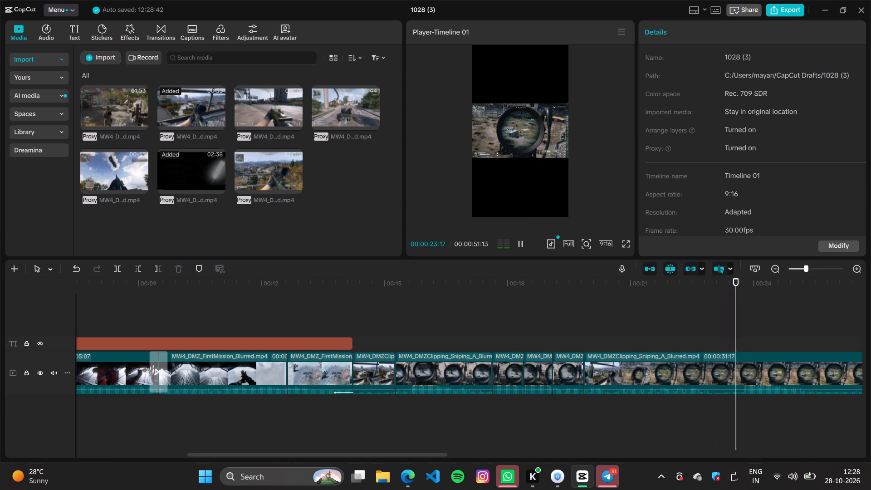
{"action": "key", "text": "space"}
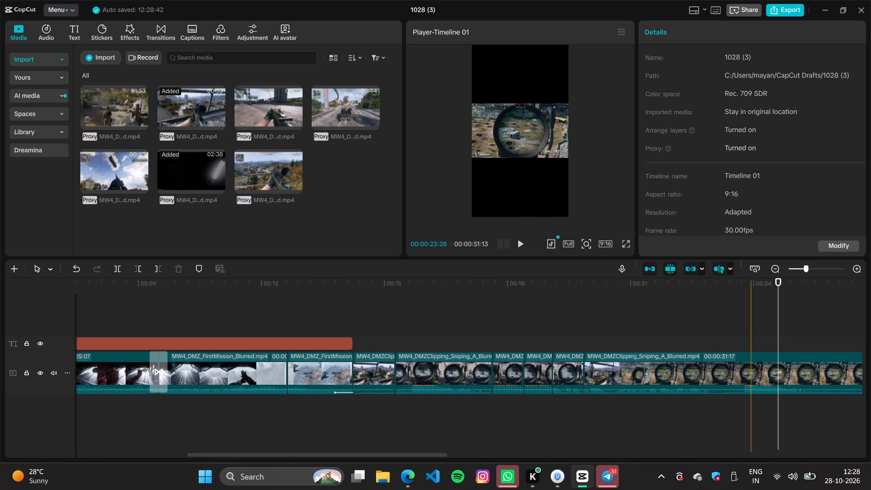
Split the last sniping clip at about 00:00:21:00 and 00:00:23:12, and delete the piece between the two cuts.
{"action": "left_click", "coordinate": [751, 320]}
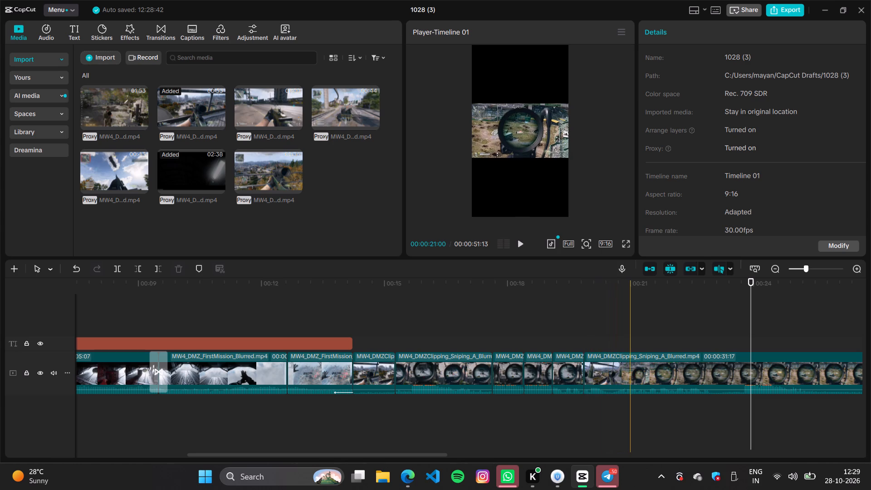
{"action": "key", "text": "ctrl+b"}
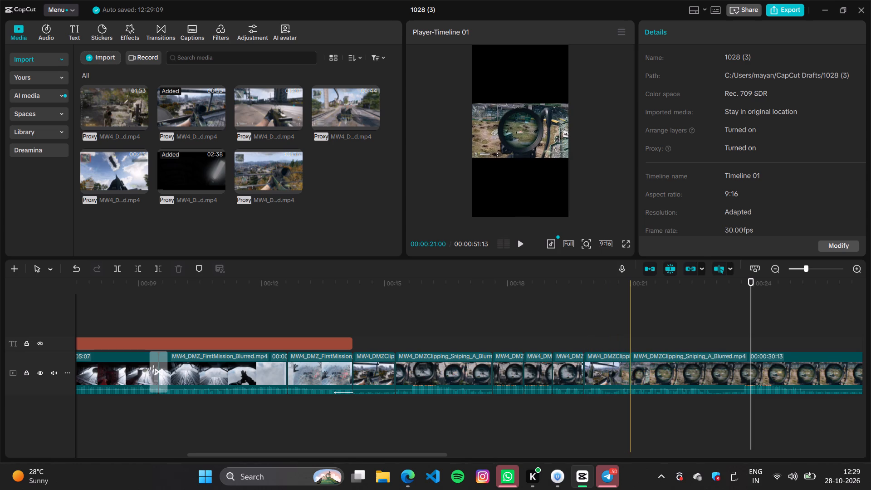
{"action": "left_click", "coordinate": [630, 343]}
{"action": "left_click", "coordinate": [630, 376]}
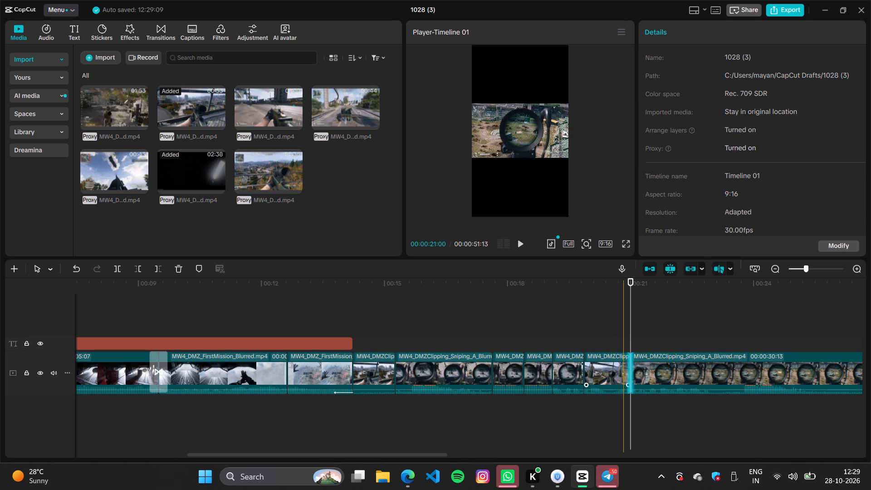
{"action": "left_click", "coordinate": [614, 320]}
{"action": "left_click", "coordinate": [603, 317]}
{"action": "left_click", "coordinate": [623, 317]}
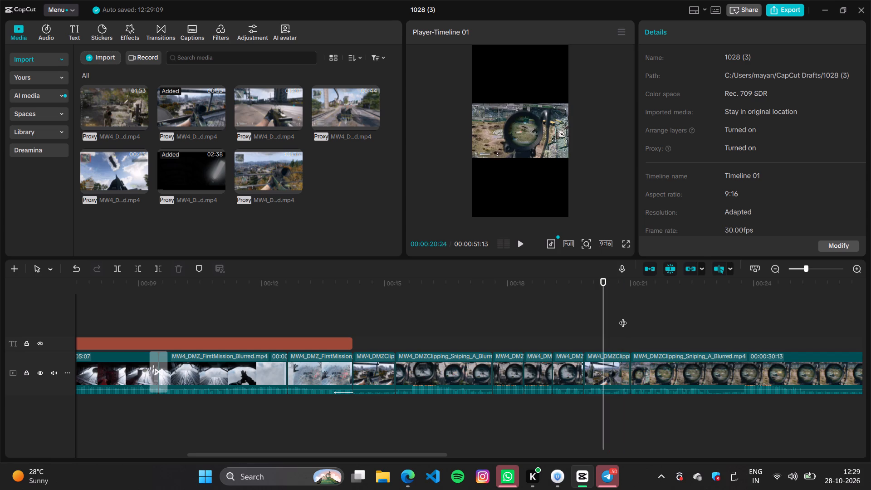
{"action": "left_click", "coordinate": [648, 316]}
{"action": "left_click", "coordinate": [667, 315]}
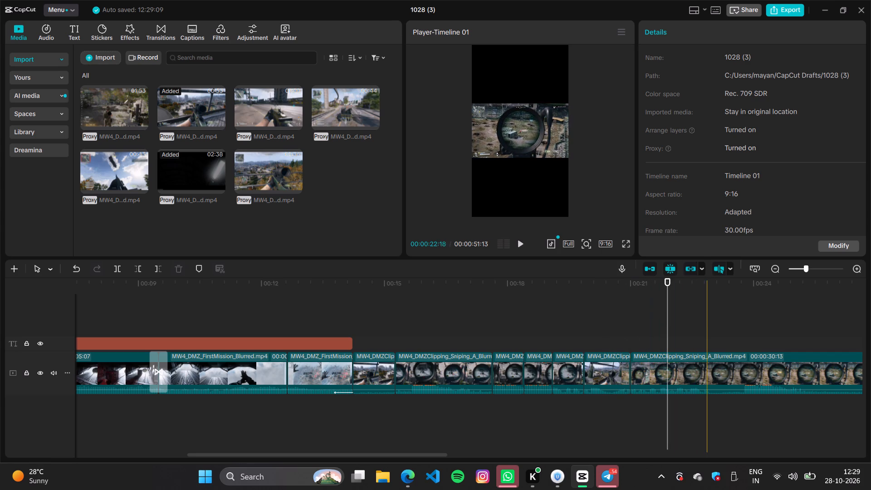
{"action": "left_click", "coordinate": [708, 317]}
{"action": "left_click", "coordinate": [725, 323]}
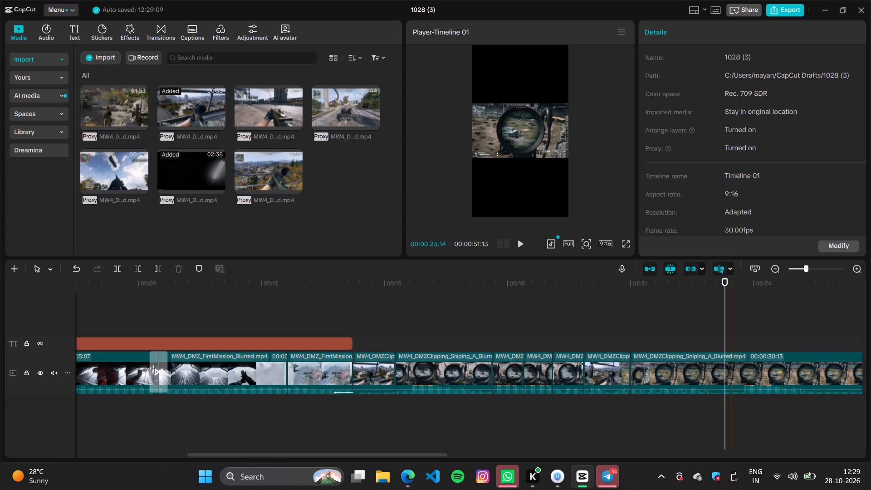
{"action": "left_click", "coordinate": [735, 323]}
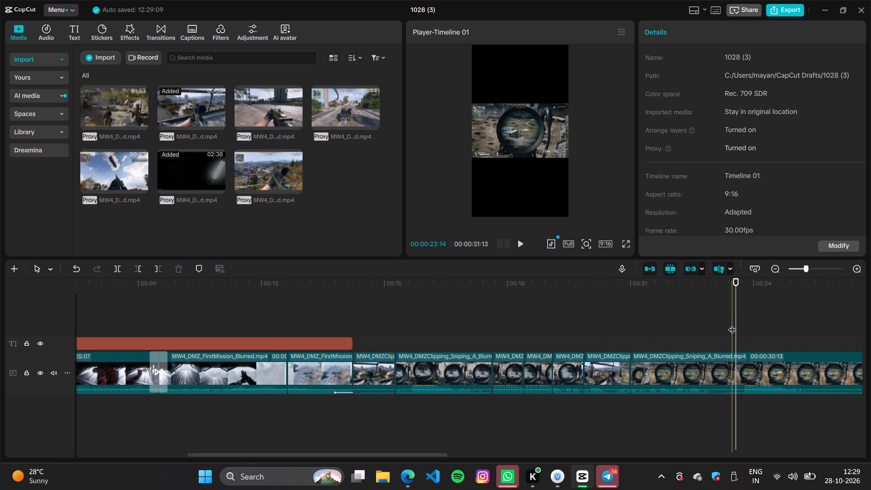
{"action": "left_click", "coordinate": [738, 323]}
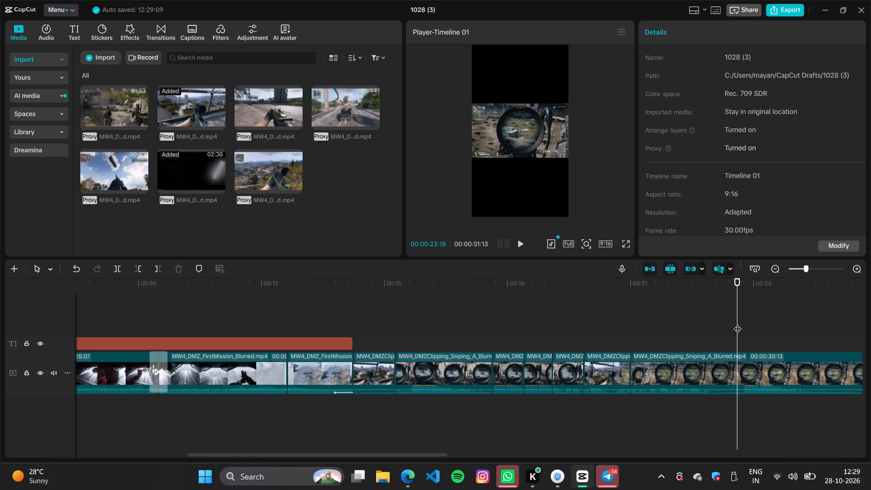
{"action": "key", "text": "ctrl+b"}
{"action": "left_click", "coordinate": [709, 364]}
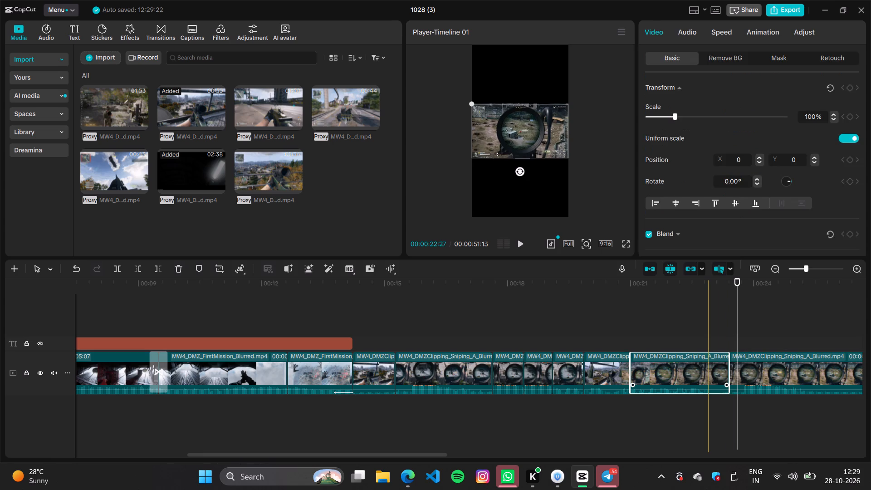
{"action": "key", "text": "BackSpace"}
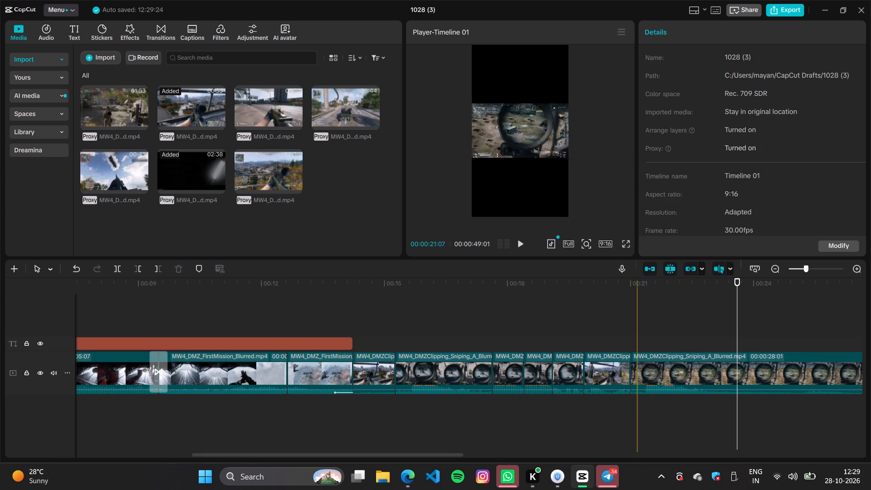
Play back the remaining scoped footage, split it at about 00:00:30:13 and 00:00:22:09, and delete the piece between the two cuts.
{"action": "left_click", "coordinate": [618, 305]}
{"action": "key", "text": "space"}
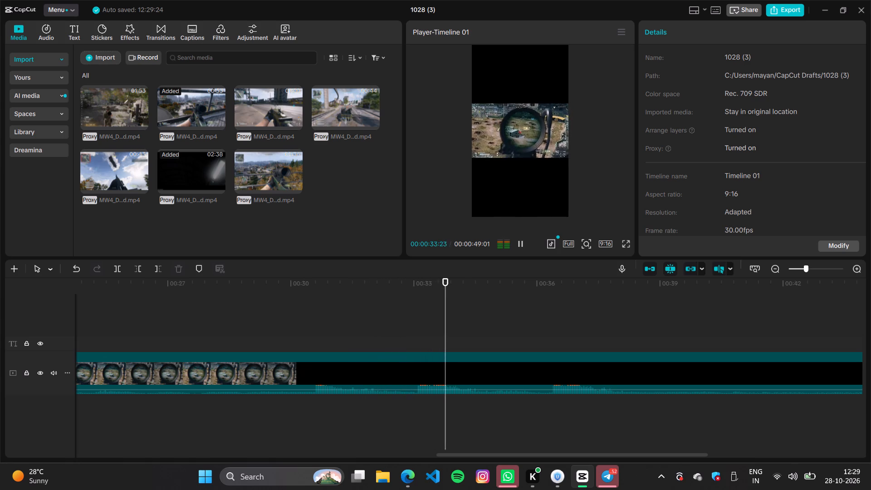
{"action": "key", "text": "space"}
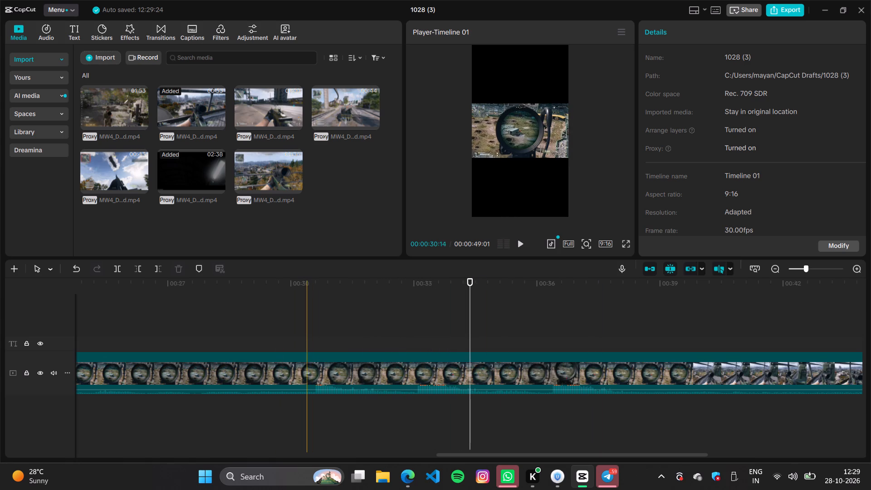
{"action": "left_click", "coordinate": [308, 330]}
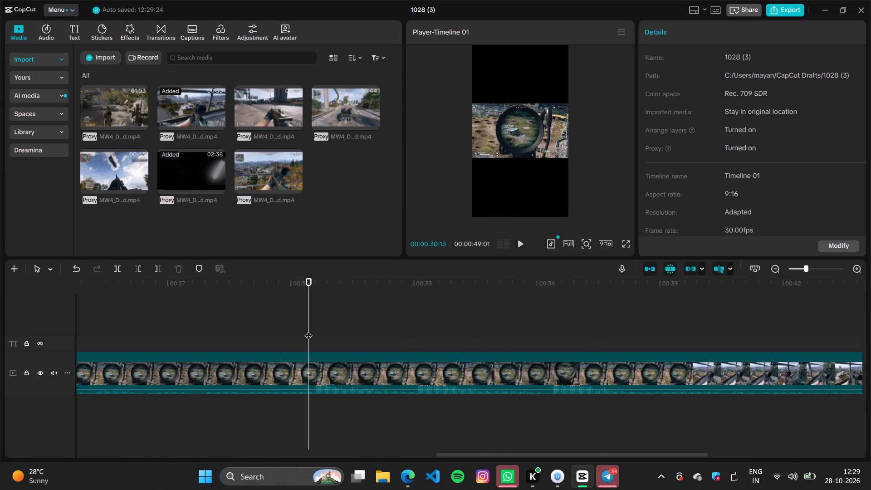
{"action": "key", "text": "ctrl+b"}
{"action": "left_click_drag", "start_coordinate": [308, 324], "coordinate": [112, 365]}
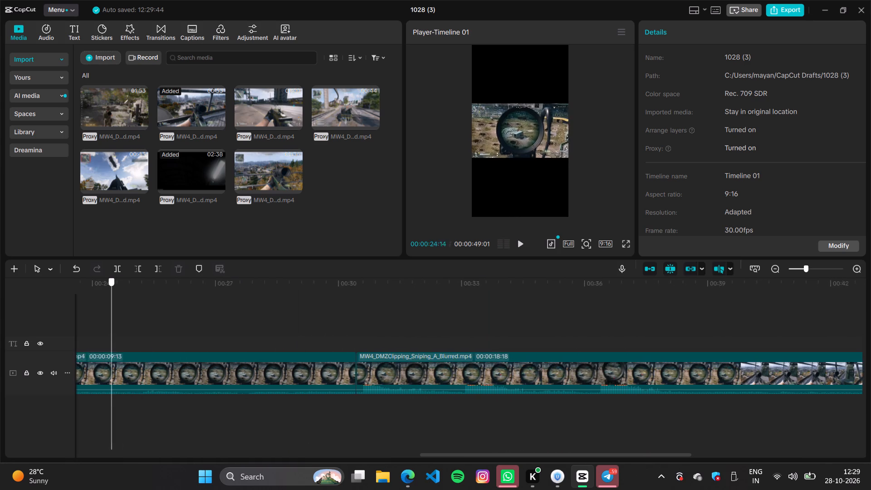
{"action": "left_click_drag", "start_coordinate": [112, 365], "coordinate": [523, 366]}
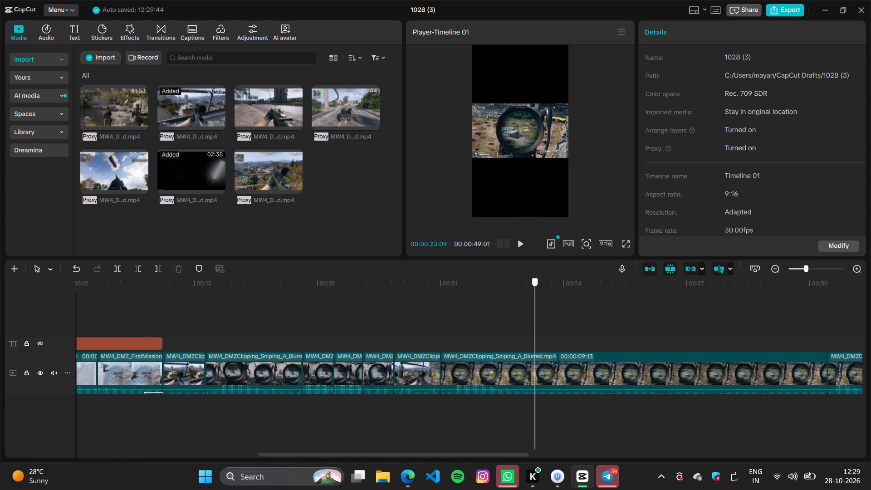
{"action": "left_click_drag", "start_coordinate": [523, 366], "coordinate": [494, 363]}
{"action": "key", "text": "space"}
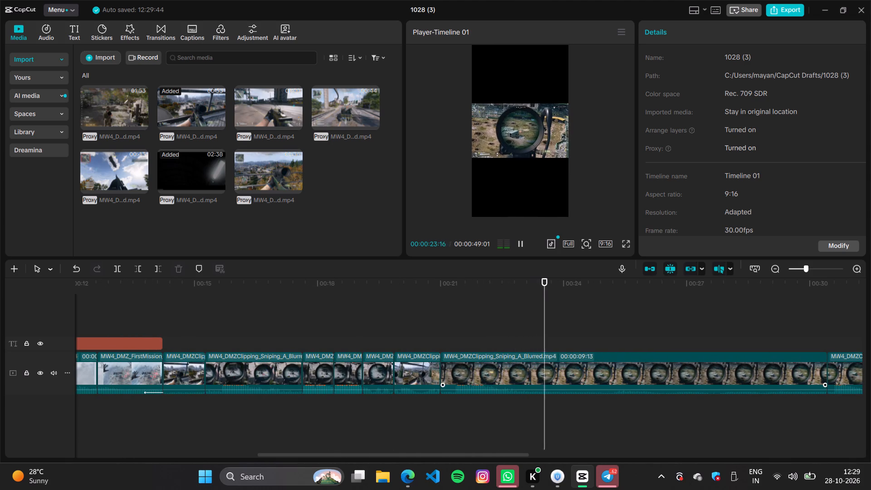
{"action": "left_click", "coordinate": [488, 334]}
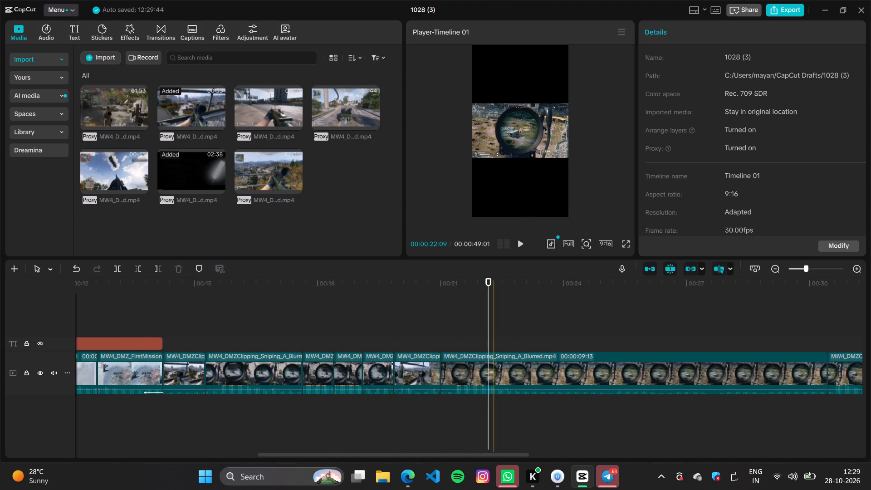
{"action": "key", "text": "ctrl+b"}
{"action": "left_click_drag", "start_coordinate": [490, 331], "coordinate": [599, 337]}
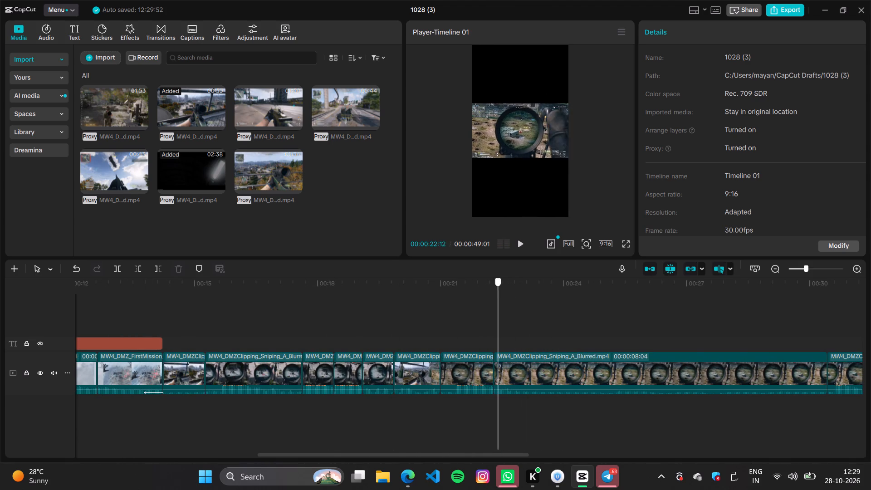
{"action": "left_click_drag", "start_coordinate": [599, 337], "coordinate": [861, 356]}
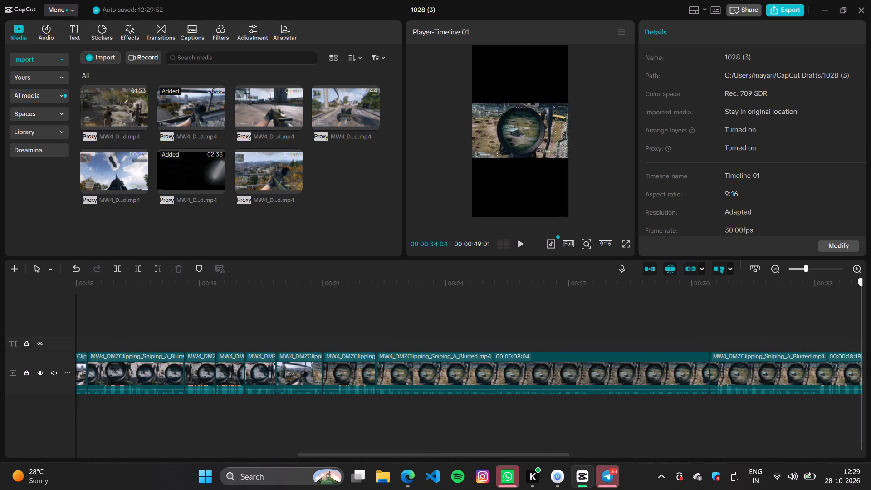
{"action": "left_click_drag", "start_coordinate": [861, 356], "coordinate": [622, 360]}
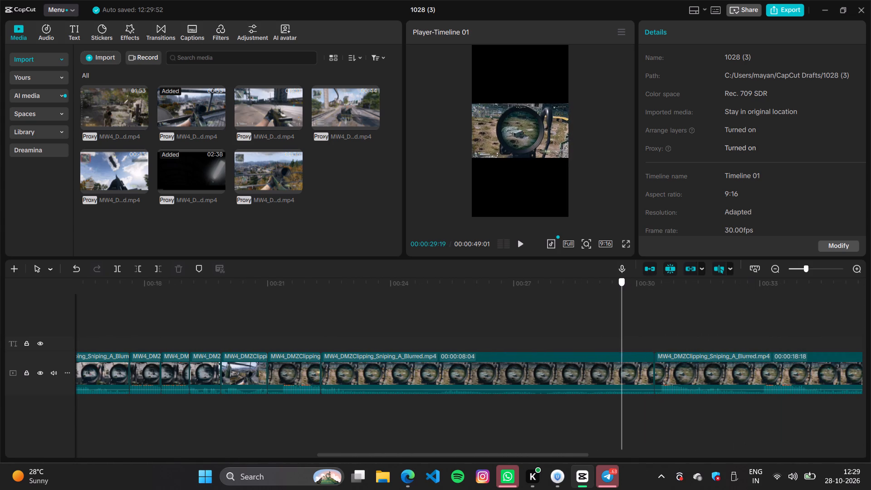
{"action": "left_click", "coordinate": [617, 379]}
{"action": "key", "text": "BackSpace"}
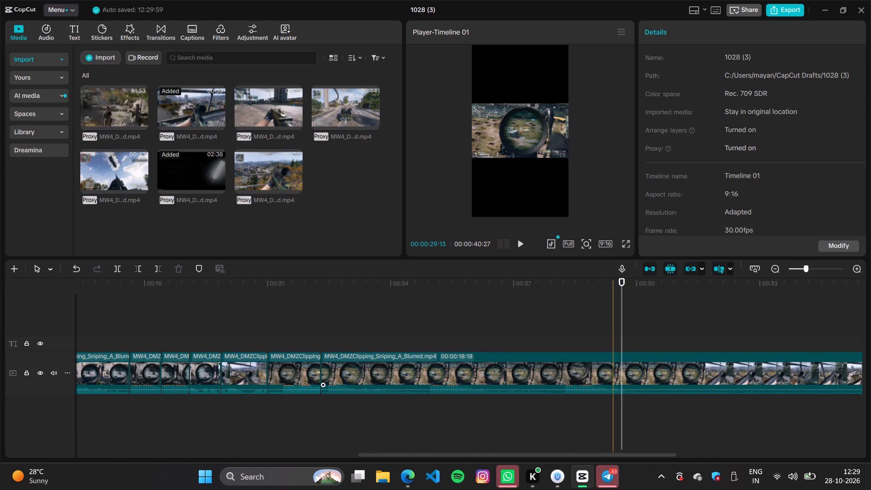
Split the last sniping clip at about 00:00:24:27 and delete the piece before the cut.
{"action": "left_click", "coordinate": [427, 312]}
{"action": "key", "text": "ctrl+b"}
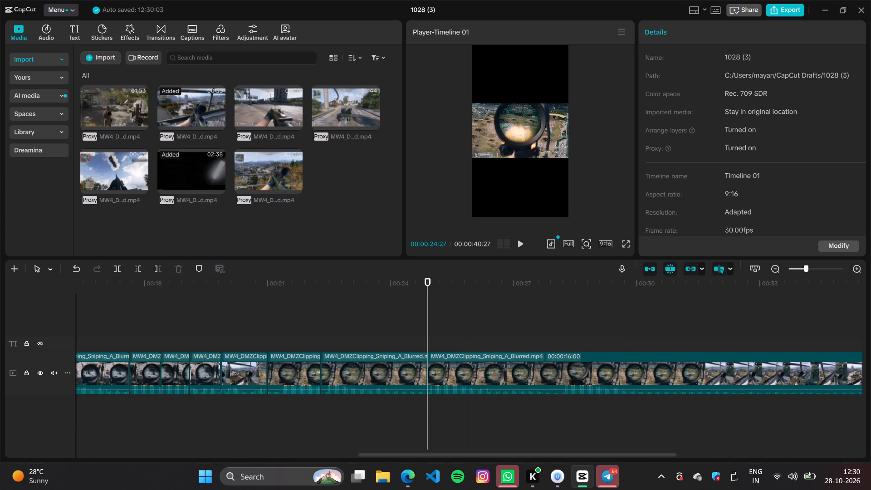
{"action": "left_click", "coordinate": [416, 363]}
{"action": "key", "text": "BackSpace"}
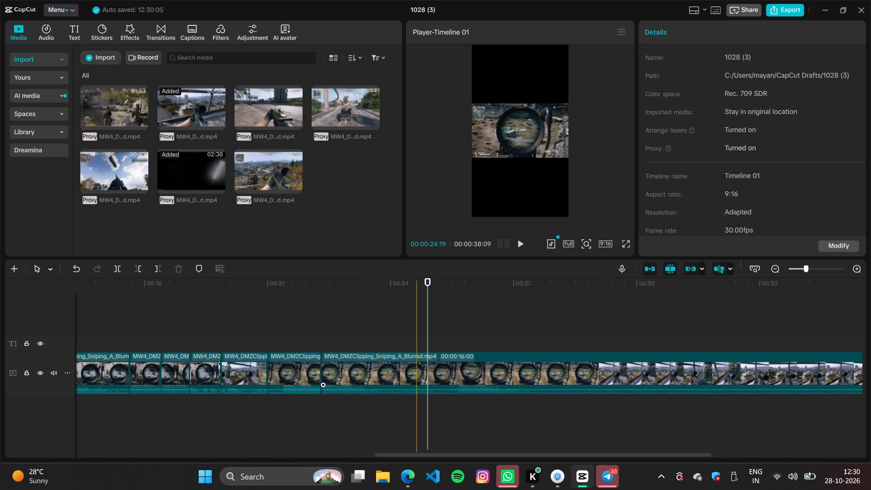
Split the last sniping clip at about 00:00:22:25 and 00:00:25:12, and delete the piece between the two cuts.
{"action": "left_click", "coordinate": [343, 312]}
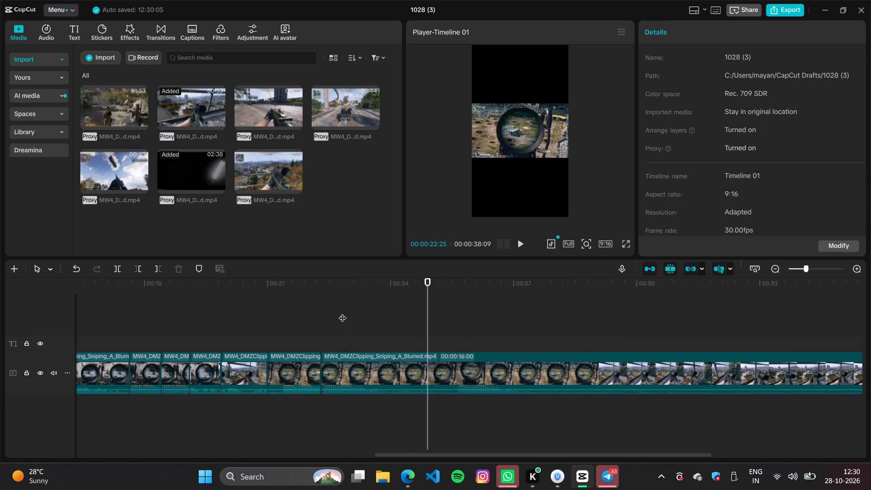
{"action": "key", "text": "ctrl+b"}
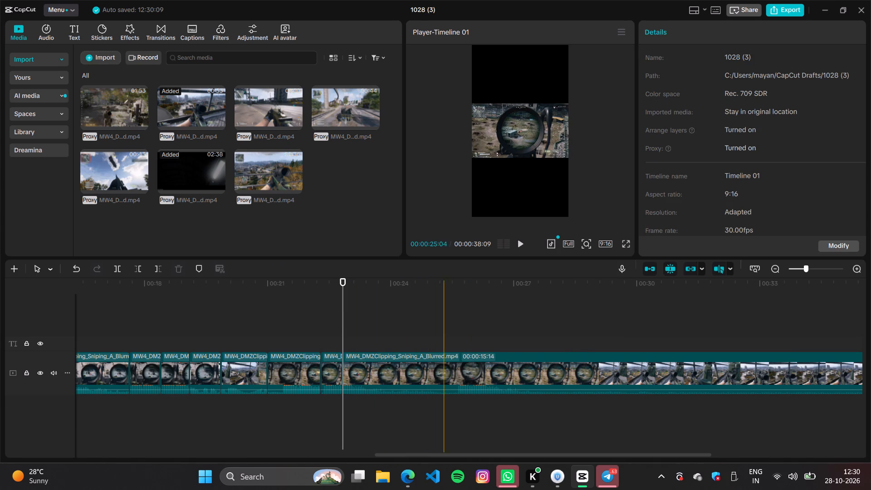
{"action": "left_click", "coordinate": [457, 317]}
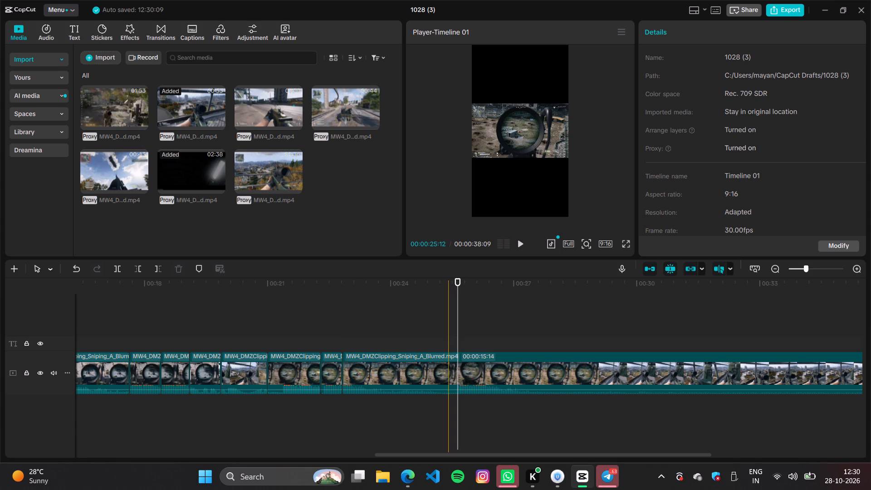
{"action": "key", "text": "ctrl+b"}
{"action": "left_click", "coordinate": [436, 370]}
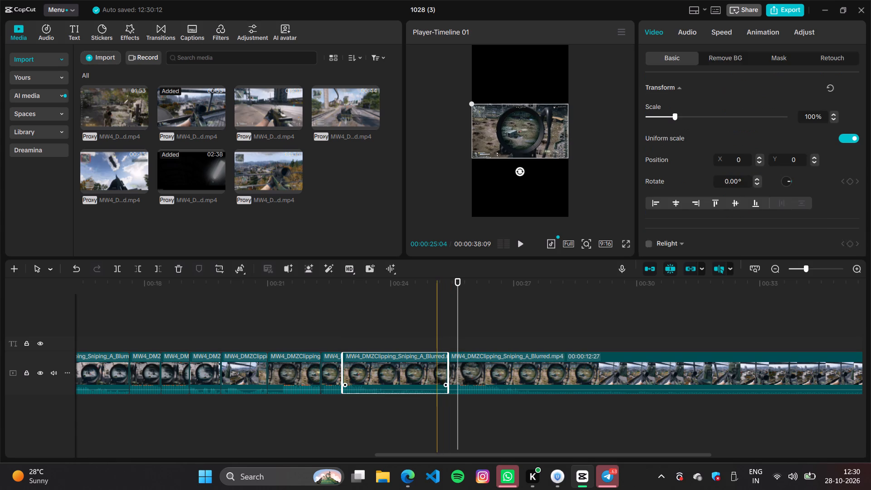
{"action": "key", "text": "BackSpace"}
{"action": "key", "text": "BackSpace"}
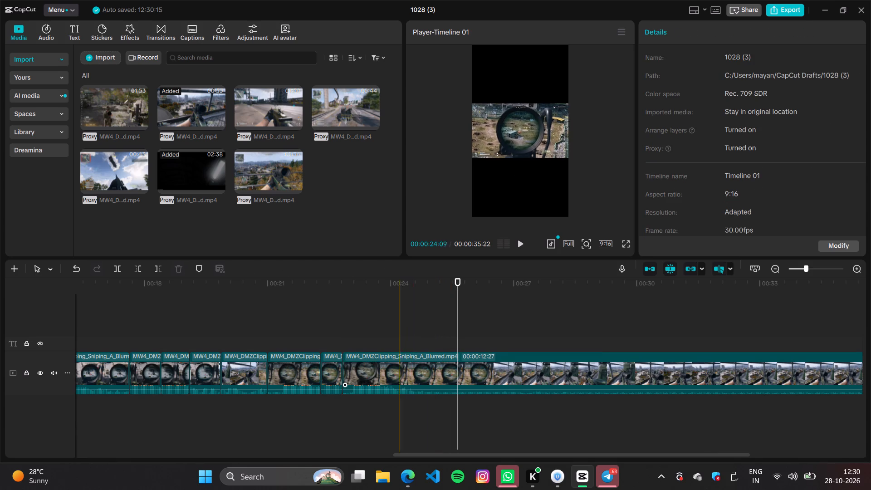
Split the last sniping clip at about 00:00:23:28 and 00:00:26:08, and delete the scoped piece between the two cuts.
{"action": "left_click", "coordinate": [387, 346]}
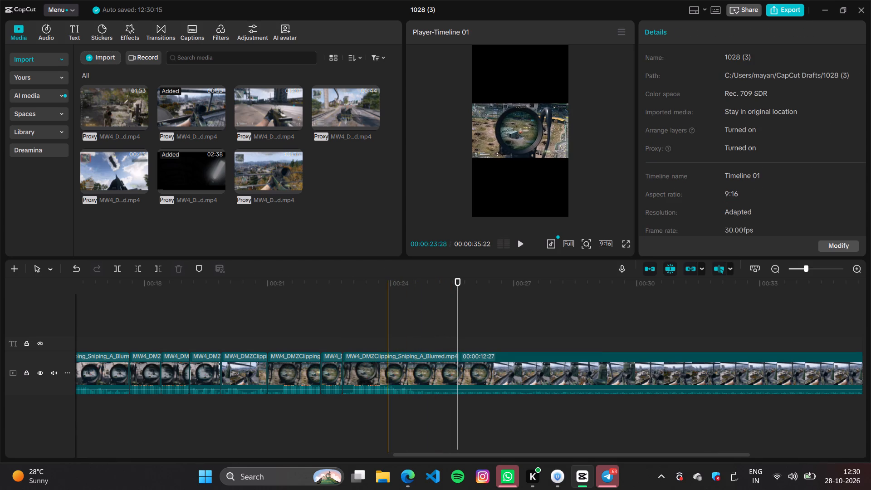
{"action": "key", "text": "ctrl+b"}
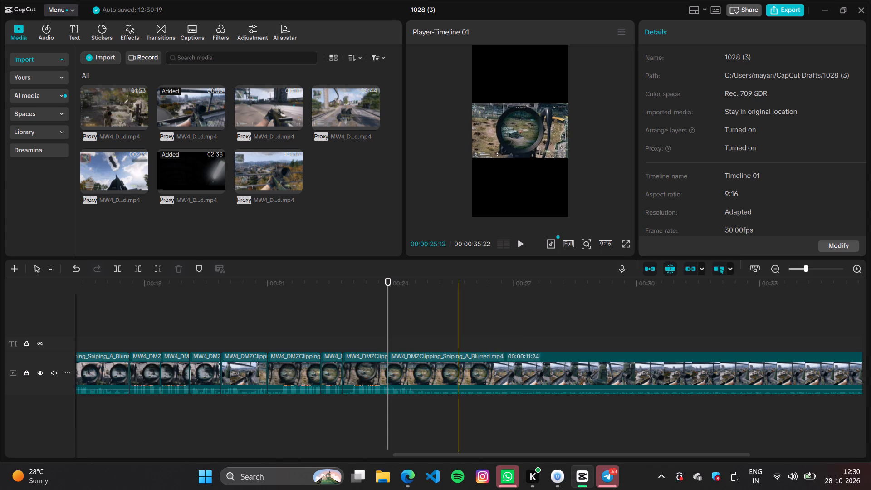
{"action": "left_click", "coordinate": [493, 335]}
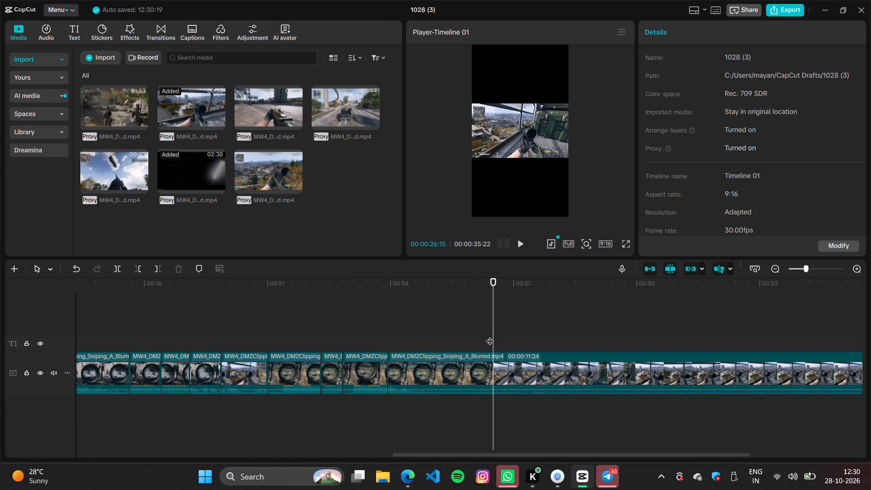
{"action": "key", "text": "ctrl+b"}
{"action": "left_click", "coordinate": [445, 386]}
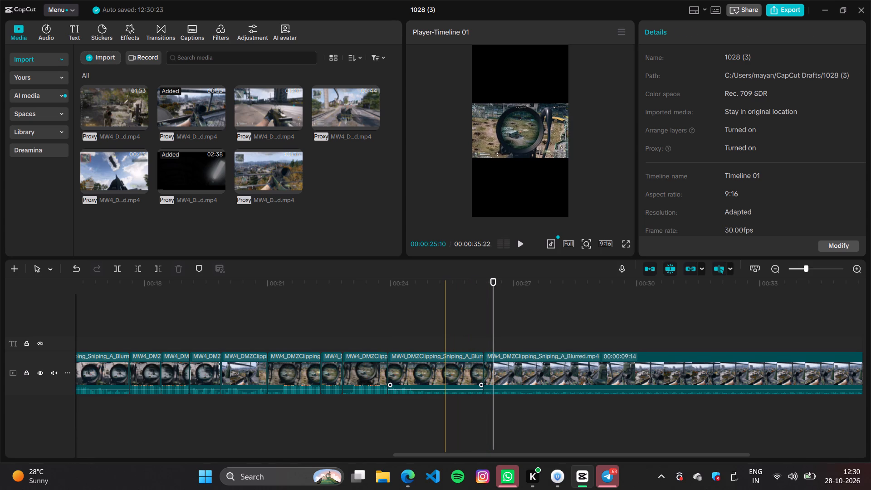
{"action": "key", "text": "BackSpace"}
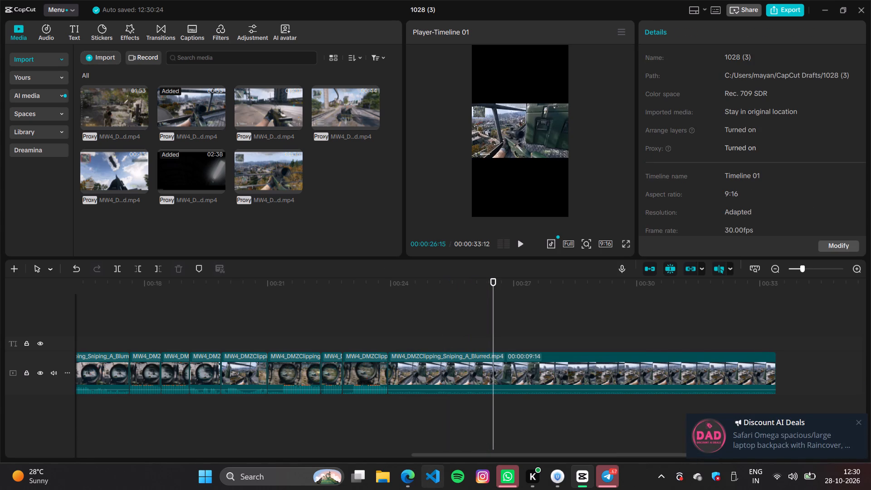
Play back the last scoped shots and the unscoped footage after them to find where the sniping section should end.
{"action": "left_click", "coordinate": [416, 318]}
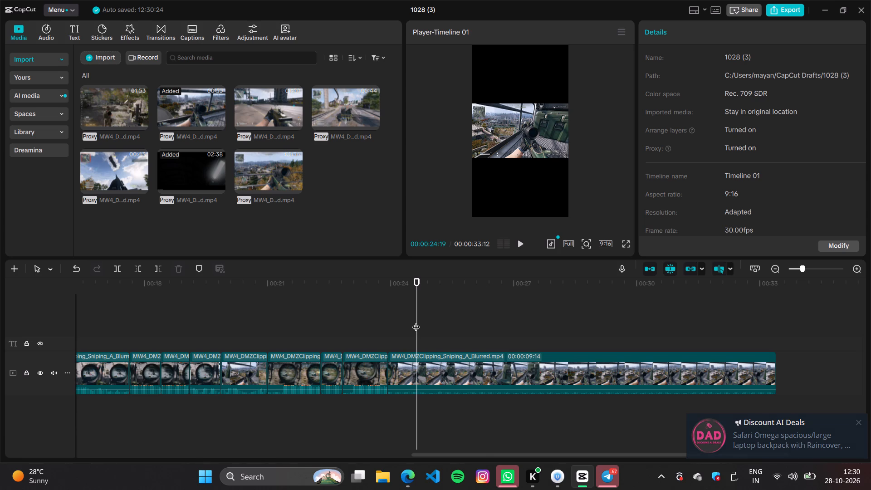
{"action": "left_click", "coordinate": [343, 330]}
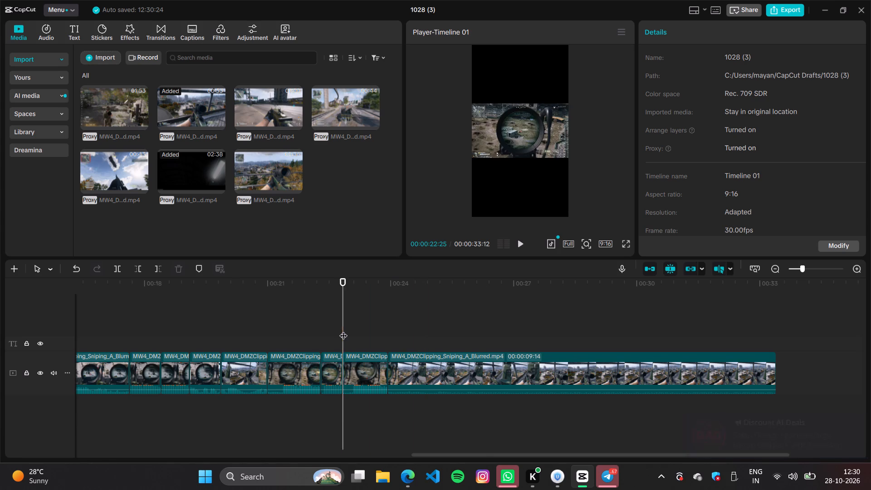
{"action": "key", "text": "space"}
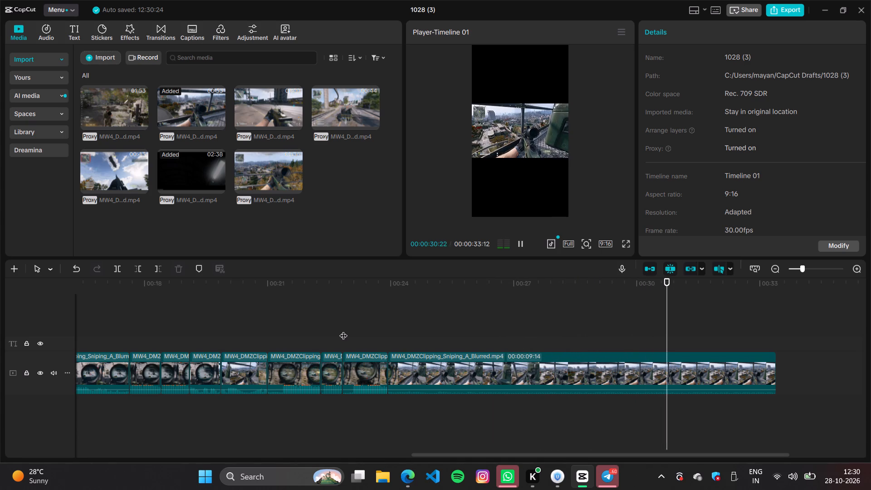
{"action": "key", "text": "space"}
{"action": "left_click", "coordinate": [357, 333]}
{"action": "key", "text": "space"}
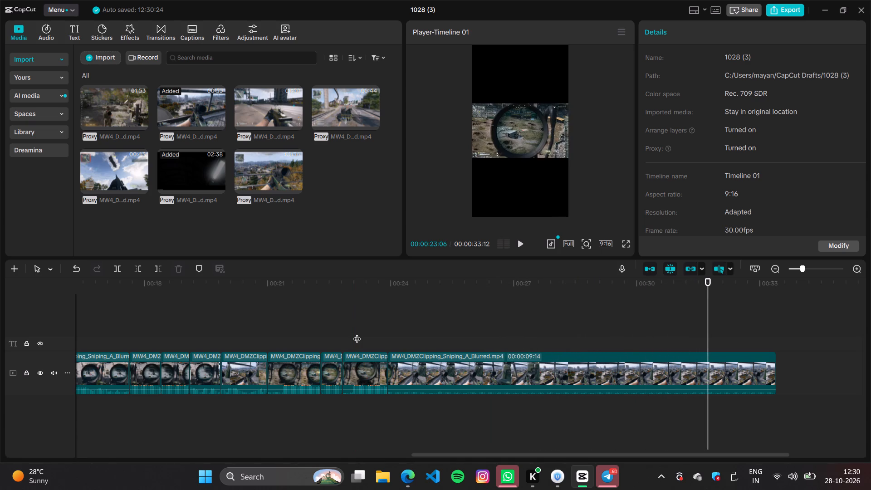
{"action": "key", "text": "space"}
{"action": "key", "text": "space"}
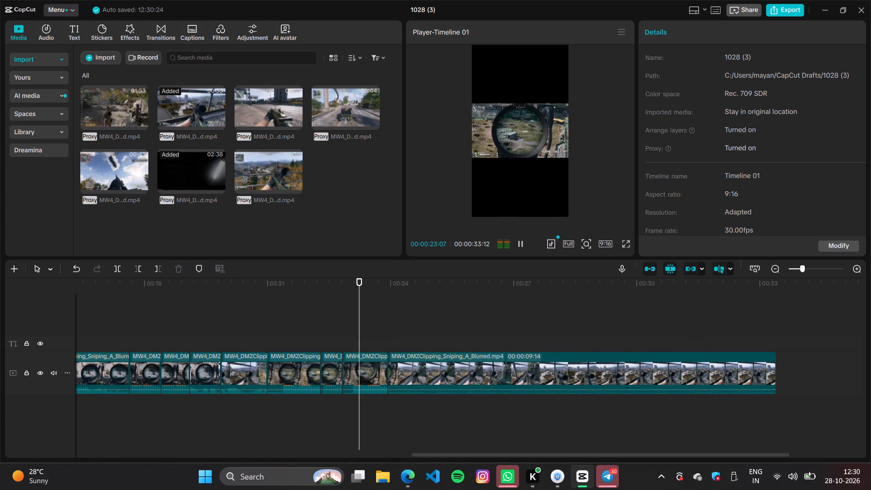
{"action": "key", "text": "space"}
{"action": "key", "text": "space"}
{"action": "key", "text": "space"}
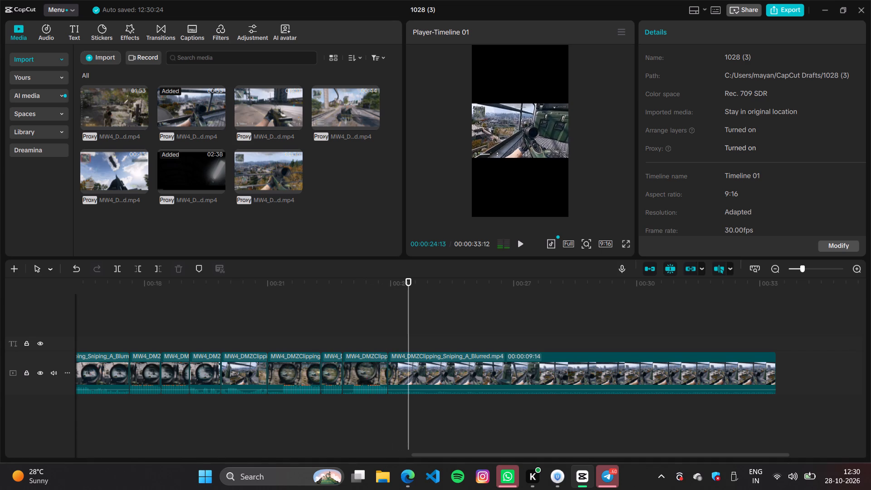
Split the last sniping clip at 00:00:24:13 and delete everything after the cut.
{"action": "left_click", "coordinate": [409, 338]}
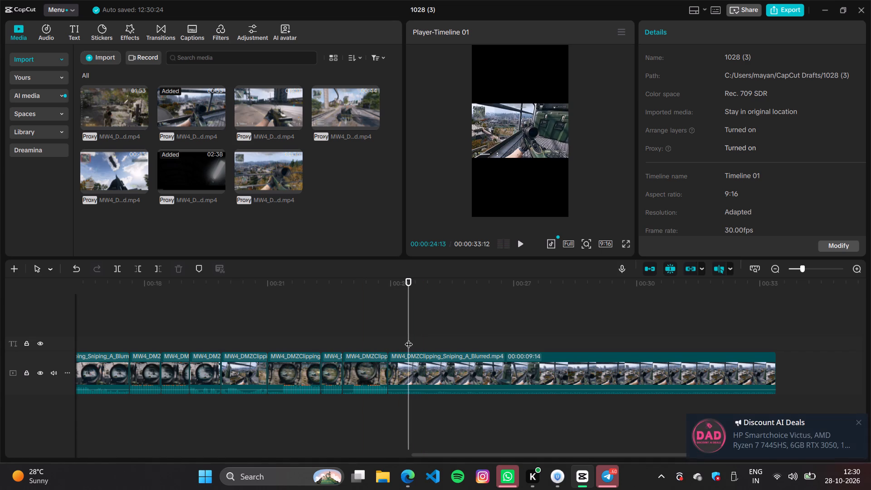
{"action": "key", "text": "ctrl+b"}
{"action": "left_click", "coordinate": [410, 364]}
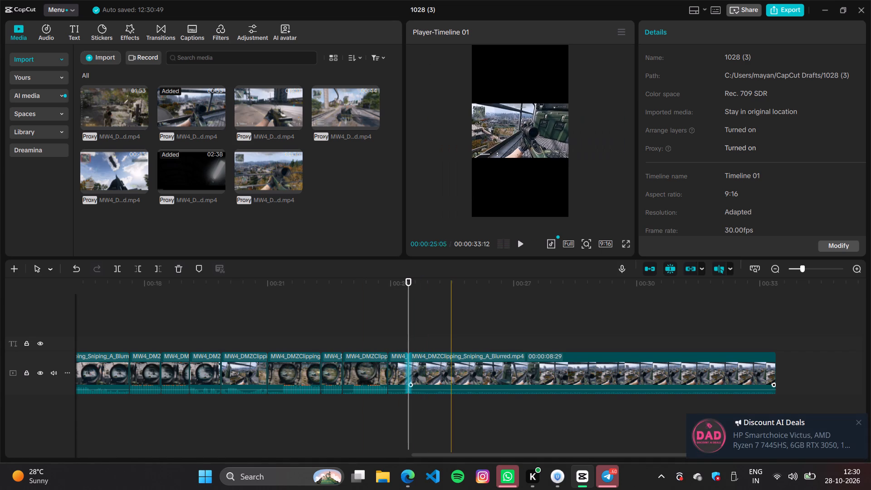
{"action": "left_click", "coordinate": [450, 378]}
{"action": "key", "text": "BackSpace"}
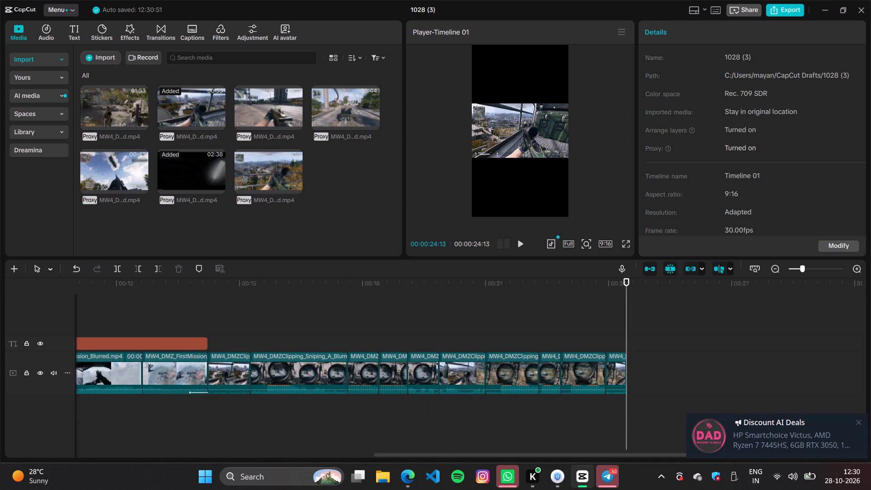
Switch to the DMZ Live Clipping document in Edge and copy the on-screen text example "DMZ Gameplay just feels right" without its period.
{"action": "left_click", "coordinate": [412, 472]}
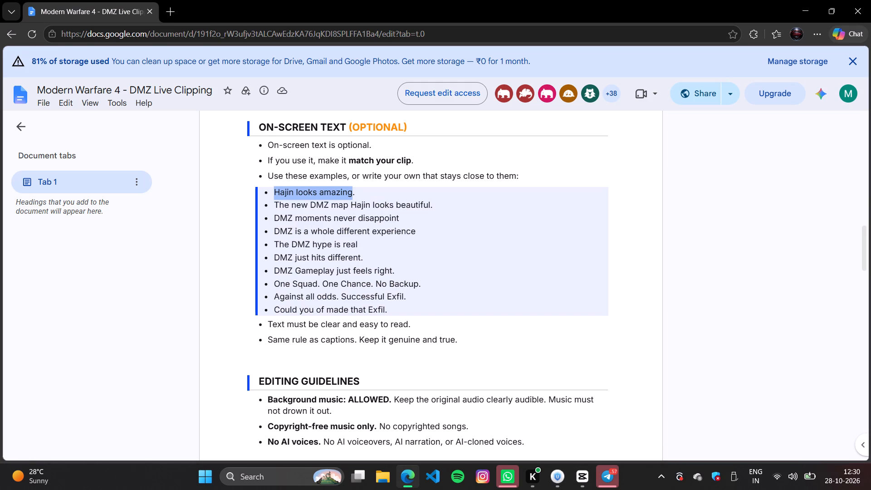
{"action": "left_click_drag", "start_coordinate": [274, 267], "coordinate": [396, 277]}
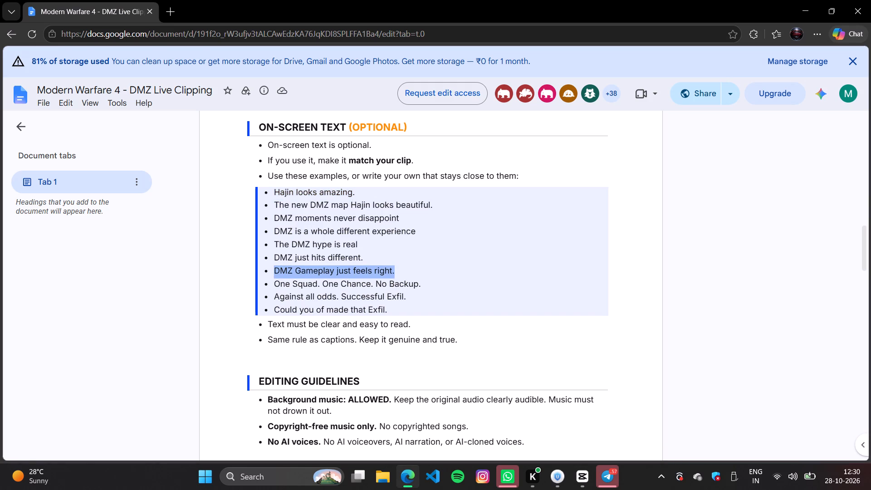
{"action": "left_click_drag", "start_coordinate": [396, 277], "coordinate": [391, 277]}
{"action": "key", "text": "ctrl+c"}
Back in CapCut, duplicate the "Hajin looks amazing:" title and place the copy directly after the original, above the sniping clips.
{"action": "left_click", "coordinate": [565, 412]}
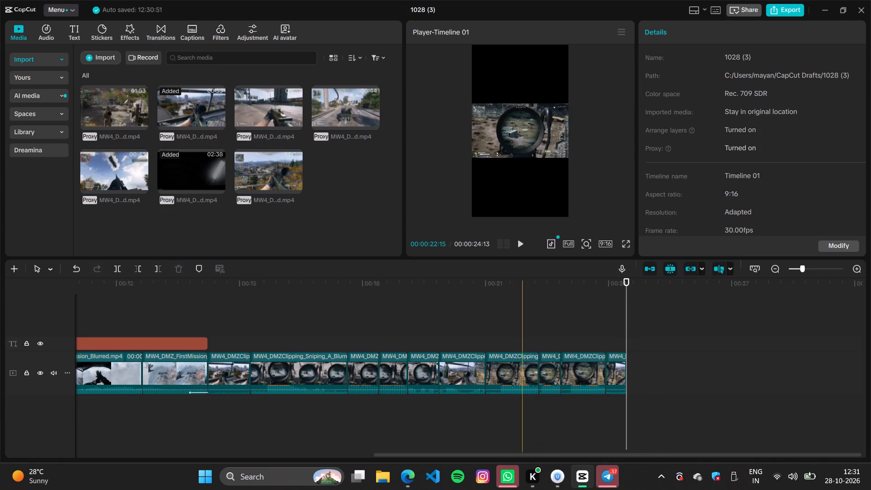
{"action": "left_click", "coordinate": [197, 339]}
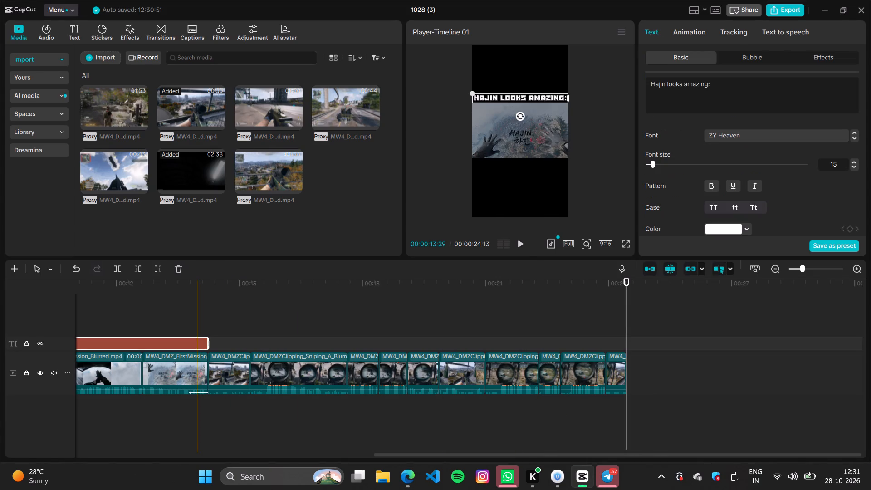
{"action": "right_click", "coordinate": [197, 339]}
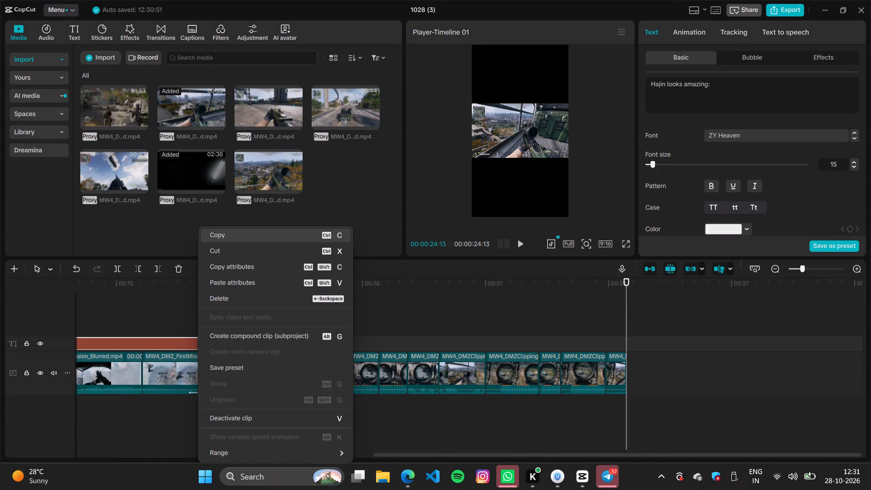
{"action": "left_click", "coordinate": [235, 232]}
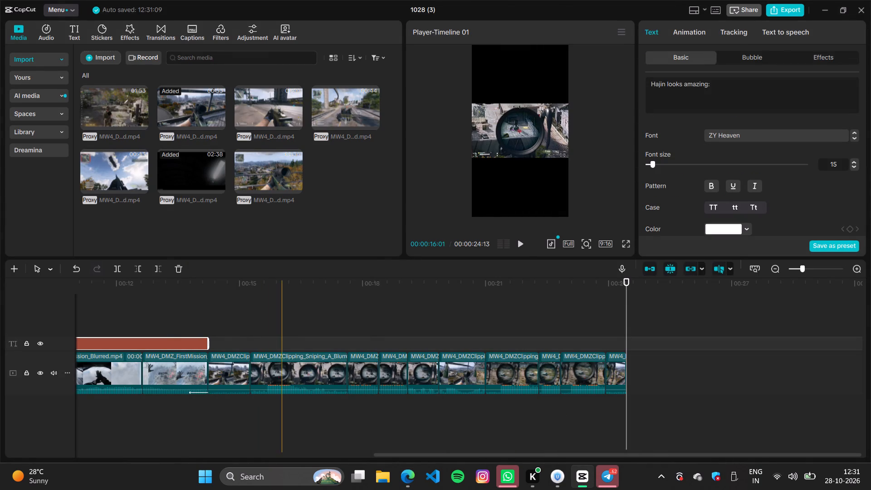
{"action": "right_click", "coordinate": [282, 345]}
{"action": "left_click", "coordinate": [318, 387]}
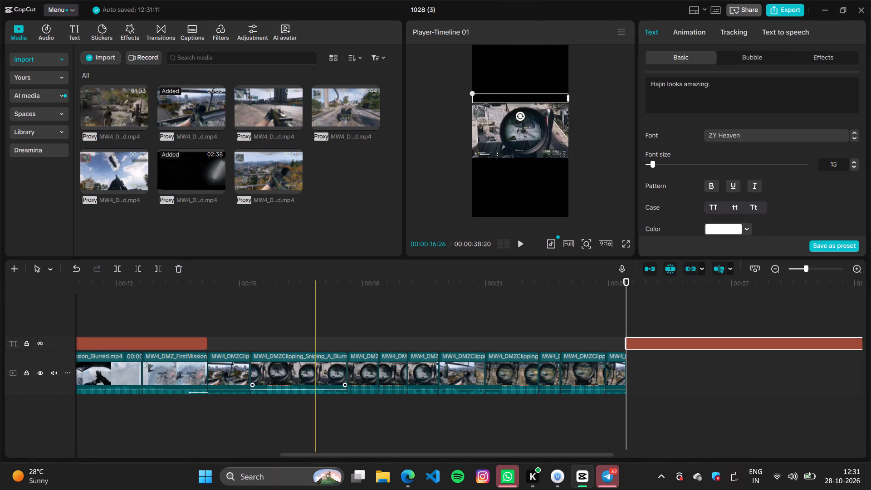
{"action": "left_click_drag", "start_coordinate": [701, 342], "coordinate": [377, 337]}
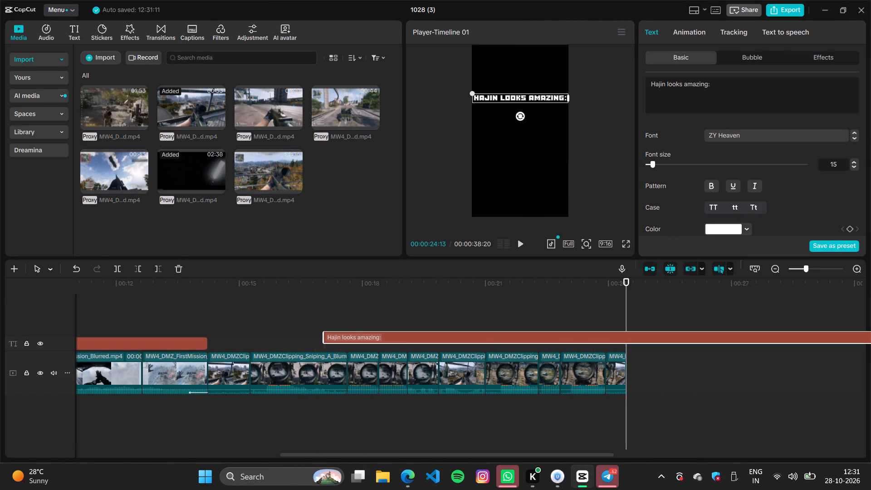
{"action": "left_click_drag", "start_coordinate": [377, 337], "coordinate": [281, 339]}
Trim the end of the copied title to match the end of the video track at 00:00:24:13.
{"action": "left_click_drag", "start_coordinate": [794, 339], "coordinate": [763, 339]}
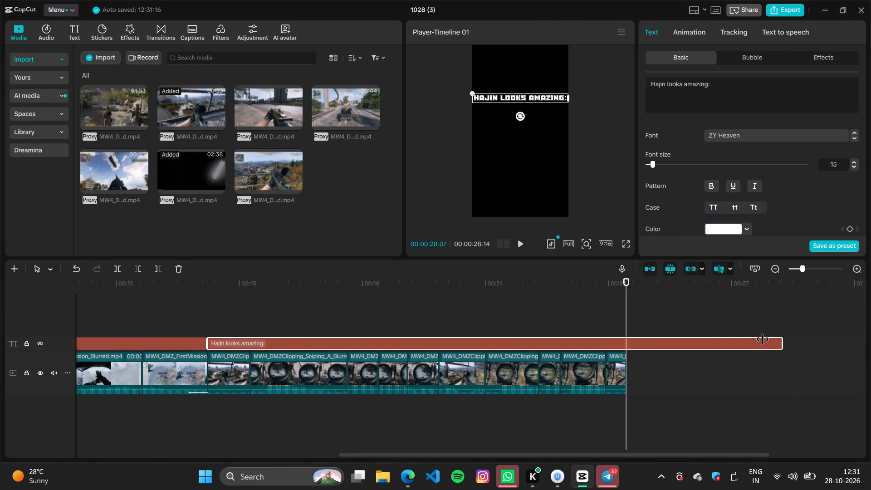
{"action": "left_click_drag", "start_coordinate": [763, 339], "coordinate": [626, 349]}
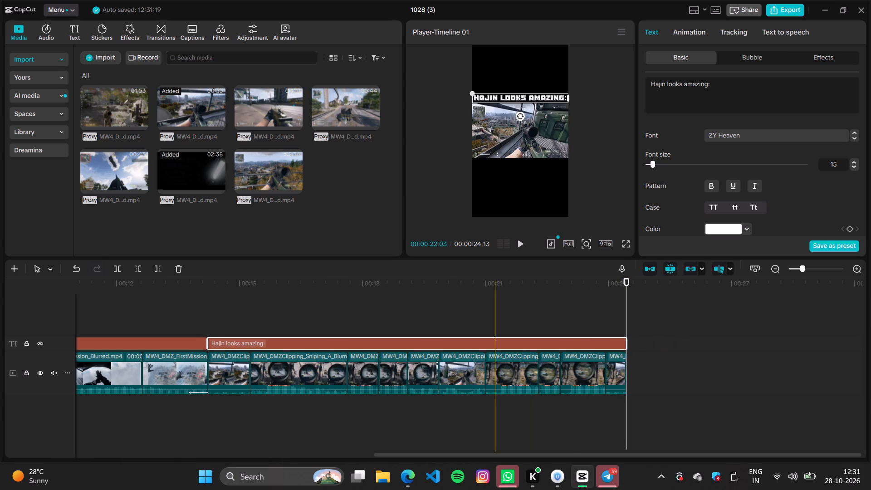
Replace the copied title's text with "DMZ Gameplay just feels right:".
{"action": "left_click_drag", "start_coordinate": [717, 85], "coordinate": [571, 90]}
{"action": "left_click_drag", "start_coordinate": [734, 87], "coordinate": [646, 83]}
{"action": "key", "text": "ctrl+v"}
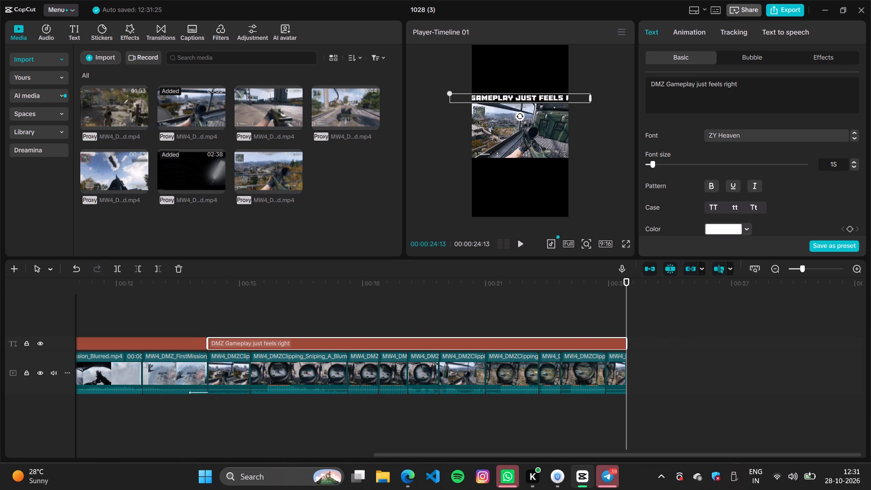
{"action": "key", "text": "shift+colon"}
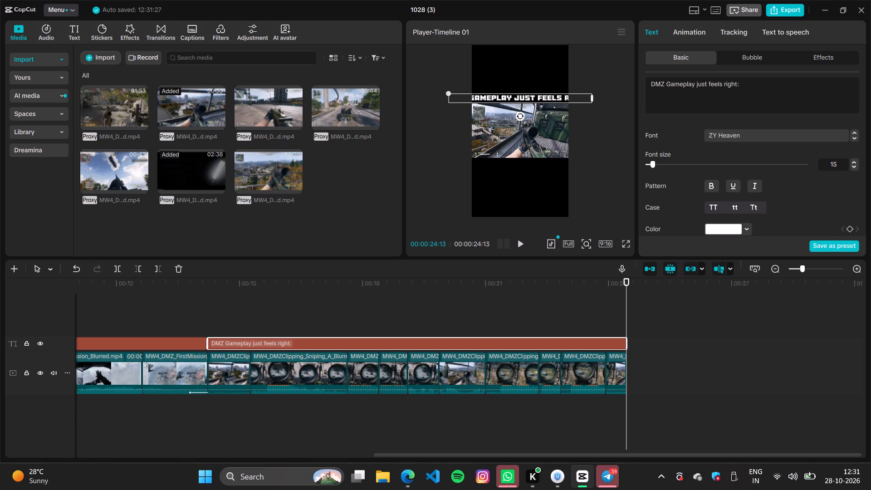
Scale down the "DMZ Gameplay just feels right:" title in the preview until it fits the frame width, and deselect it.
{"action": "left_click_drag", "start_coordinate": [447, 90], "coordinate": [454, 89]}
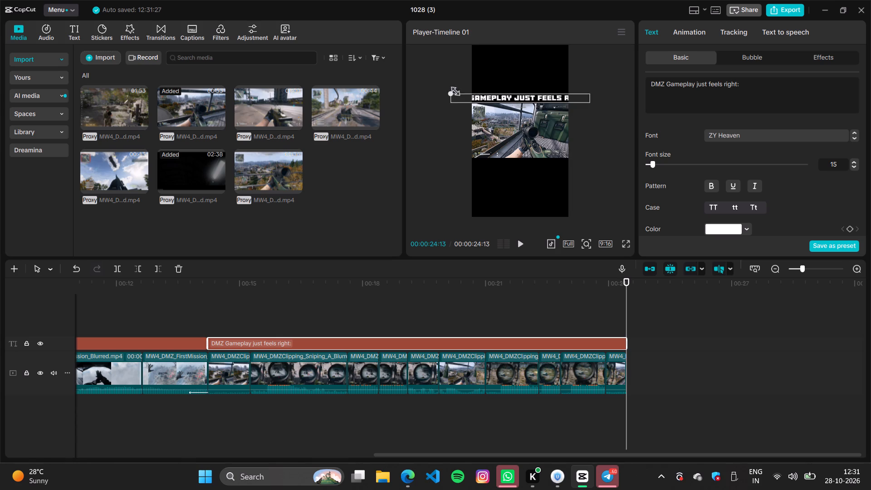
{"action": "left_click_drag", "start_coordinate": [454, 89], "coordinate": [498, 91]}
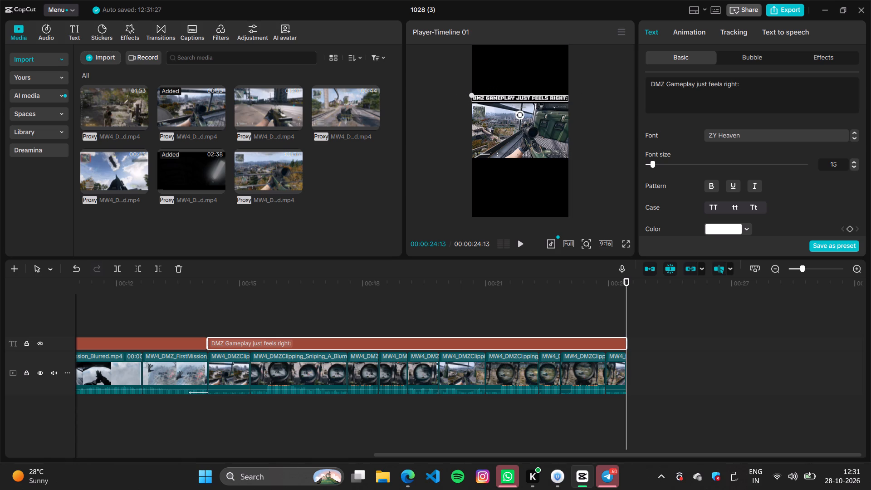
{"action": "left_click", "coordinate": [501, 95]}
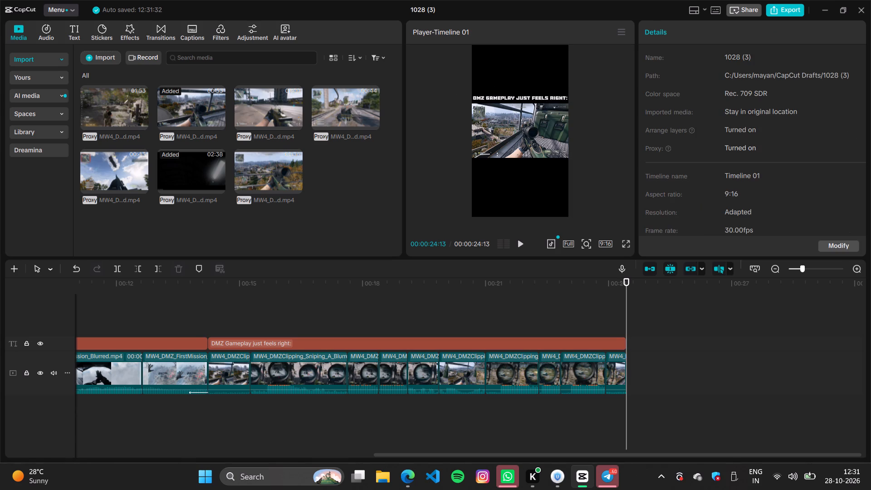
Delete the "Hajin looks amazing:" title and all FirstMission clips beneath it, leaving only the sniping section on the timeline.
{"action": "left_click", "coordinate": [596, 126]}
{"action": "left_click", "coordinate": [596, 126]}
{"action": "left_click", "coordinate": [208, 304]}
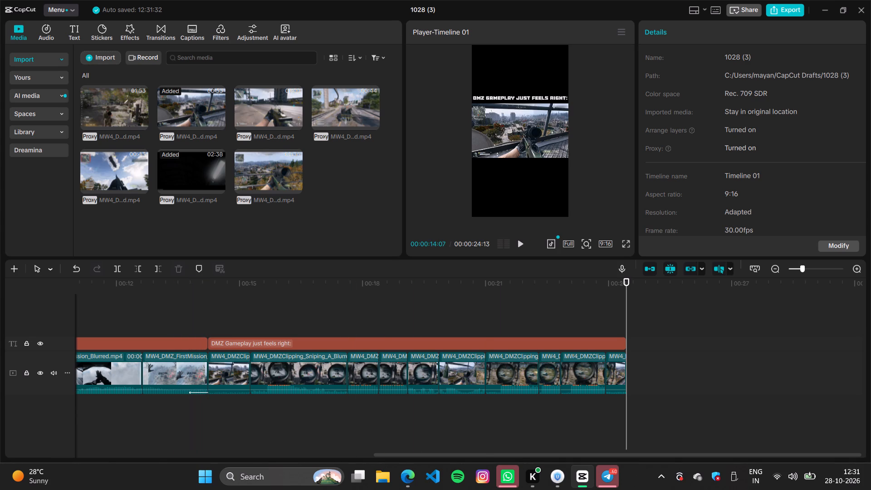
{"action": "left_click_drag", "start_coordinate": [191, 305], "coordinate": [0, 426]}
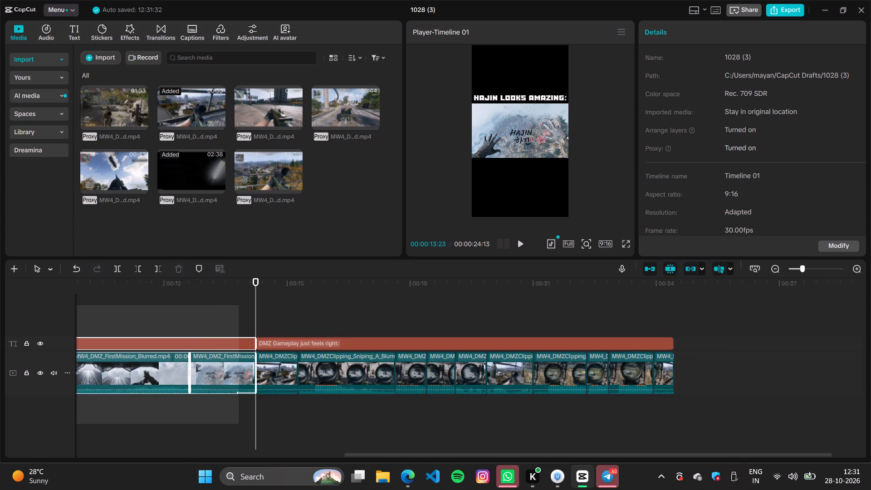
{"action": "left_click_drag", "start_coordinate": [0, 426], "coordinate": [26, 430]}
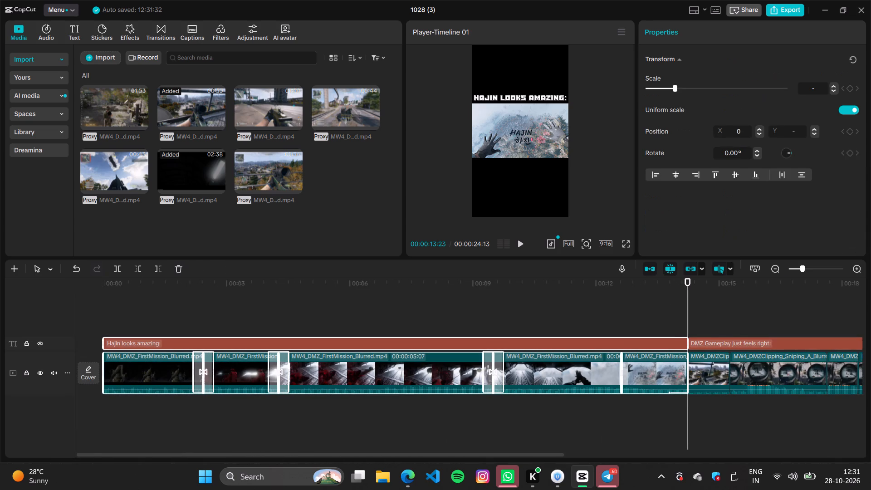
{"action": "key", "text": "BackSpace"}
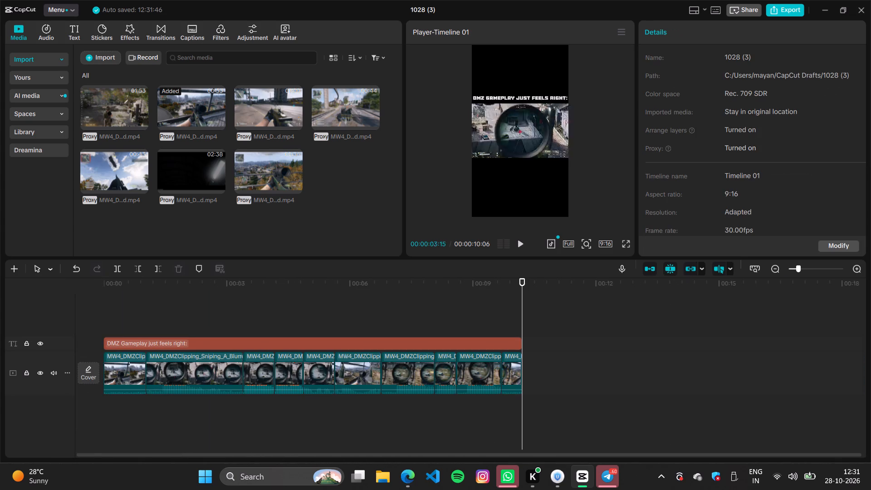
Select all the sniping clips and look through their basic video settings, from Transform down to Canvas.
{"action": "left_click", "coordinate": [563, 353]}
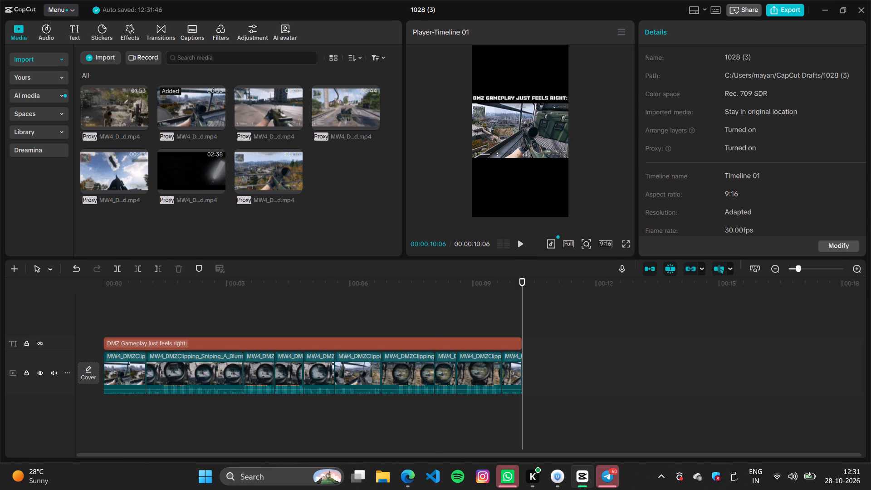
{"action": "left_click_drag", "start_coordinate": [538, 369], "coordinate": [146, 361]}
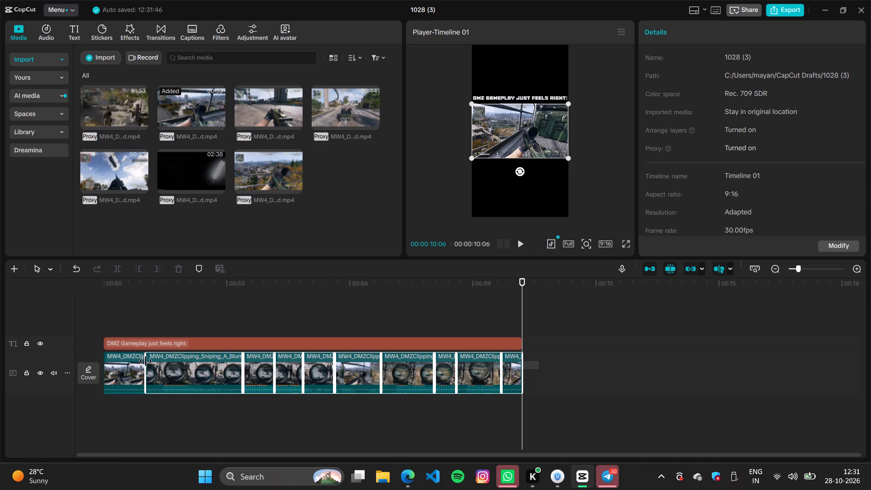
{"action": "left_click_drag", "start_coordinate": [146, 361], "coordinate": [131, 363]}
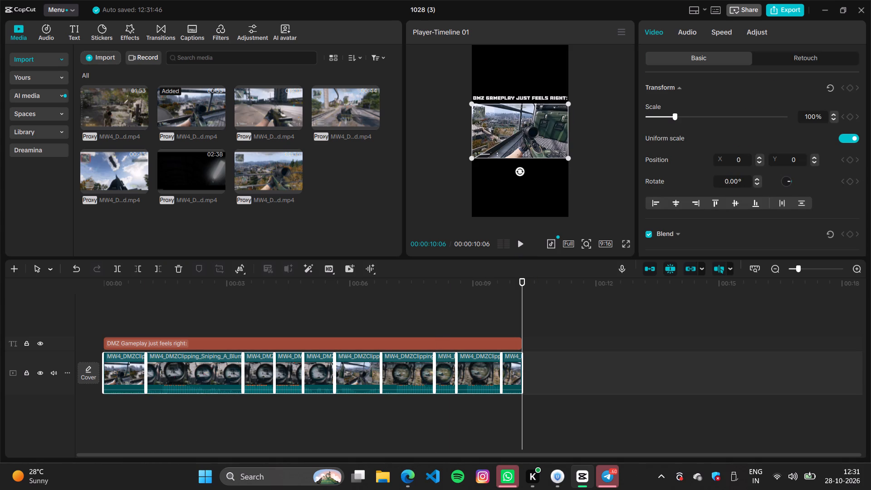
{"action": "scroll", "coordinate": [731, 179], "scroll_direction": "down", "scroll_amount": 4}
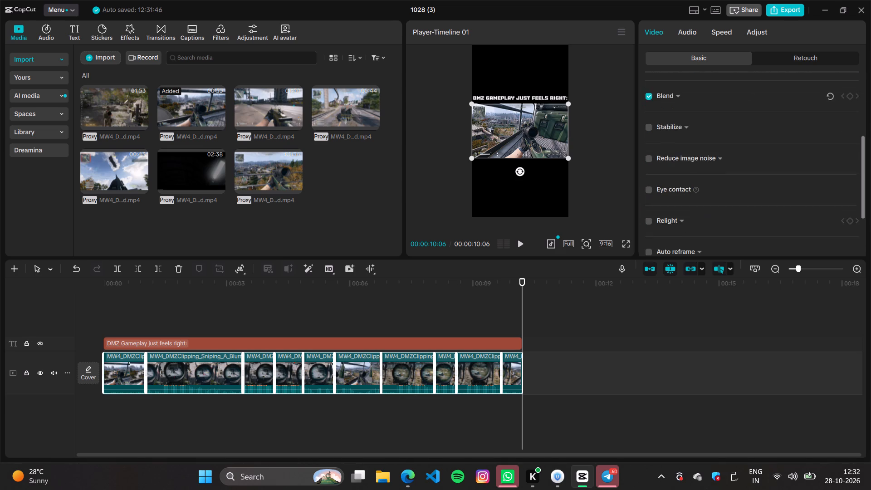
{"action": "scroll", "coordinate": [731, 179], "scroll_direction": "down", "scroll_amount": 7}
{"action": "scroll", "coordinate": [731, 179], "scroll_direction": "up", "scroll_amount": 4}
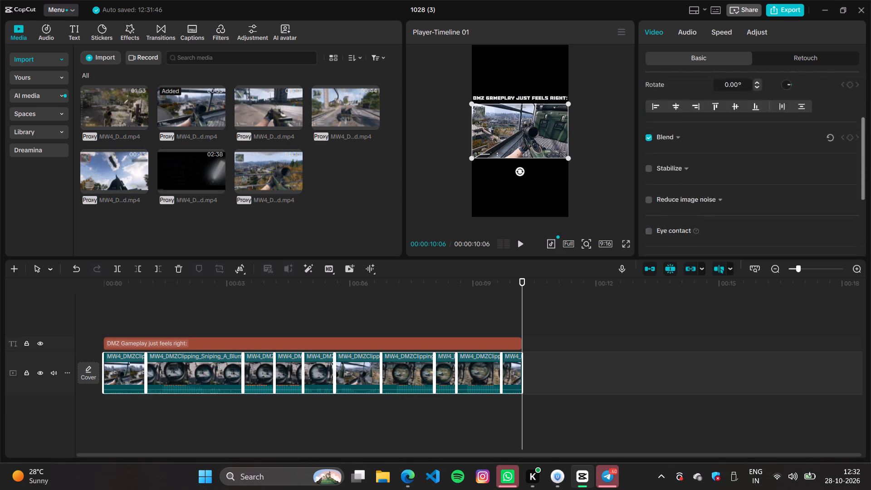
{"action": "scroll", "coordinate": [731, 179], "scroll_direction": "up", "scroll_amount": 10}
{"action": "scroll", "coordinate": [731, 179], "scroll_direction": "down", "scroll_amount": 5}
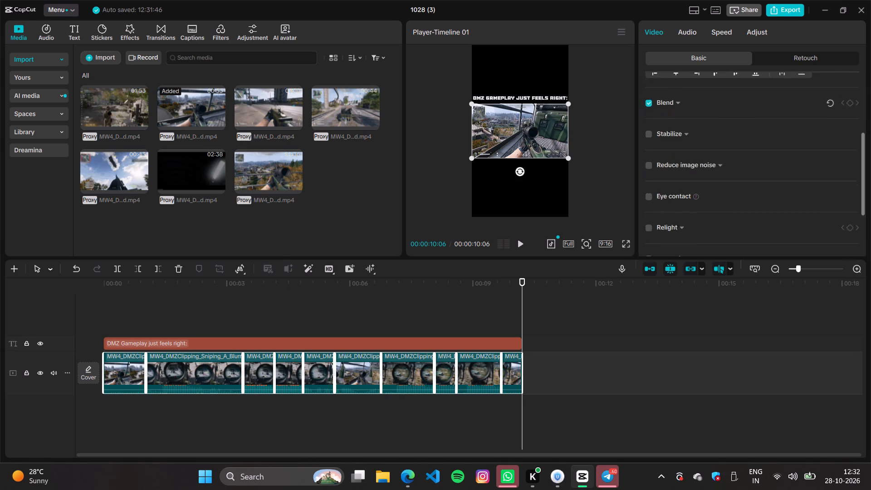
{"action": "scroll", "coordinate": [731, 179], "scroll_direction": "up", "scroll_amount": 12}
{"action": "scroll", "coordinate": [731, 179], "scroll_direction": "down", "scroll_amount": 4}
{"action": "scroll", "coordinate": [731, 179], "scroll_direction": "up", "scroll_amount": 6}
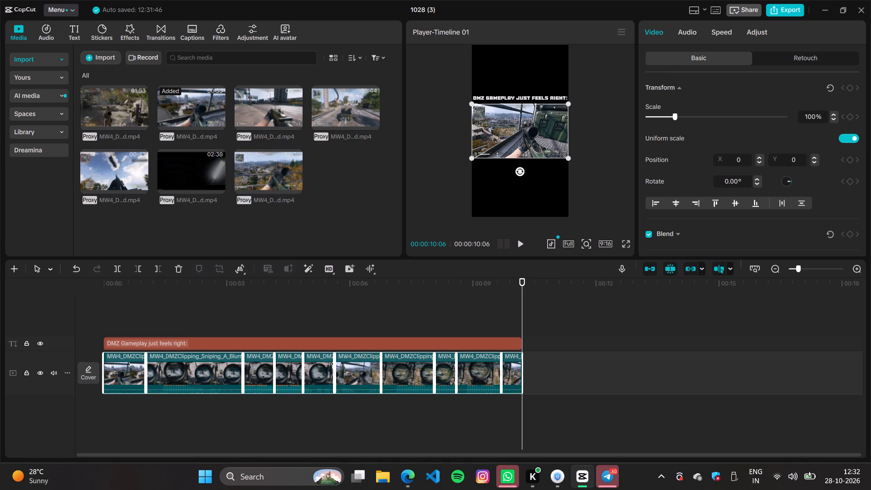
{"action": "scroll", "coordinate": [730, 118], "scroll_direction": "down", "scroll_amount": 4}
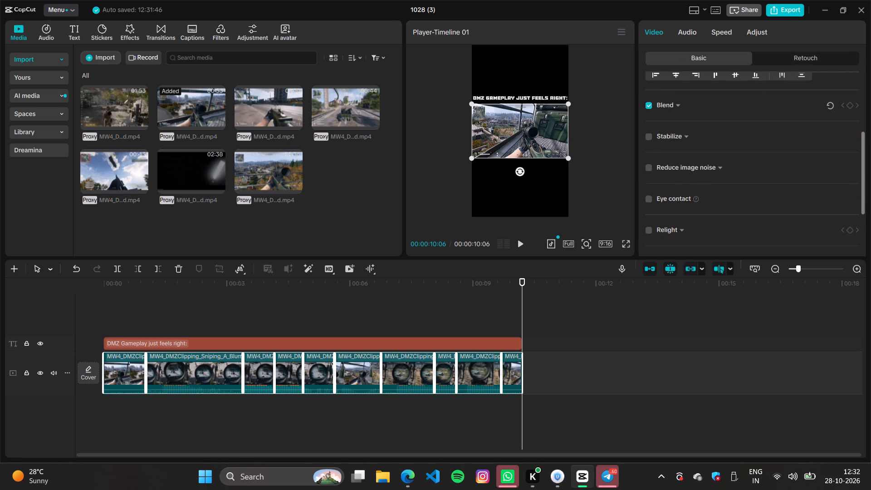
{"action": "scroll", "coordinate": [702, 166], "scroll_direction": "down", "scroll_amount": 5}
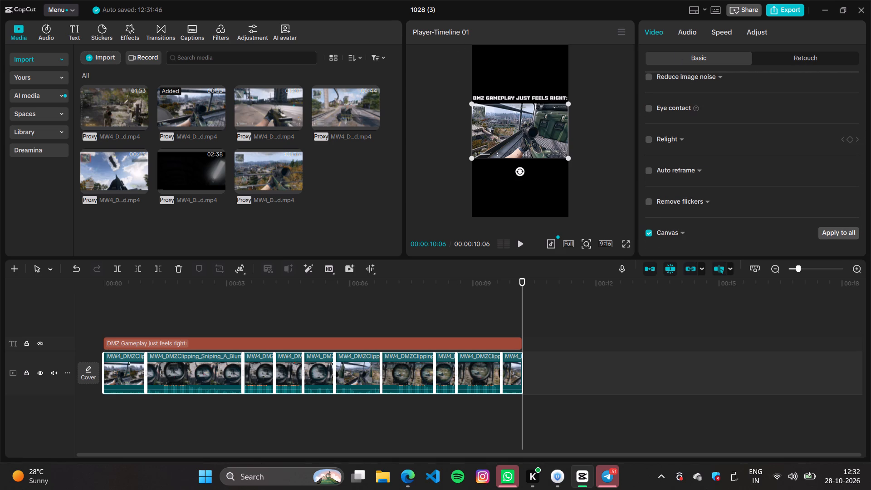
Download the Oppenheimer filter from the featured filters and add it to the timeline above the title.
{"action": "left_click", "coordinate": [131, 34]}
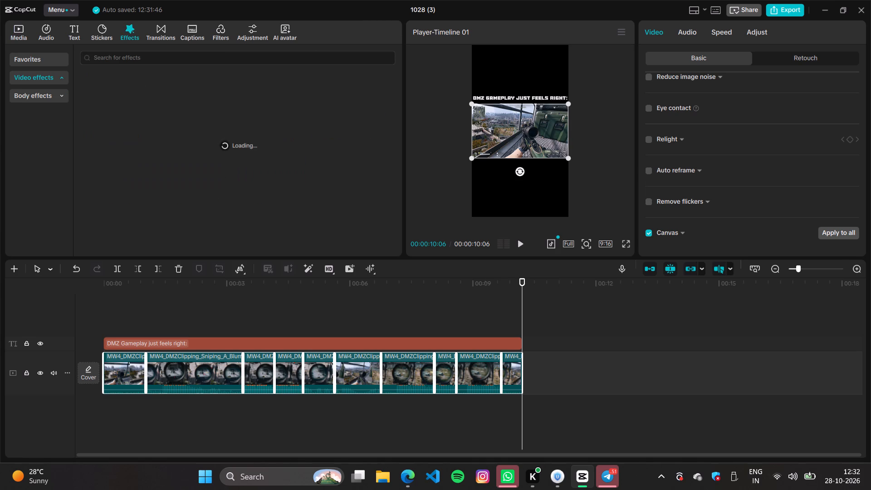
{"action": "left_click", "coordinate": [216, 35]}
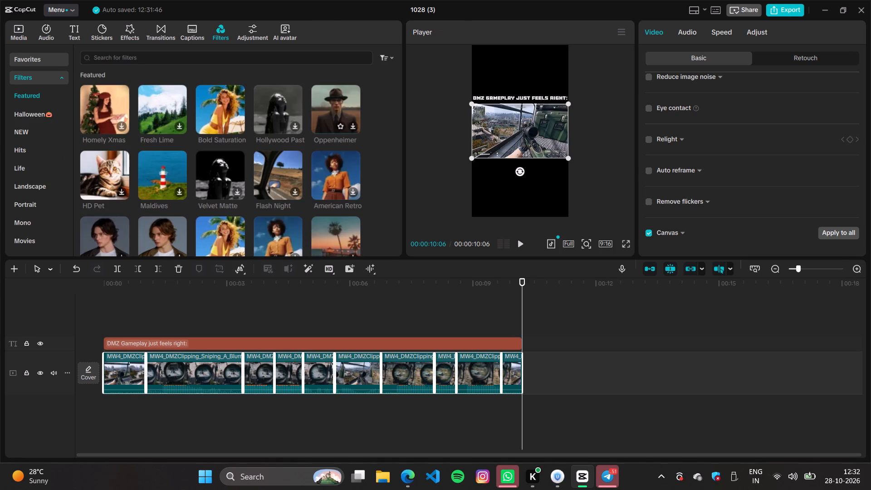
{"action": "left_click", "coordinate": [352, 125]}
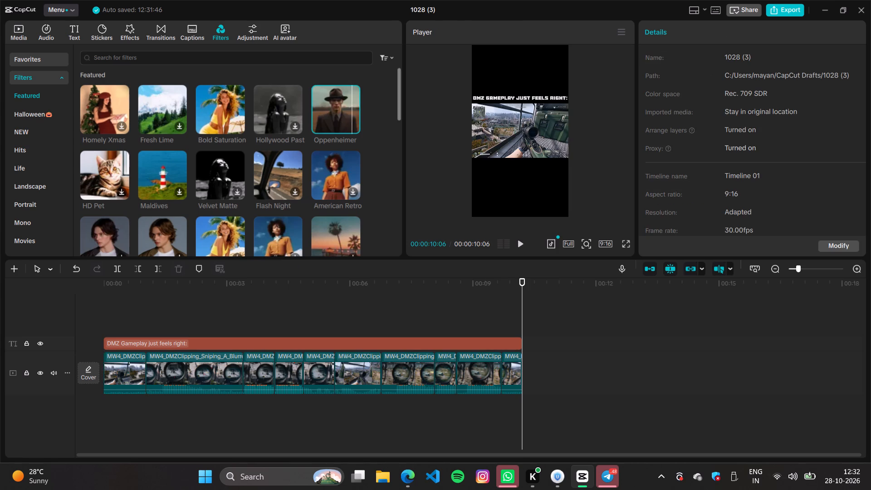
{"action": "left_click", "coordinate": [518, 241]}
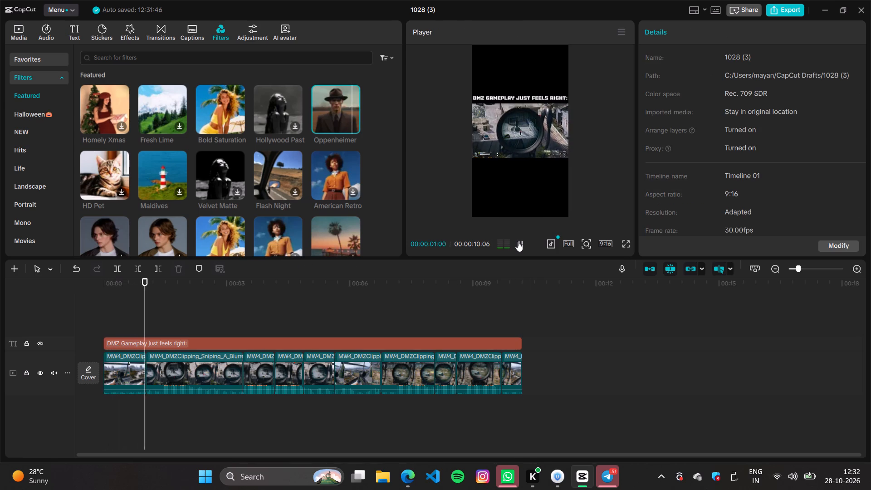
{"action": "left_click", "coordinate": [518, 241]}
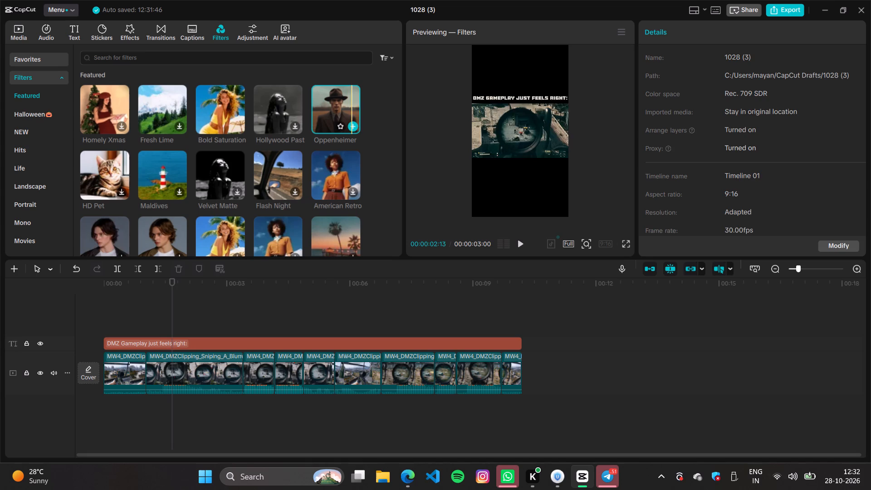
{"action": "left_click", "coordinate": [354, 128]}
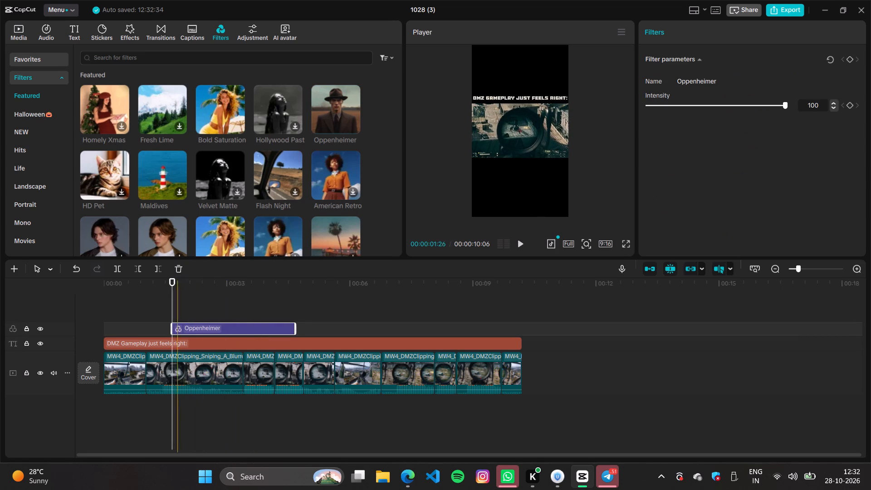
Stretch the Oppenheimer filter to cover the whole clip, from the timeline start to the video's end at 00:00:10:06.
{"action": "left_click_drag", "start_coordinate": [176, 326], "coordinate": [169, 325]}
{"action": "left_click", "coordinate": [169, 325]}
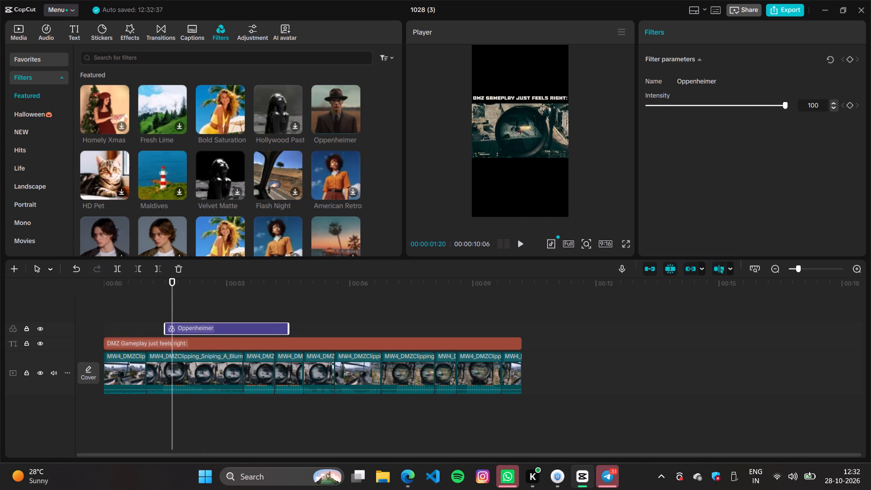
{"action": "left_click_drag", "start_coordinate": [167, 325], "coordinate": [80, 326]}
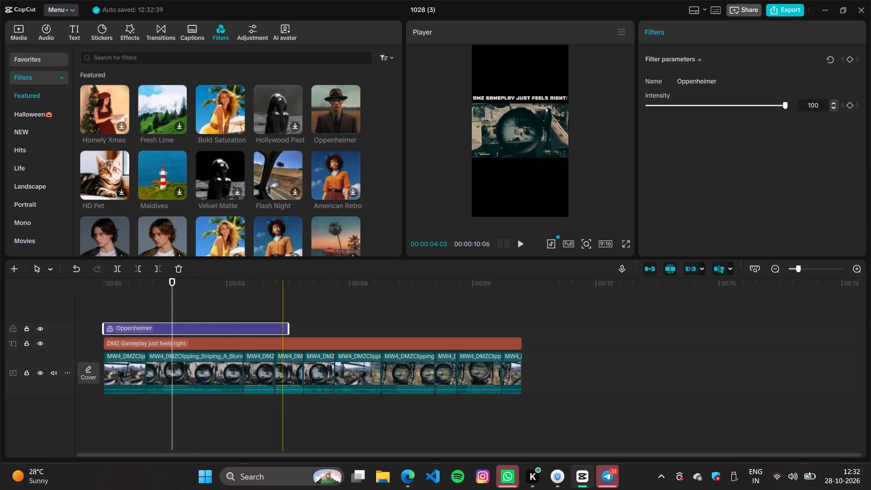
{"action": "left_click_drag", "start_coordinate": [289, 326], "coordinate": [534, 348]}
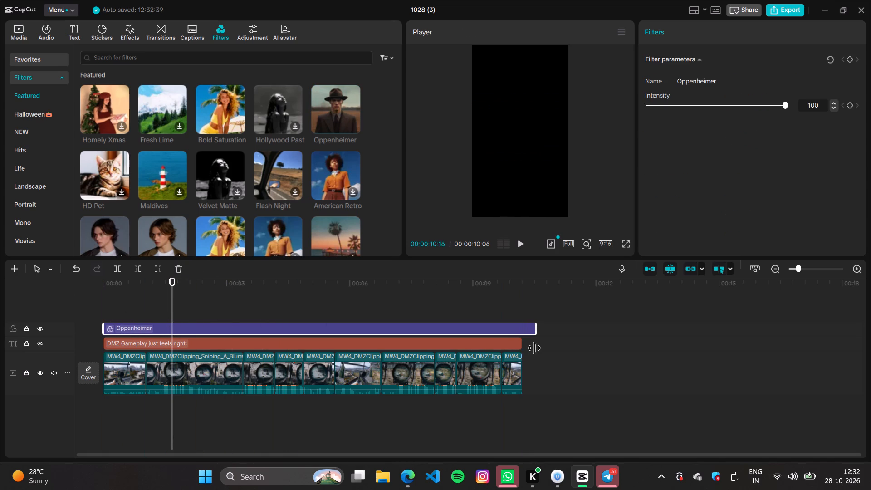
{"action": "left_click_drag", "start_coordinate": [534, 348], "coordinate": [524, 348]}
{"action": "left_click", "coordinate": [520, 348]}
{"action": "left_click", "coordinate": [517, 345]}
{"action": "double_click", "coordinate": [523, 331]}
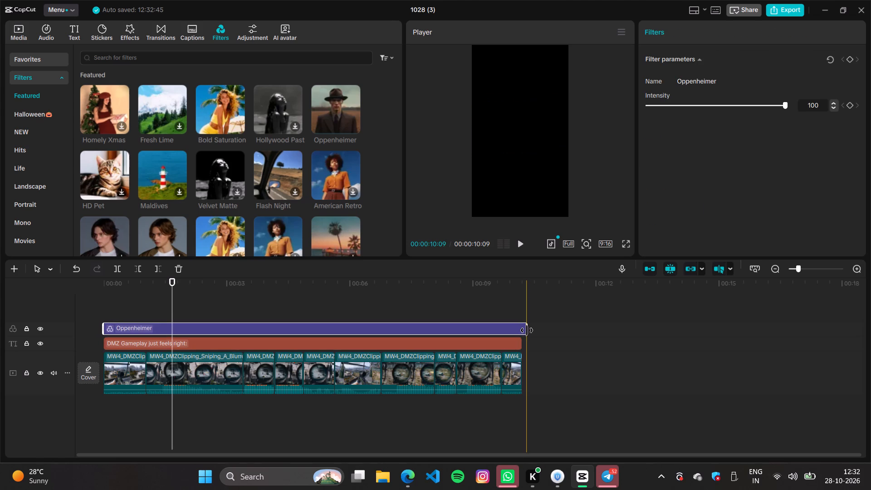
{"action": "left_click_drag", "start_coordinate": [528, 328], "coordinate": [520, 328]}
Play back the last part of the clip to check the Oppenheimer filter.
{"action": "left_click", "coordinate": [497, 306]}
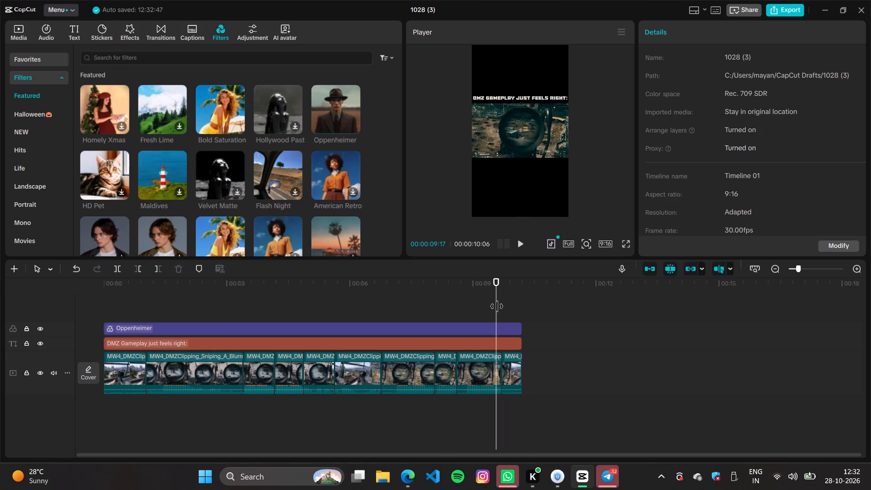
{"action": "key", "text": "space"}
{"action": "key", "text": "space"}
{"action": "key", "text": "space"}
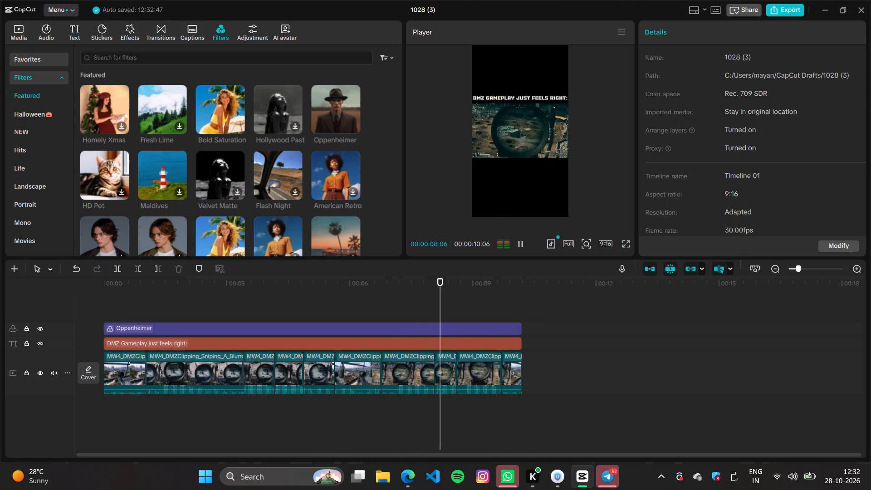
{"action": "key", "text": "space"}
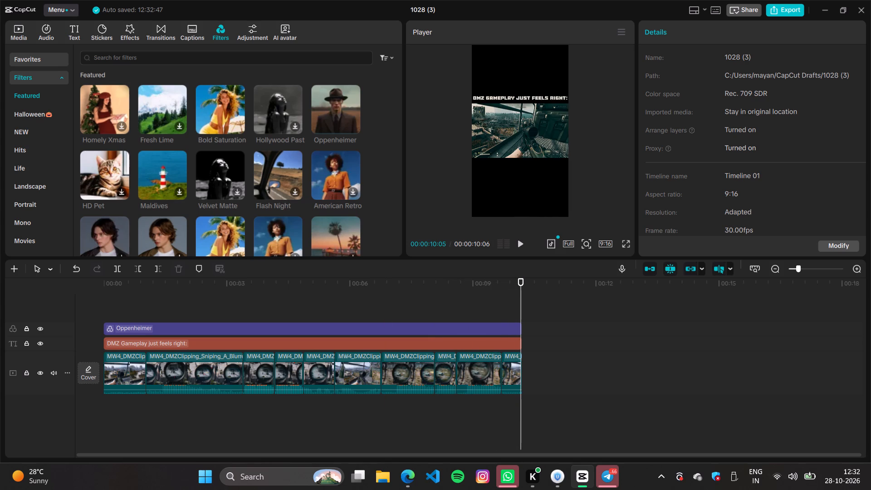
Export the clip to Downloads as a 4K H.264 mp4 at 30fps with the Higher bit rate, and dismiss the sharing options.
{"action": "left_click", "coordinate": [778, 12]}
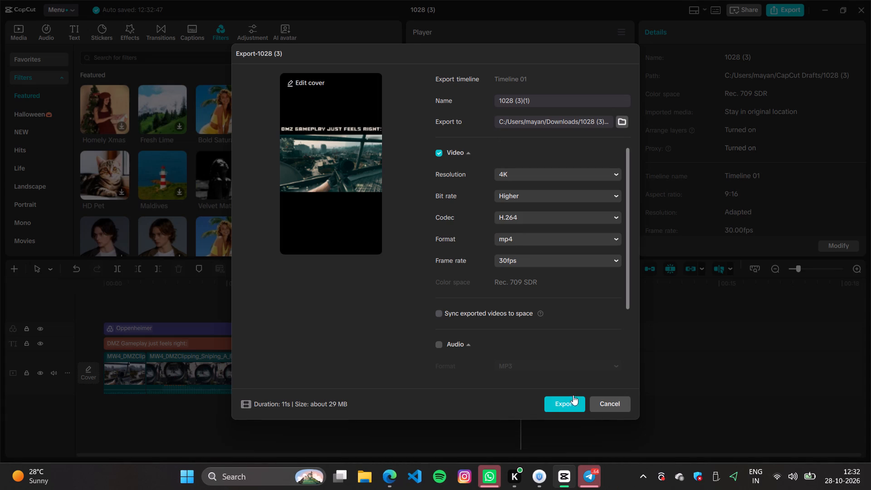
{"action": "left_click", "coordinate": [573, 399]}
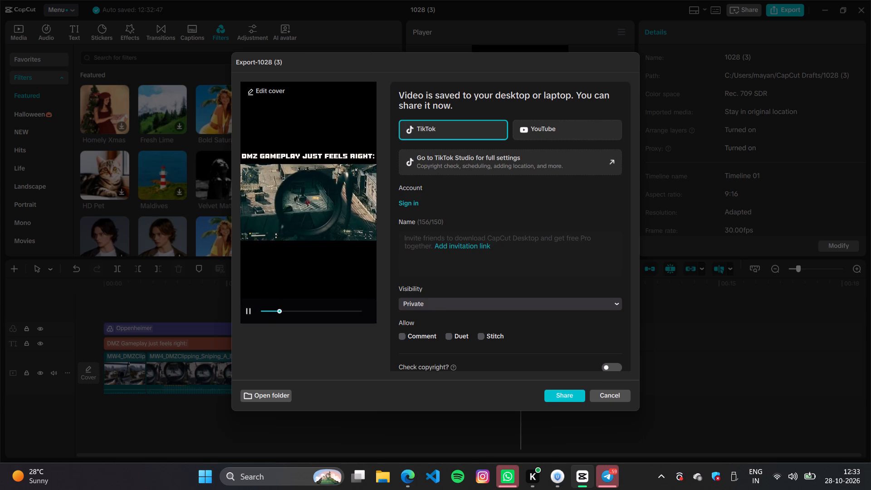
{"action": "left_click", "coordinate": [616, 397]}
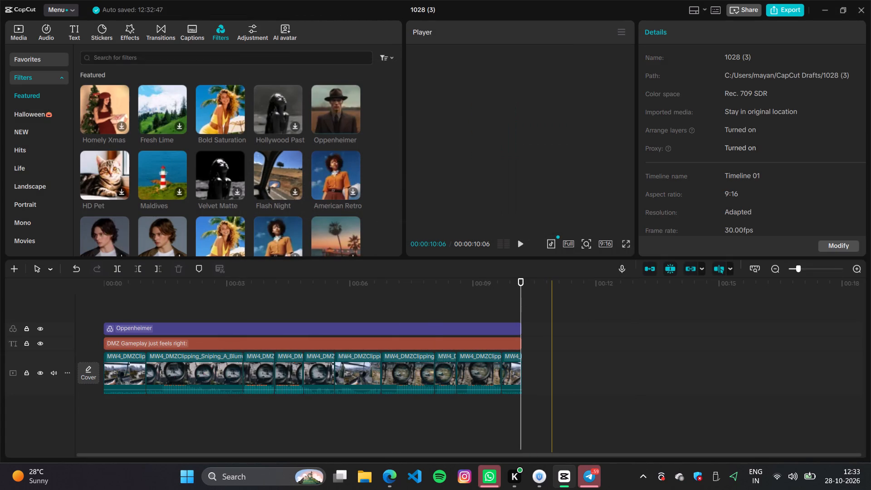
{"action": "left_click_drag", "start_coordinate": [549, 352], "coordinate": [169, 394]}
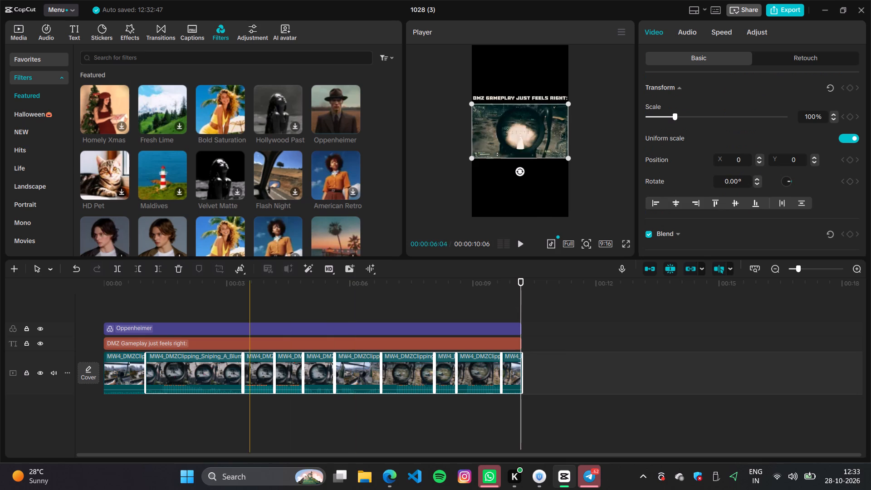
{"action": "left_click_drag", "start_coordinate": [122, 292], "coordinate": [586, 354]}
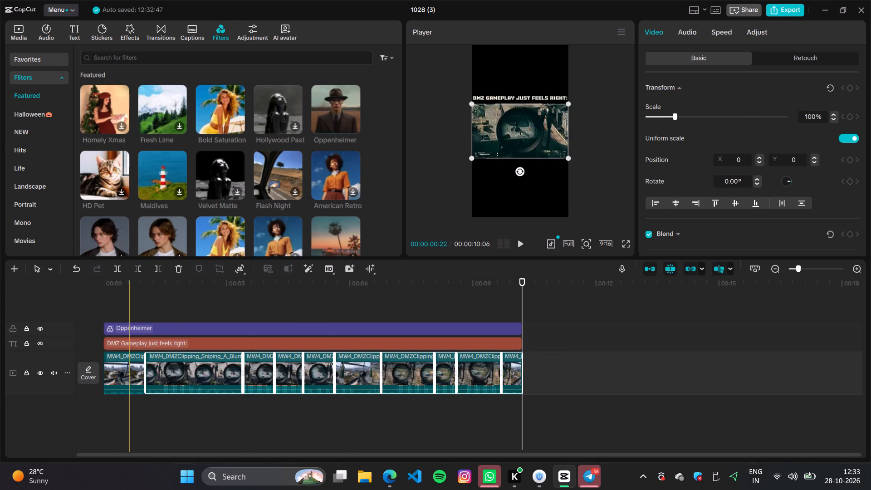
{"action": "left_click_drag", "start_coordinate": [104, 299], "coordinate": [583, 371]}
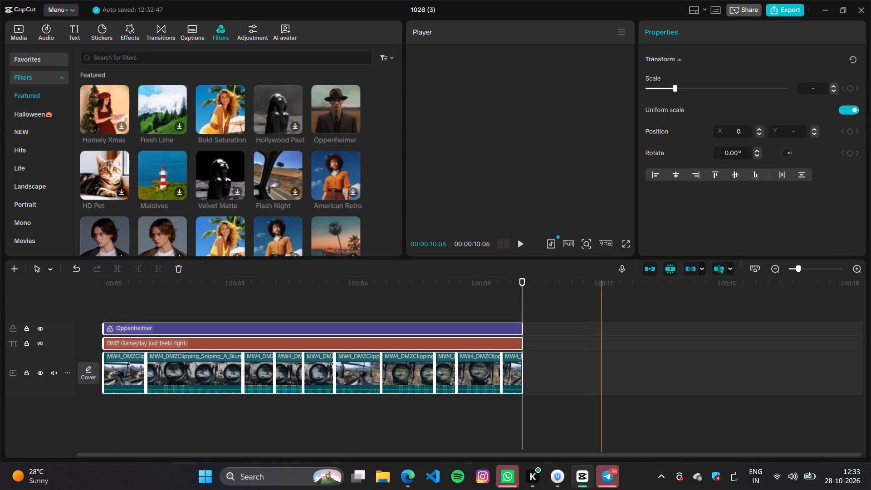
Play the filtered "DMZ Gameplay just feels right:" clip from the start to review it.
{"action": "left_click", "coordinate": [106, 319]}
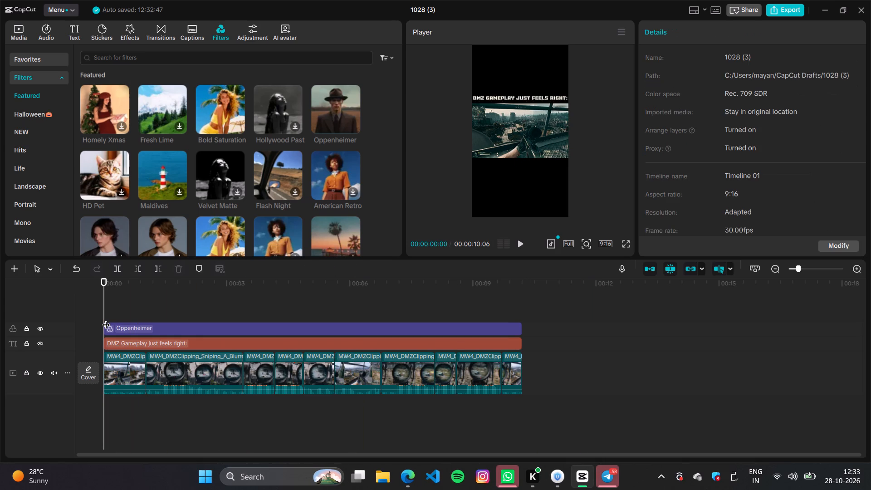
{"action": "key", "text": "space"}
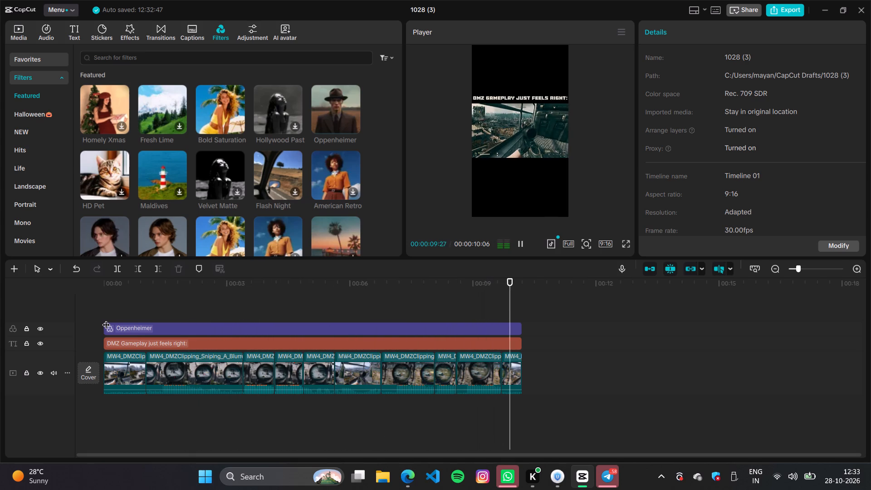
Copy the Oppenheimer filter and the "DMZ Gameplay just feels right:" title together from the timeline.
{"action": "key", "text": "space"}
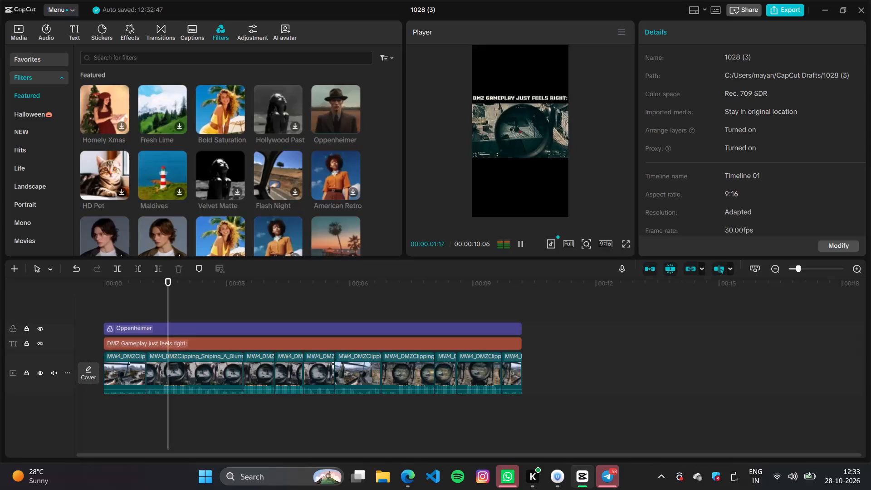
{"action": "left_click_drag", "start_coordinate": [562, 386], "coordinate": [131, 325]}
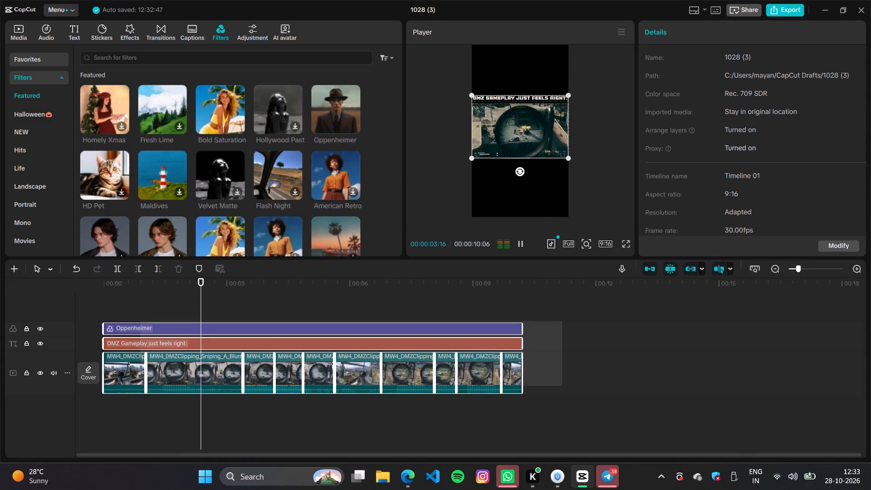
{"action": "left_click_drag", "start_coordinate": [131, 325], "coordinate": [122, 327]}
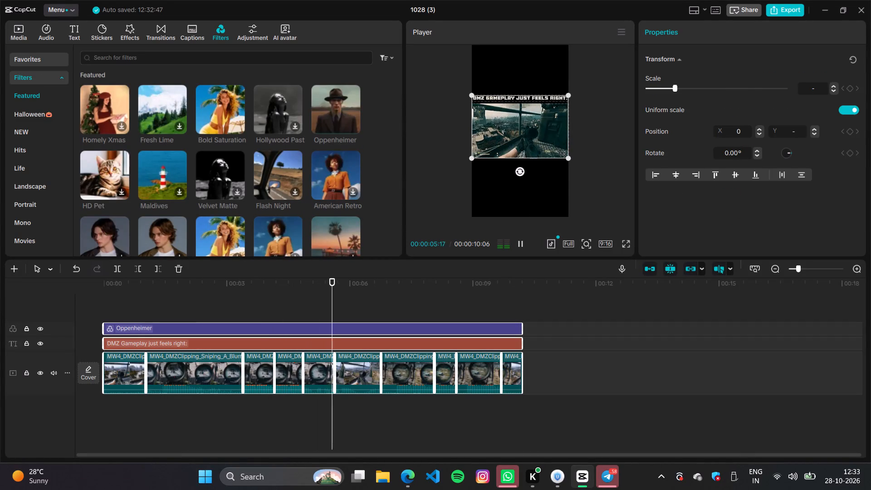
{"action": "left_click_drag", "start_coordinate": [537, 344], "coordinate": [414, 319]}
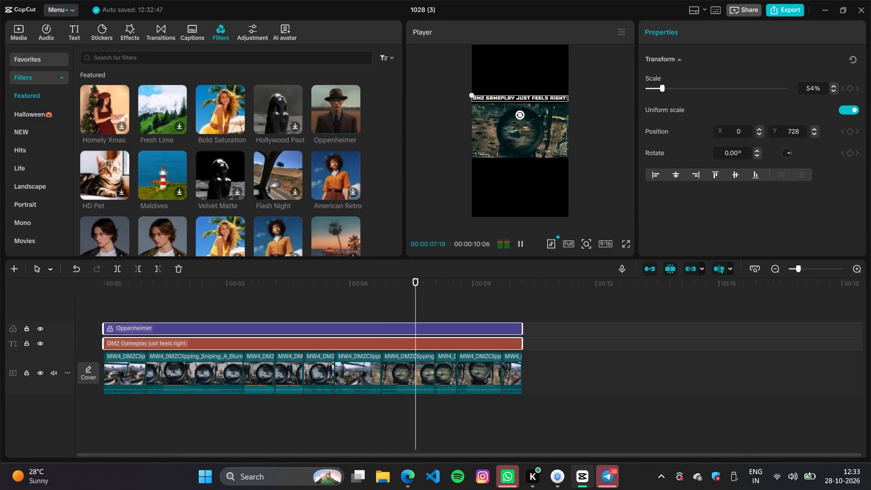
{"action": "key", "text": "ctrl+c"}
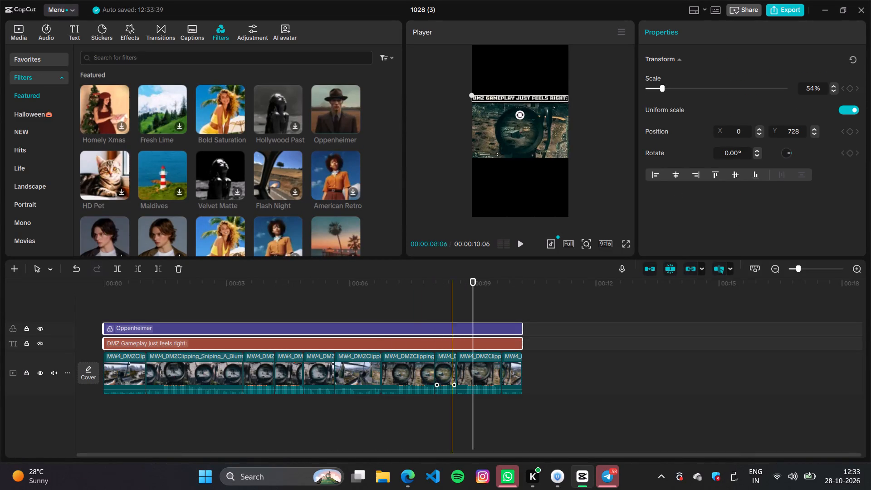
Delete all the sniping clips, the title and the filter from the timeline.
{"action": "left_click_drag", "start_coordinate": [539, 380], "coordinate": [429, 378]}
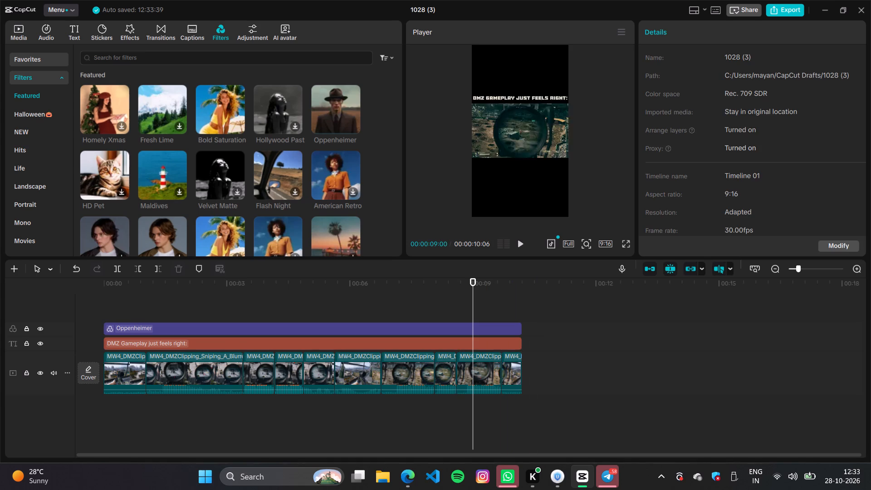
{"action": "left_click_drag", "start_coordinate": [429, 378], "coordinate": [69, 365]}
{"action": "key", "text": "BackSpace"}
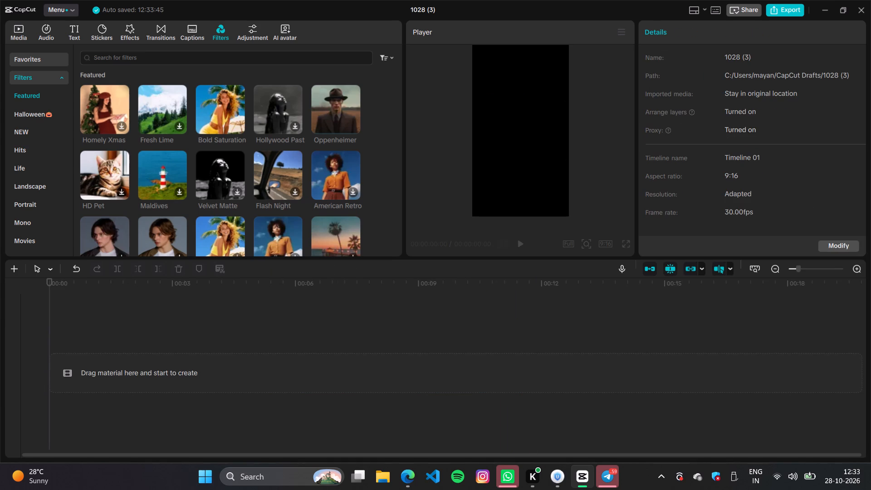
Add the 44-second MW4_DMZClipping_drivingWithSquad_Blurred.mp4 footage from the imported media to the empty timeline.
{"action": "left_click", "coordinate": [15, 35]}
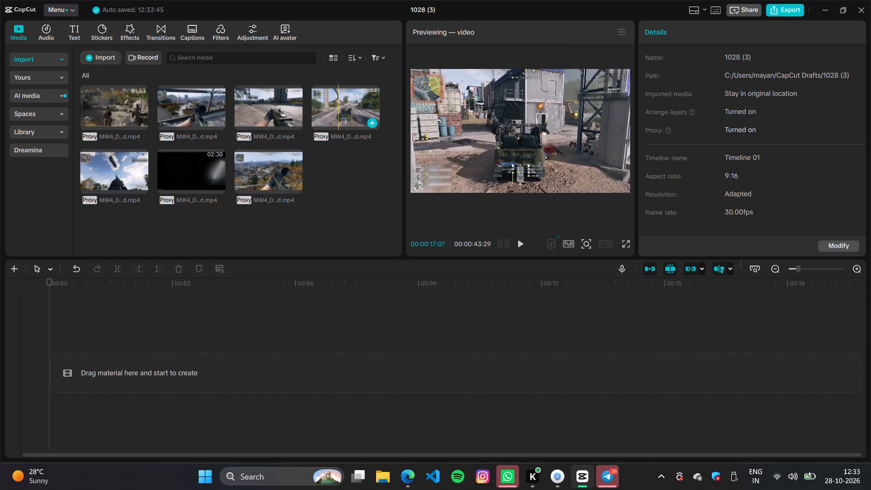
{"action": "left_click", "coordinate": [371, 124]}
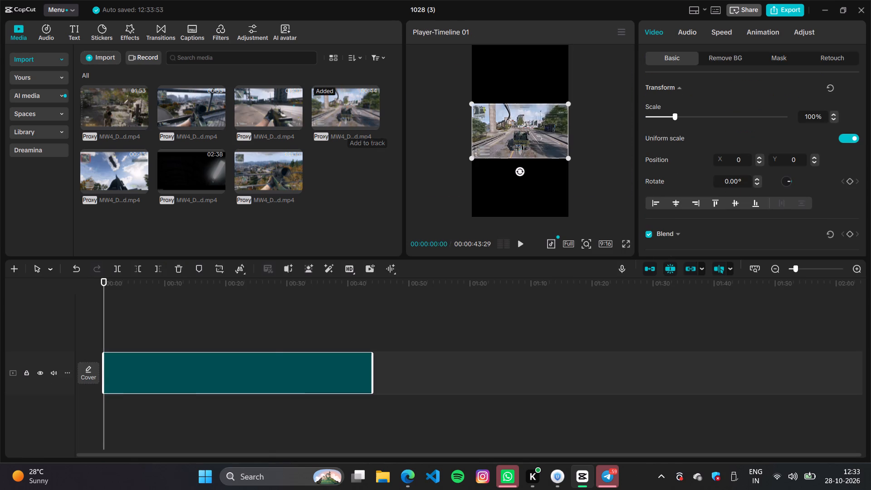
Paste the copied filter and title at the timeline start and extend both to the driving clip's end at 00:00:43:29.
{"action": "left_click", "coordinate": [193, 336]}
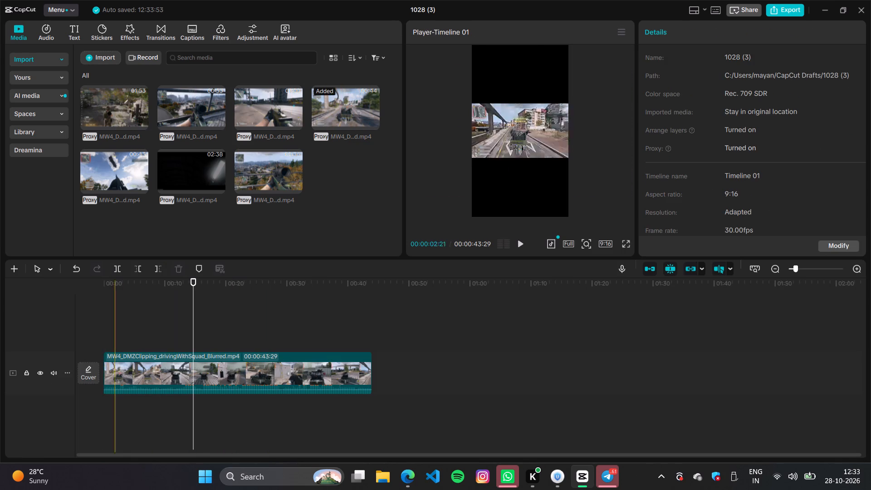
{"action": "left_click", "coordinate": [95, 327]}
{"action": "key", "text": "ctrl+v"}
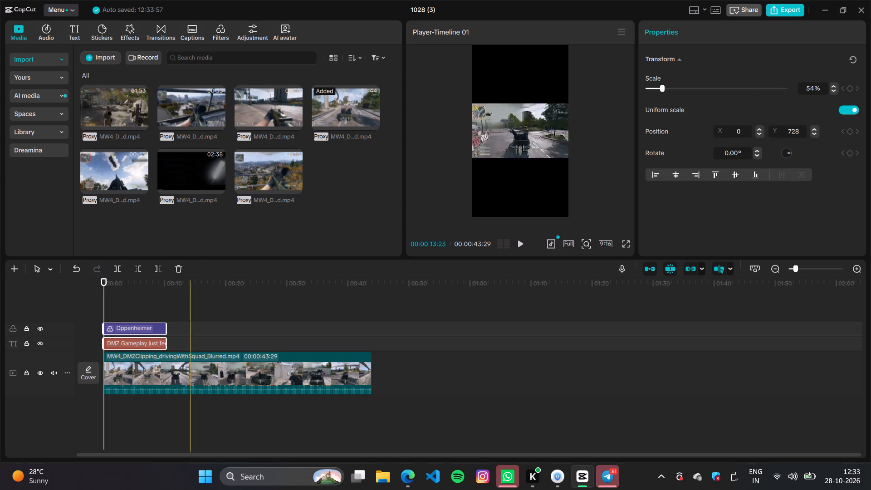
{"action": "left_click_drag", "start_coordinate": [166, 329], "coordinate": [381, 348]}
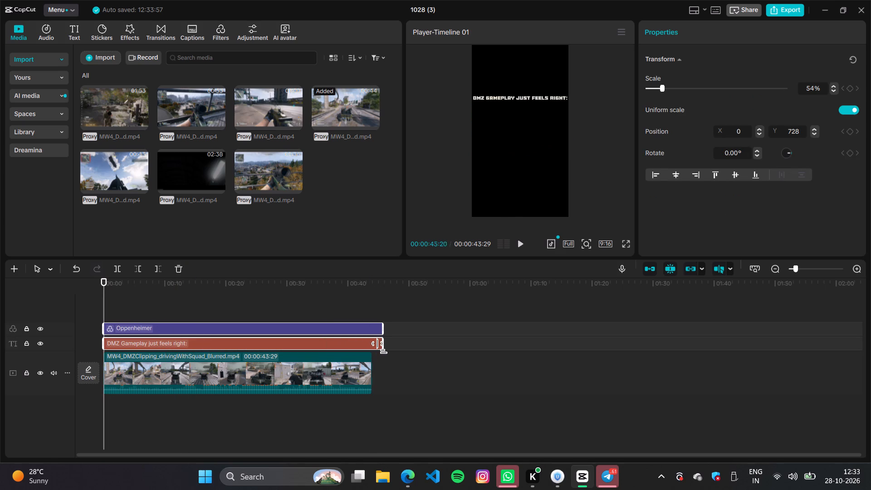
{"action": "left_click_drag", "start_coordinate": [381, 348], "coordinate": [371, 348]}
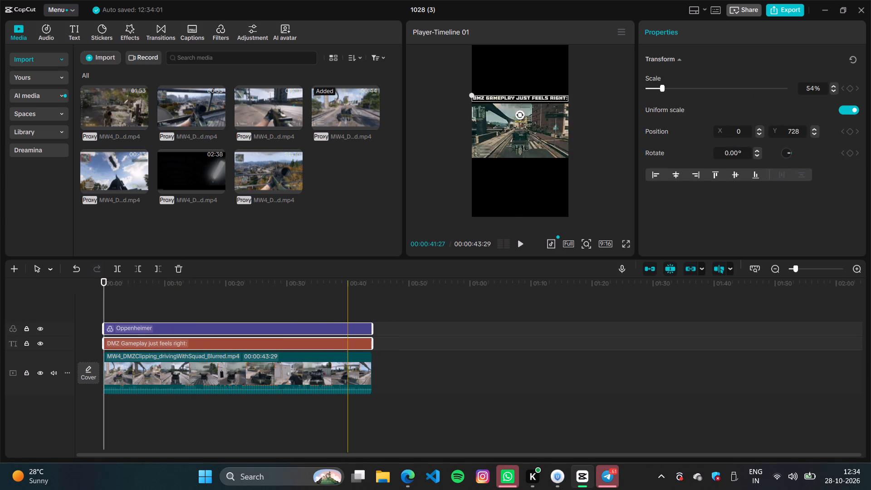
Scrub and play through the driving footage to examine its moments for the clip.
{"action": "left_click", "coordinate": [135, 375]}
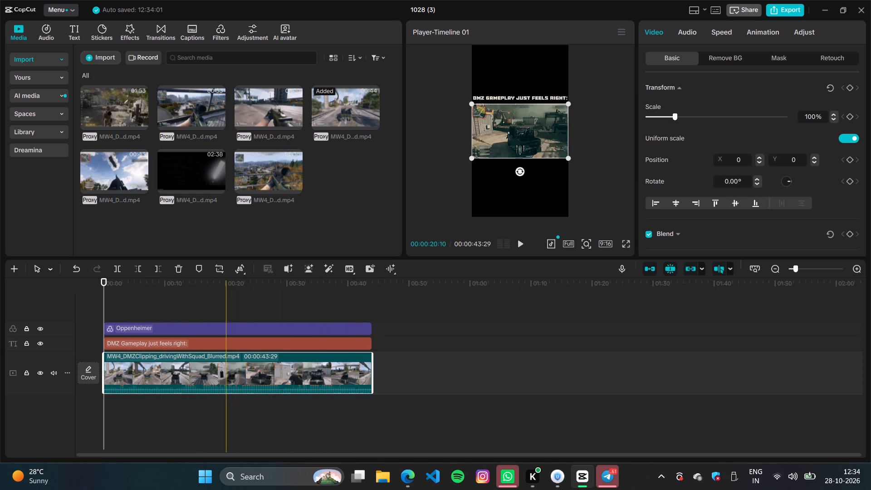
{"action": "scroll", "coordinate": [226, 340], "scroll_direction": "up", "scroll_amount": 8, "text": "ctrl"}
{"action": "left_click", "coordinate": [288, 300]}
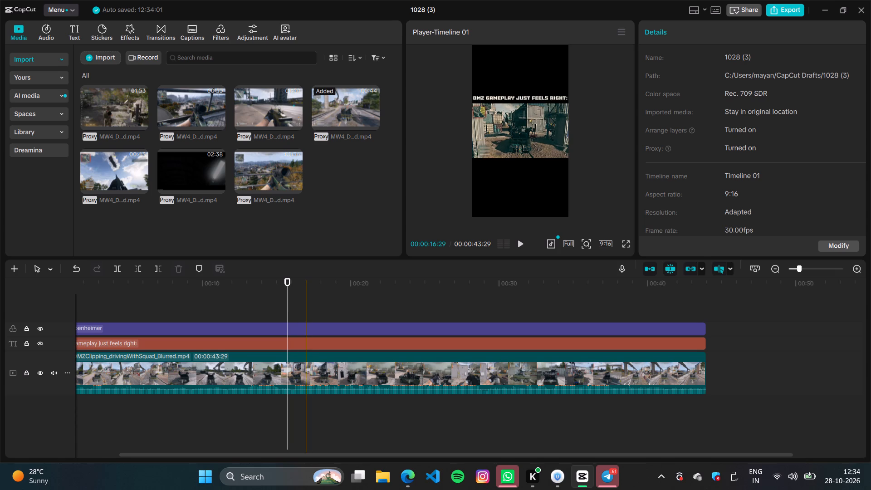
{"action": "scroll", "coordinate": [306, 280], "scroll_direction": "up", "scroll_amount": 1}
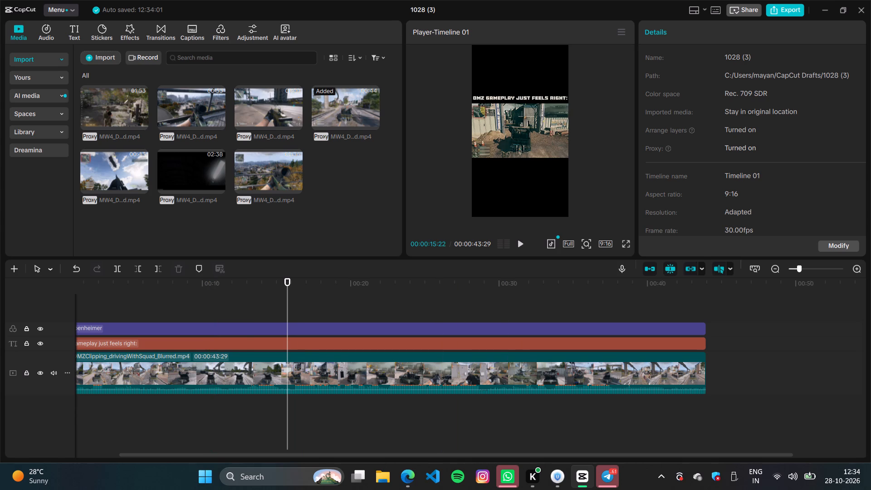
{"action": "left_click_drag", "start_coordinate": [289, 299], "coordinate": [621, 359]}
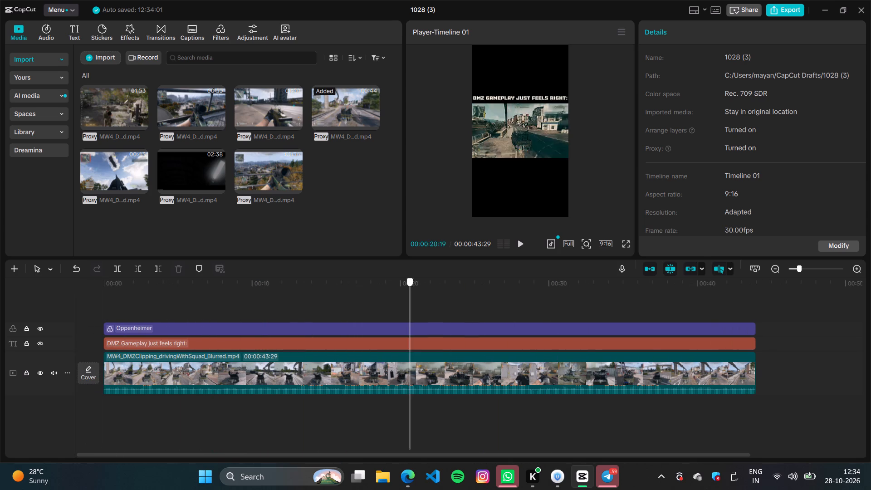
{"action": "left_click_drag", "start_coordinate": [621, 359], "coordinate": [342, 436]}
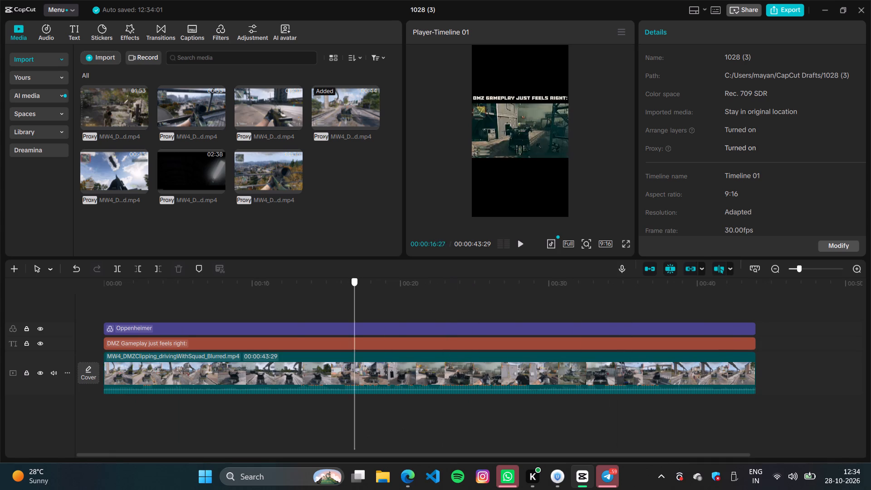
{"action": "left_click_drag", "start_coordinate": [342, 436], "coordinate": [141, 483]}
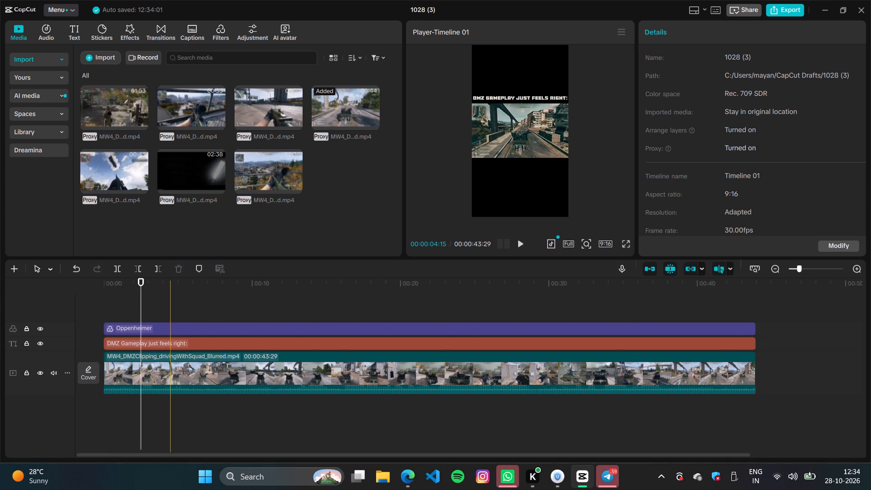
{"action": "left_click", "coordinate": [147, 370]}
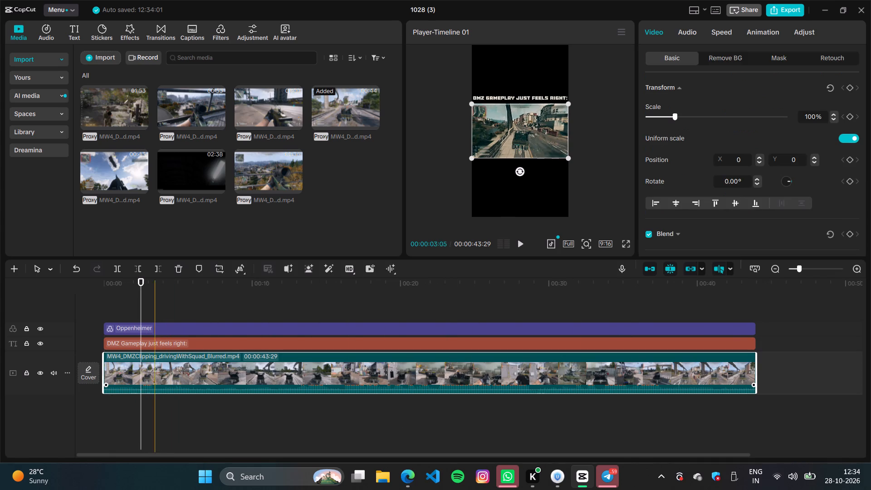
{"action": "left_click", "coordinate": [177, 372]}
{"action": "left_click", "coordinate": [218, 373]}
{"action": "left_click", "coordinate": [256, 381]}
{"action": "left_click", "coordinate": [273, 389]}
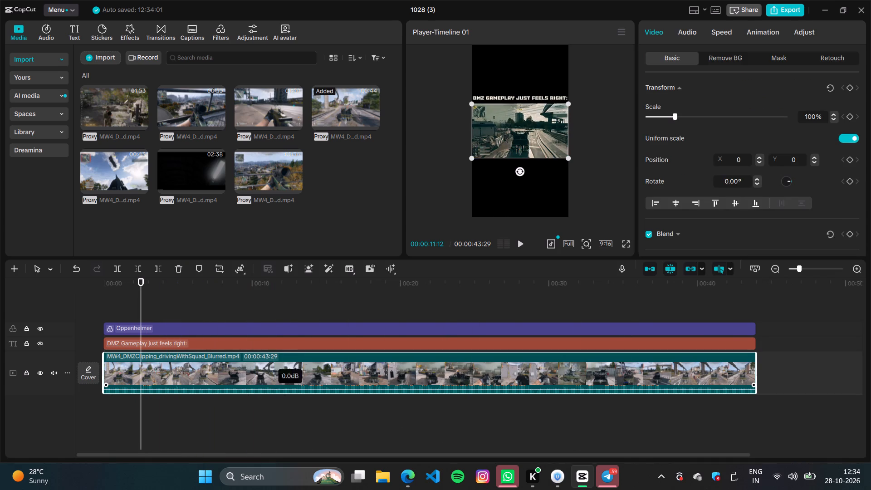
{"action": "left_click", "coordinate": [289, 394]}
{"action": "left_click", "coordinate": [146, 364]}
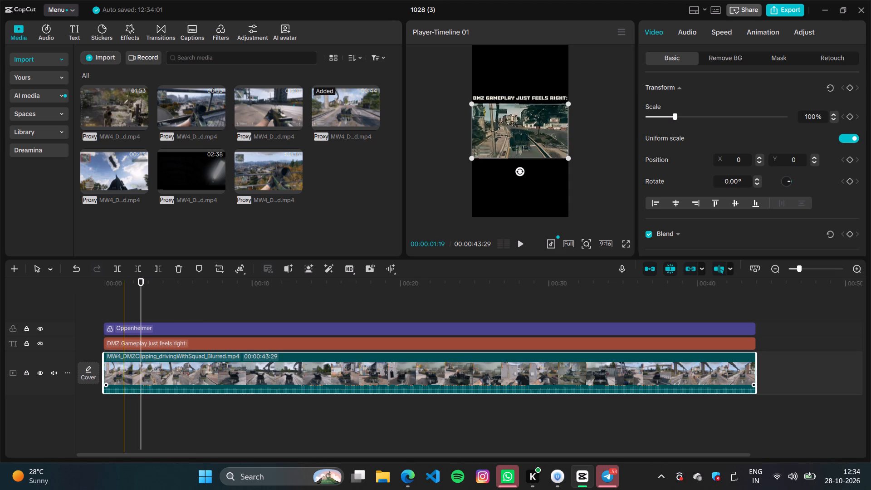
{"action": "left_click", "coordinate": [123, 356]}
{"action": "left_click", "coordinate": [123, 356]}
{"action": "left_click", "coordinate": [125, 369]}
{"action": "key", "text": "space"}
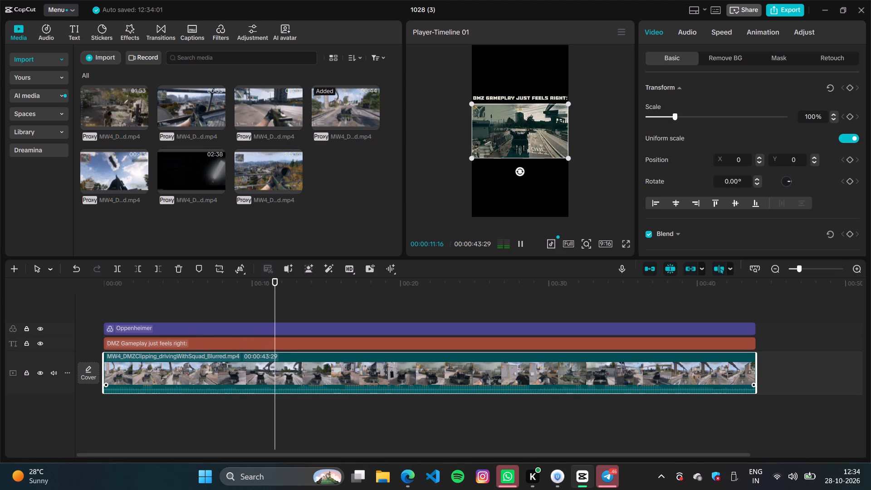
{"action": "key", "text": "space"}
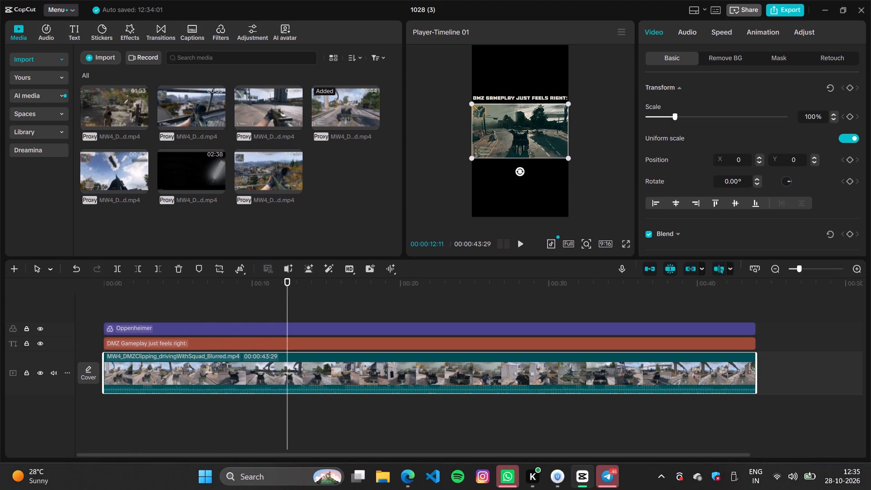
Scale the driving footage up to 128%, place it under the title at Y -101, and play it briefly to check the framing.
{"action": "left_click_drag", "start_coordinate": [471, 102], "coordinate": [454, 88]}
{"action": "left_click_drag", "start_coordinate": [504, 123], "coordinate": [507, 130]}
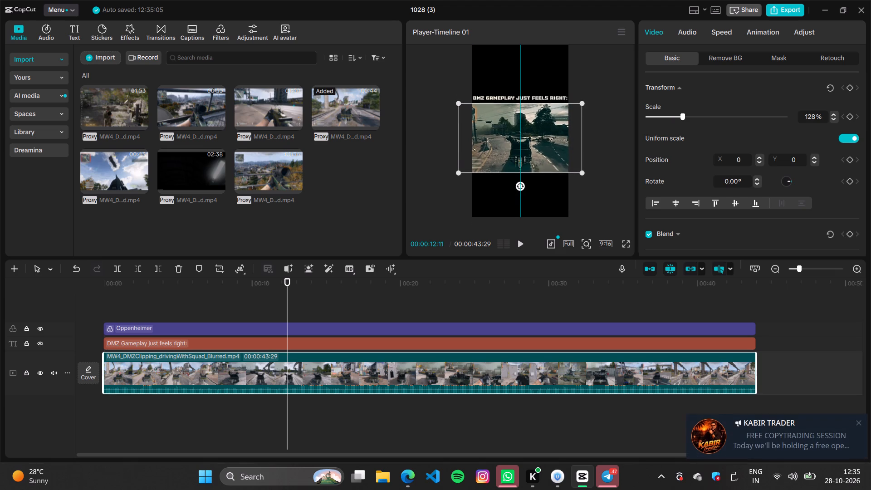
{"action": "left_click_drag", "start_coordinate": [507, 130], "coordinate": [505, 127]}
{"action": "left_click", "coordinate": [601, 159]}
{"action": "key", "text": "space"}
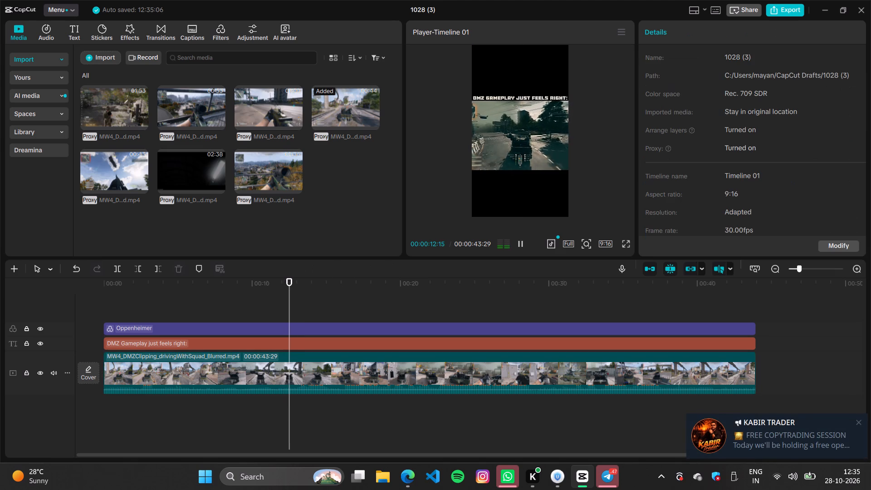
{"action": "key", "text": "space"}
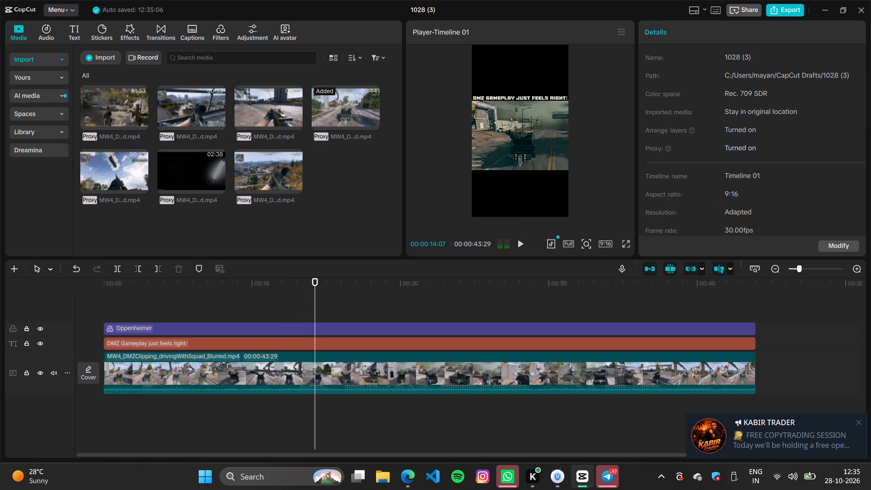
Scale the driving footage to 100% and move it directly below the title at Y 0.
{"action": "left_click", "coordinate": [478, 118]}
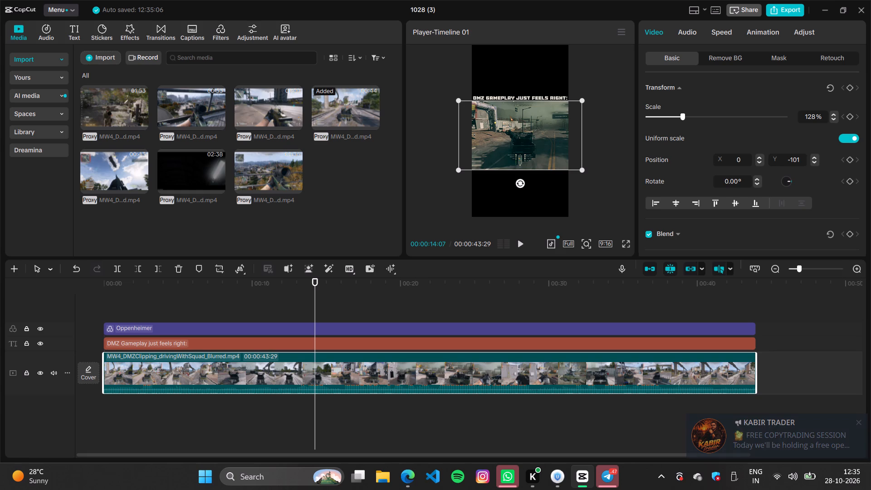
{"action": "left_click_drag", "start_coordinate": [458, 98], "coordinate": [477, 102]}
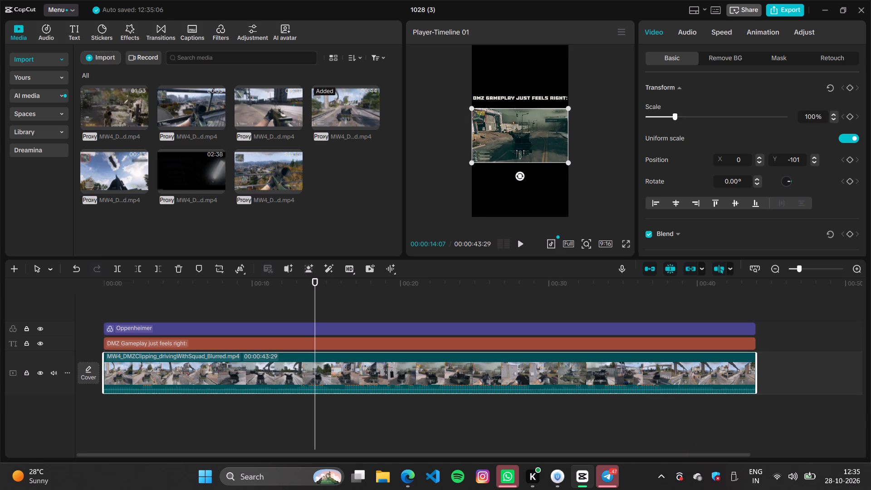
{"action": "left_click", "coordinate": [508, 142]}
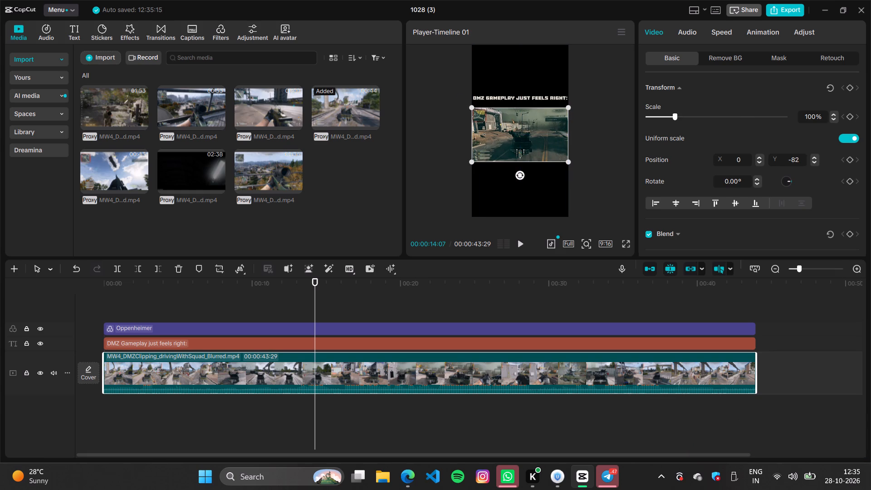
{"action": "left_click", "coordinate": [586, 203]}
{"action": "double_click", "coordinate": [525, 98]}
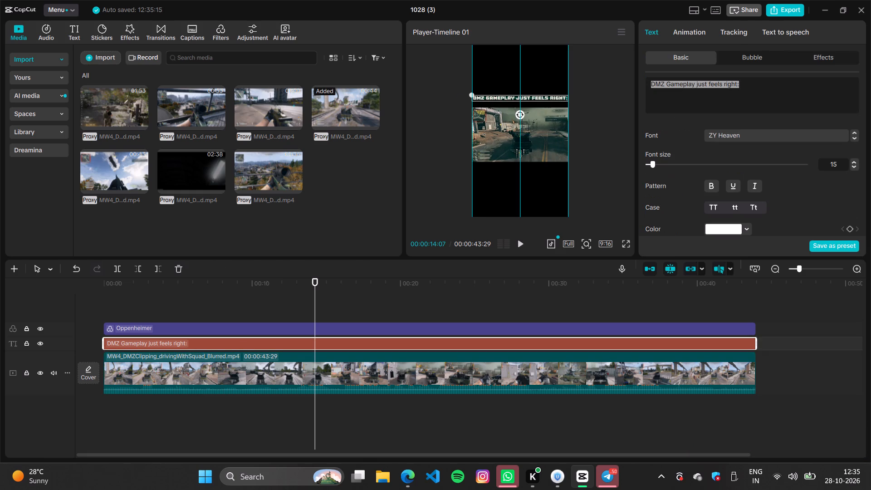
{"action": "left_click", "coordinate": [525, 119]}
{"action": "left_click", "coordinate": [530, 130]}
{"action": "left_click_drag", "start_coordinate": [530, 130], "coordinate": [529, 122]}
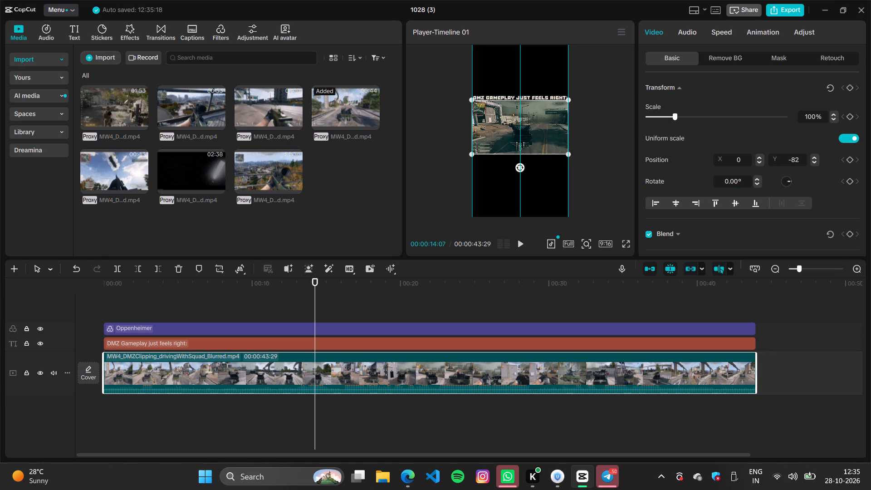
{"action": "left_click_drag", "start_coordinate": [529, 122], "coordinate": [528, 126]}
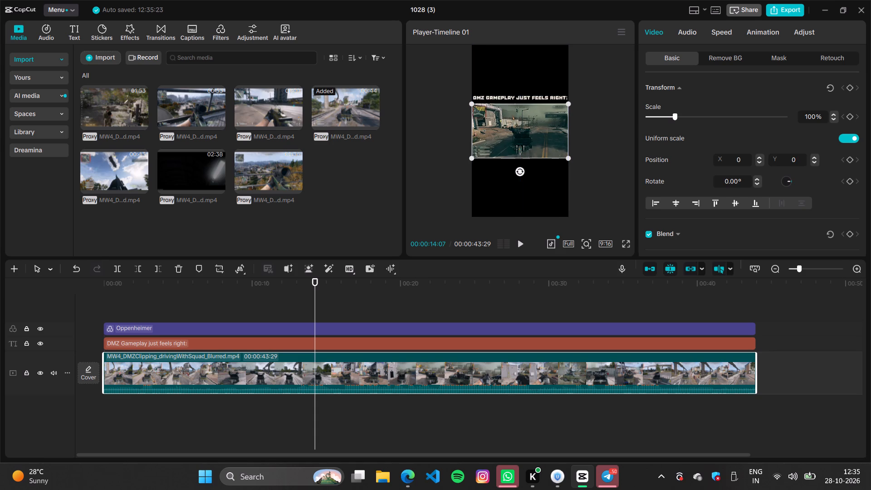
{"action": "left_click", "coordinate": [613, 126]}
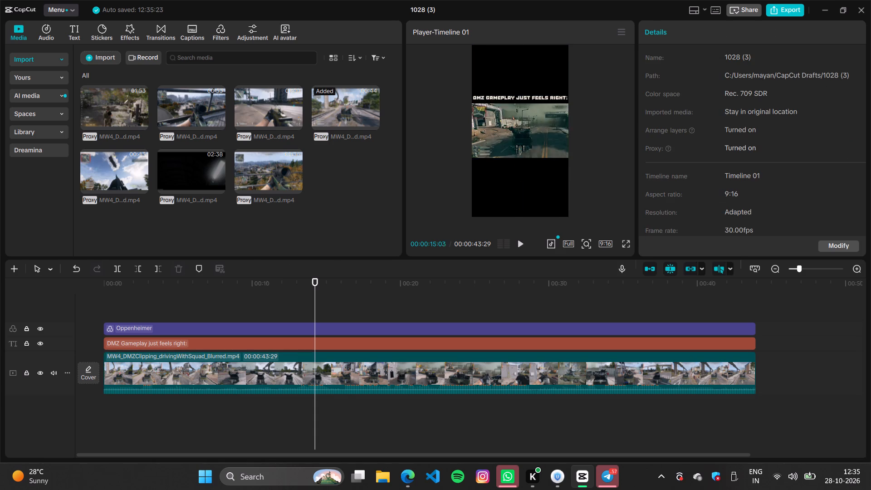
Play through the opening of the driving footage to find a cut point and split it at 00:00:08:27.
{"action": "left_click", "coordinate": [263, 364]}
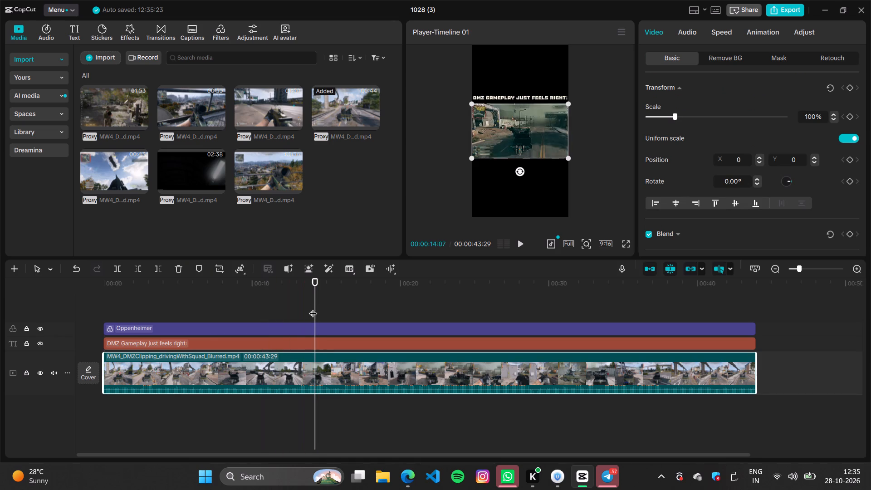
{"action": "left_click_drag", "start_coordinate": [313, 300], "coordinate": [167, 334]}
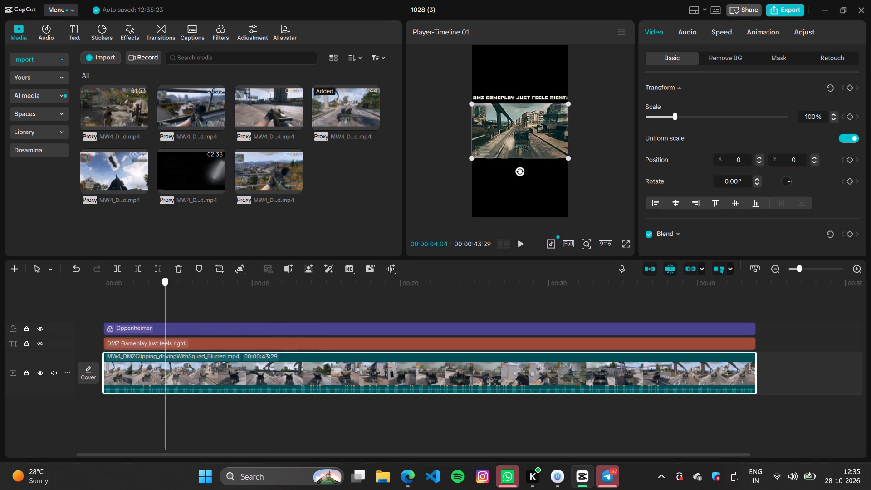
{"action": "left_click_drag", "start_coordinate": [167, 334], "coordinate": [193, 363]}
{"action": "key", "text": "space"}
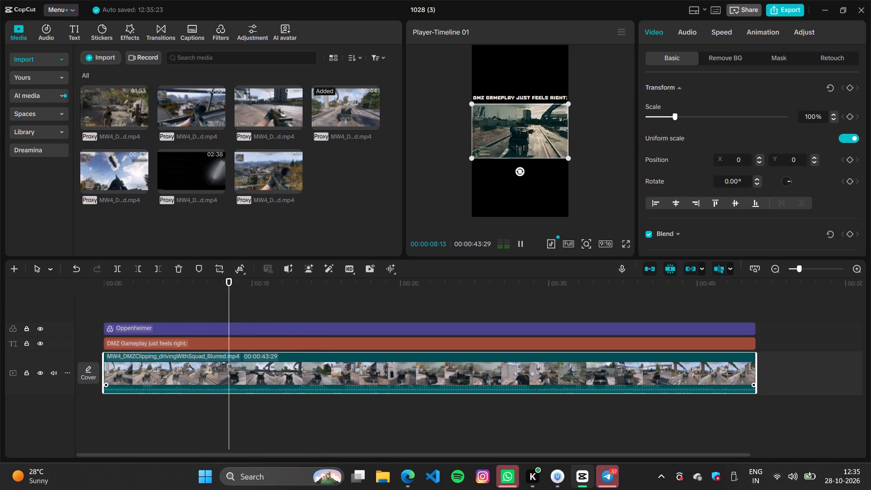
{"action": "key", "text": "space"}
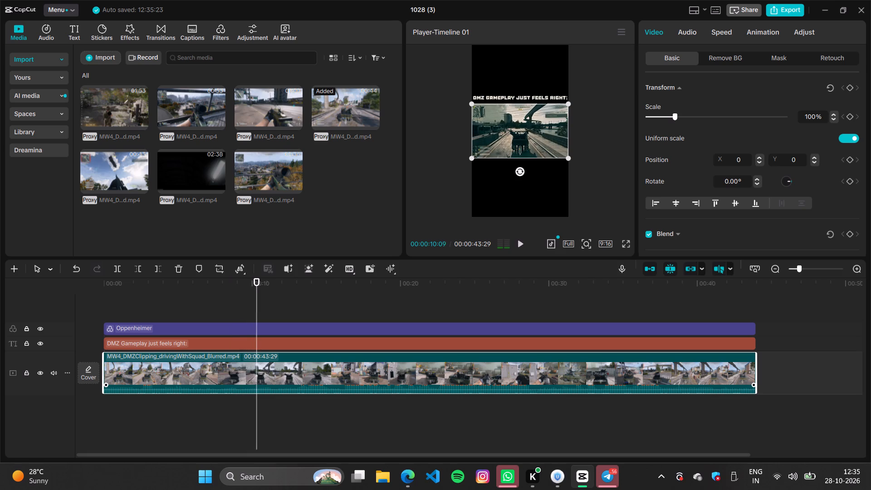
{"action": "key", "text": "space"}
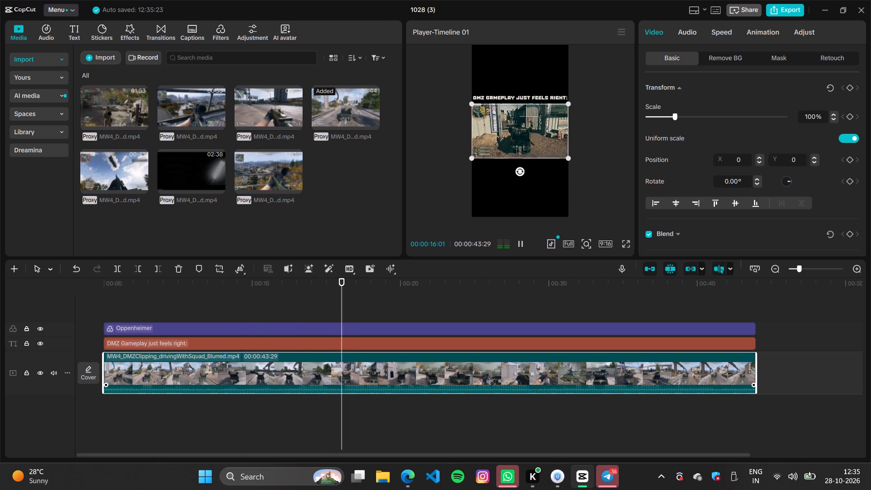
{"action": "key", "text": "space"}
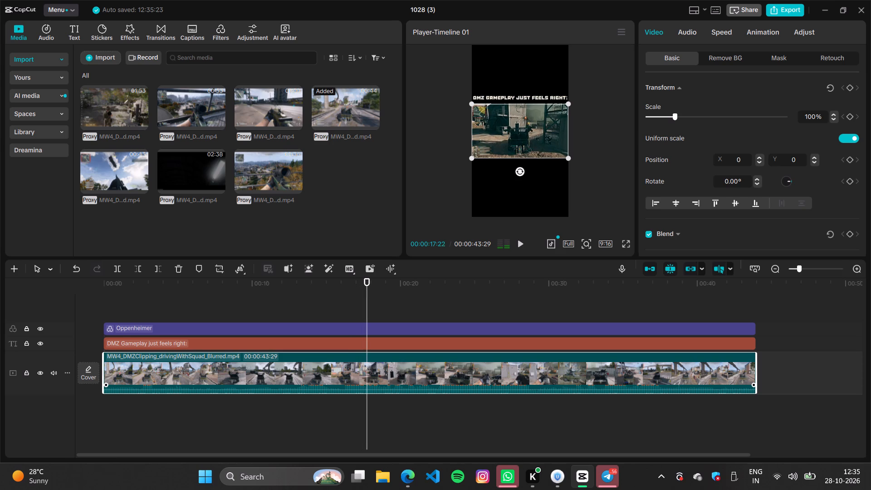
{"action": "left_click", "coordinate": [205, 310]}
{"action": "key", "text": "space"}
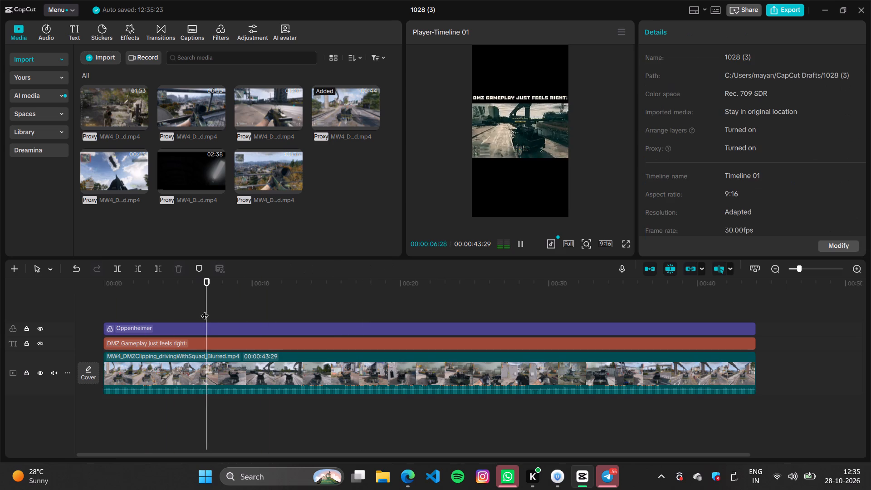
{"action": "key", "text": "space"}
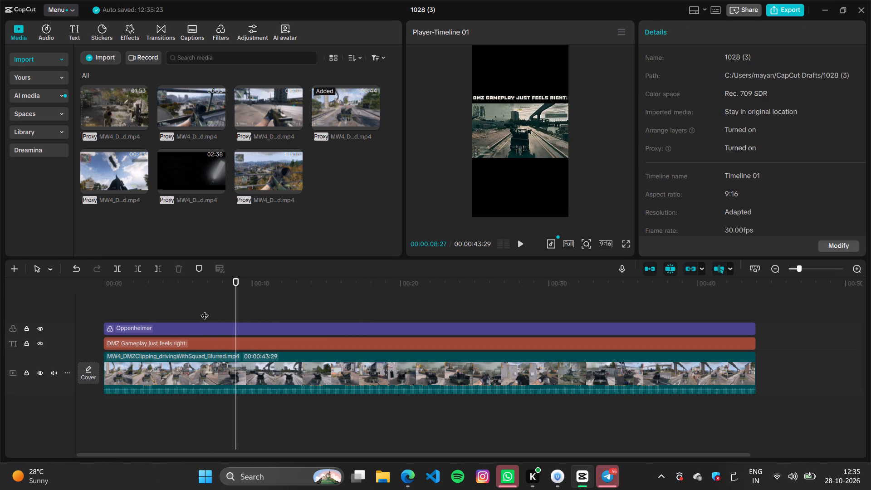
{"action": "left_click", "coordinate": [236, 371]}
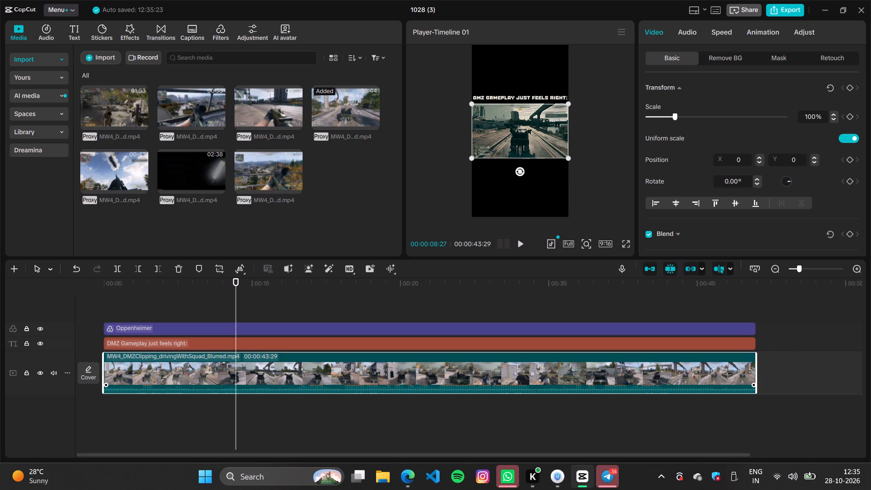
{"action": "key", "text": "ctrl+b"}
Split the driving footage again at 00:00:12:21 and delete the section between the two cuts.
{"action": "left_click_drag", "start_coordinate": [236, 304], "coordinate": [303, 312]}
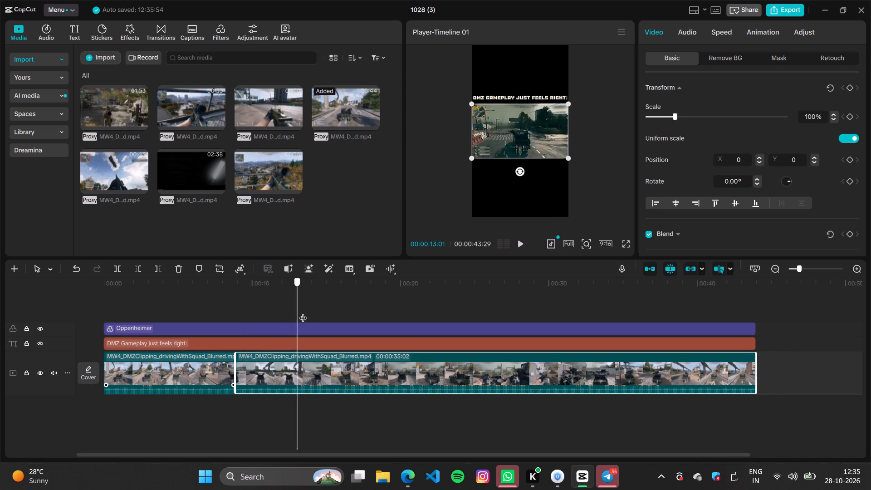
{"action": "left_click_drag", "start_coordinate": [303, 312], "coordinate": [304, 313]}
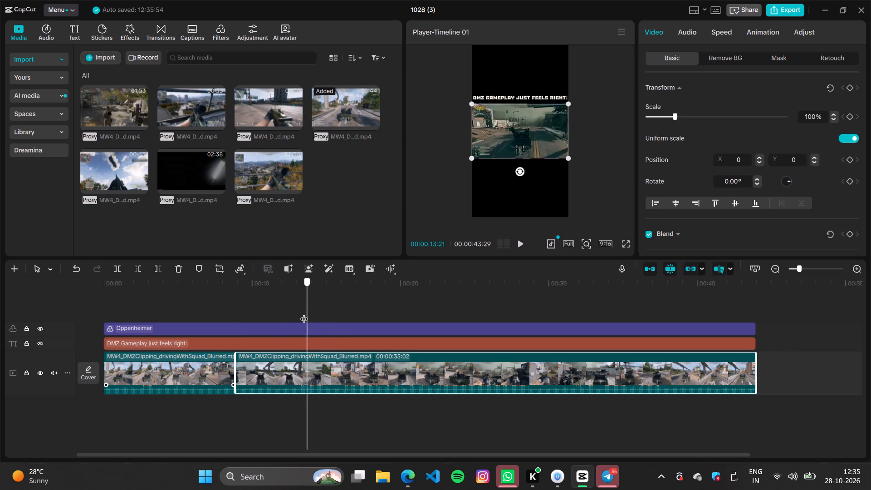
{"action": "left_click_drag", "start_coordinate": [304, 313], "coordinate": [295, 310]}
{"action": "left_click", "coordinate": [295, 310]}
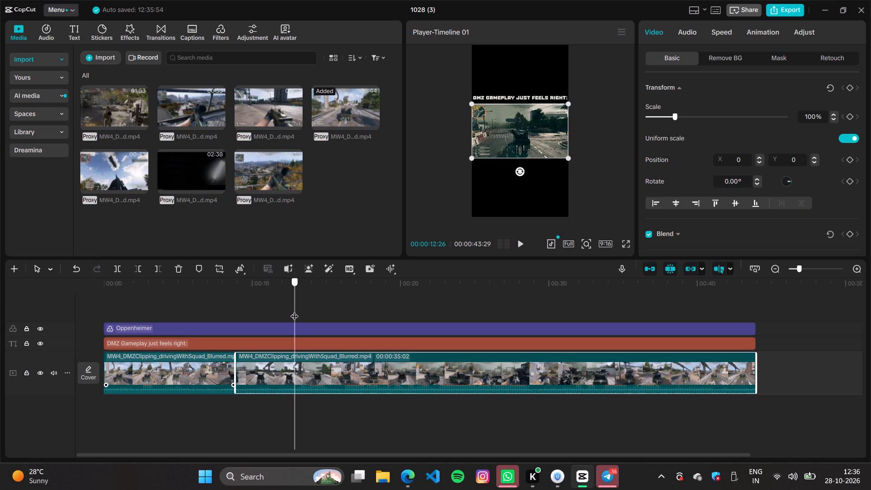
{"action": "key", "text": "ctrl+b"}
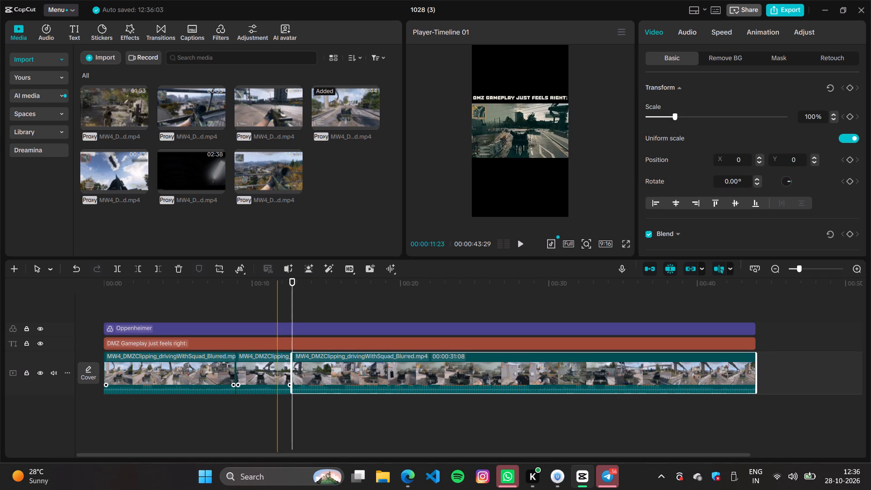
{"action": "left_click", "coordinate": [278, 358]}
{"action": "key", "text": "BackSpace"}
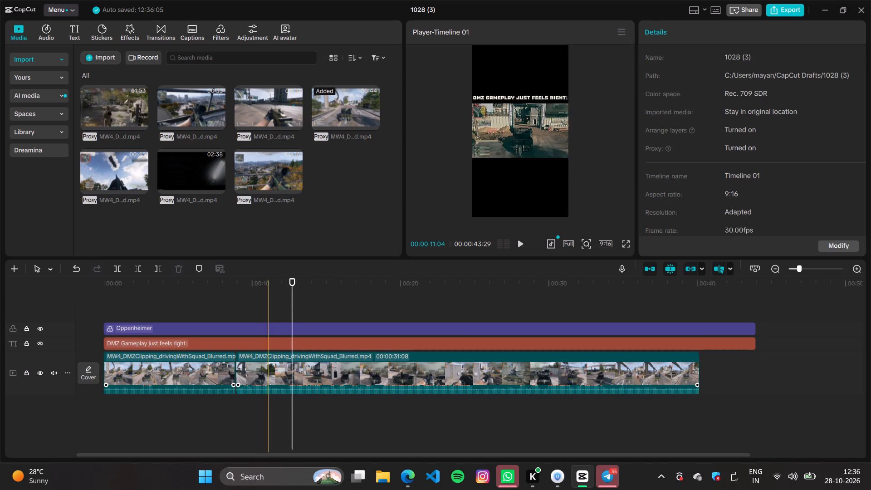
Add the classic Mix transition at the 00:00:08:27 cut and lengthen it to 1.2 s.
{"action": "left_click", "coordinate": [235, 361]}
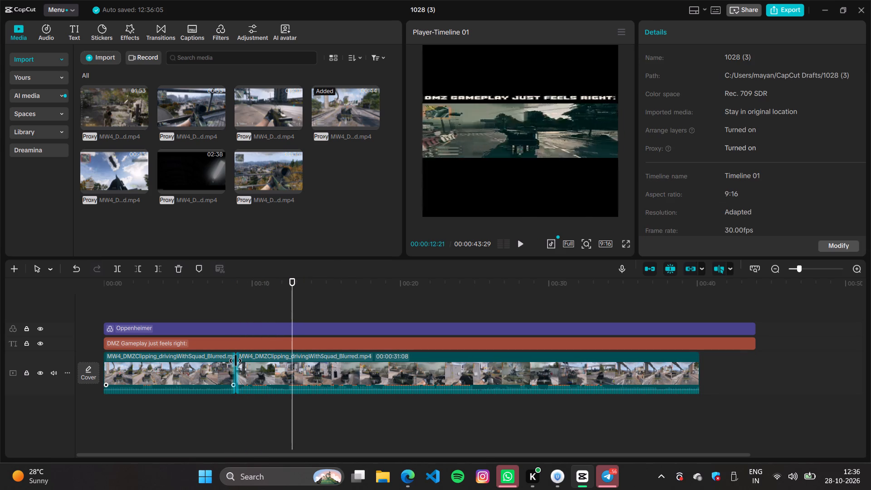
{"action": "left_click", "coordinate": [235, 317]}
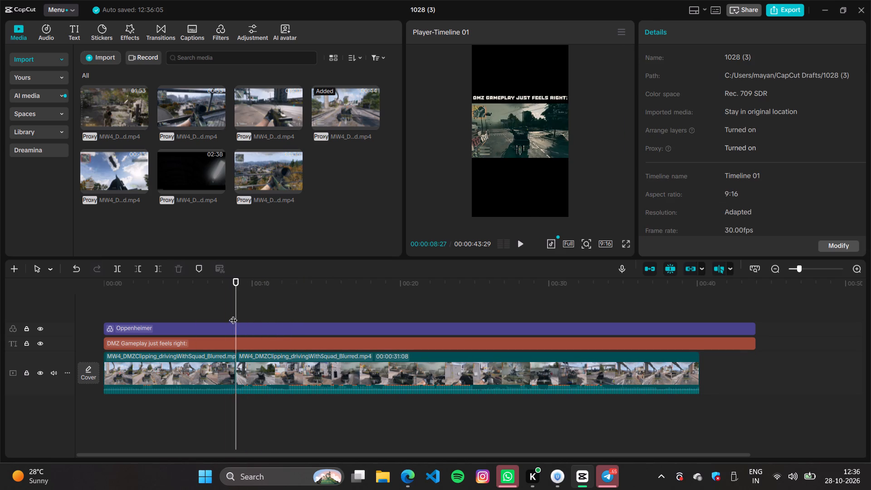
{"action": "left_click", "coordinate": [163, 29]}
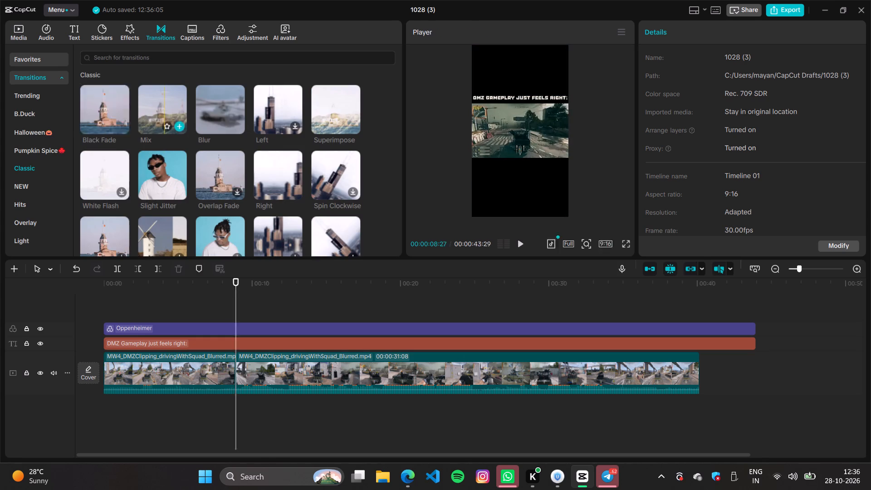
{"action": "left_click", "coordinate": [177, 127]}
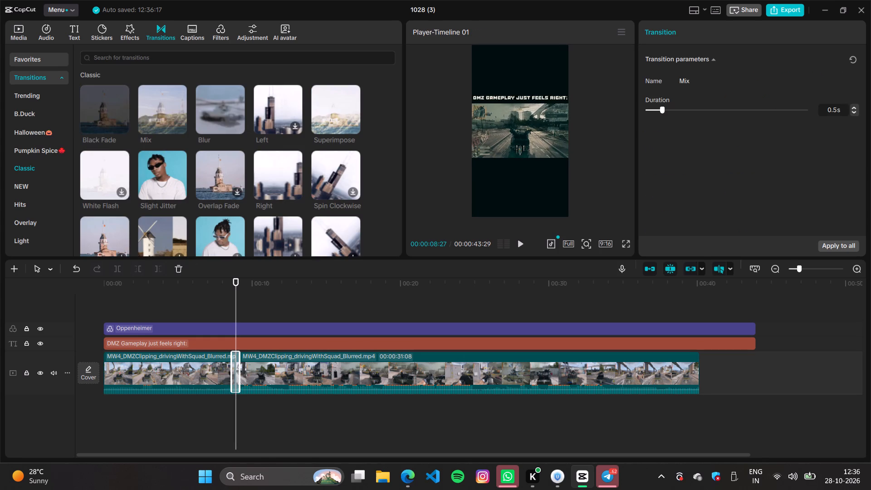
{"action": "left_click", "coordinate": [240, 365]}
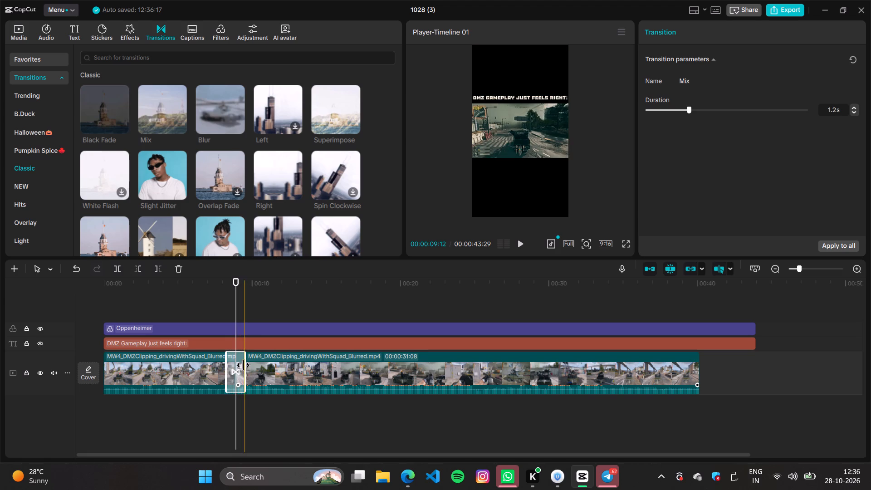
Play from just before the Mix transition through the following driving footage to examine the transition and the next moments.
{"action": "left_click", "coordinate": [223, 294]}
{"action": "key", "text": "space"}
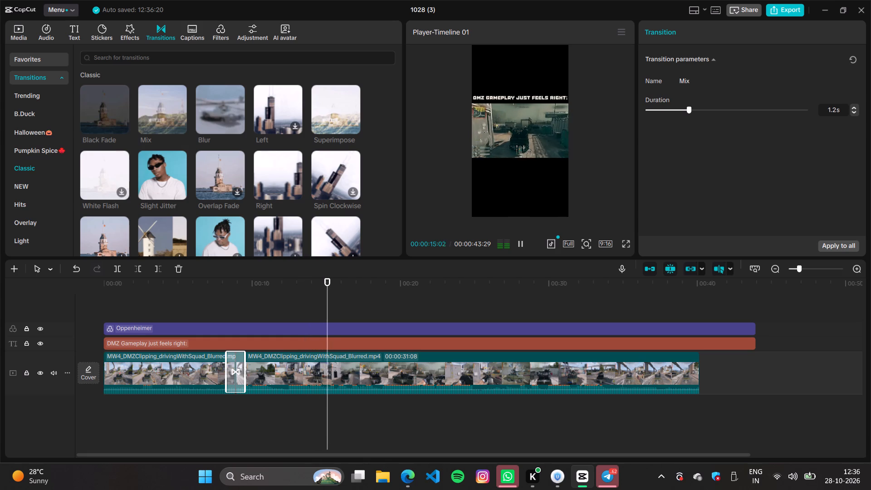
{"action": "key", "text": "space"}
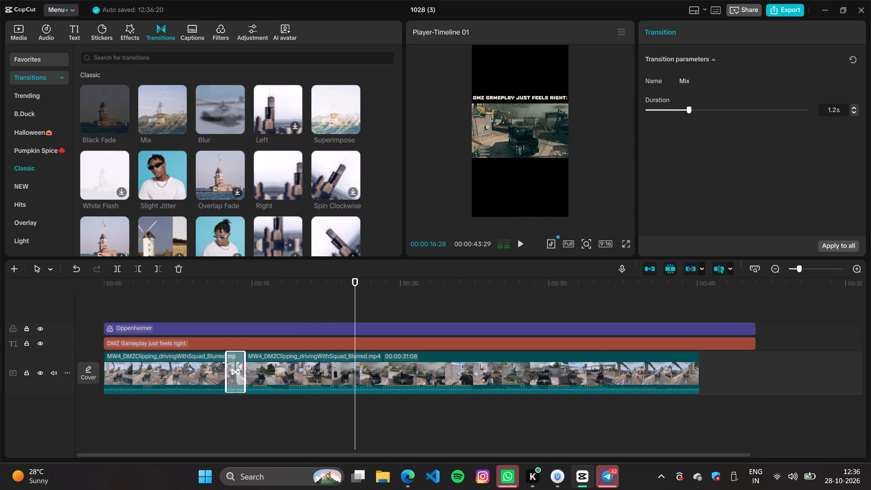
{"action": "key", "text": "space"}
{"action": "key", "text": "space"}
{"action": "key", "text": "space"}
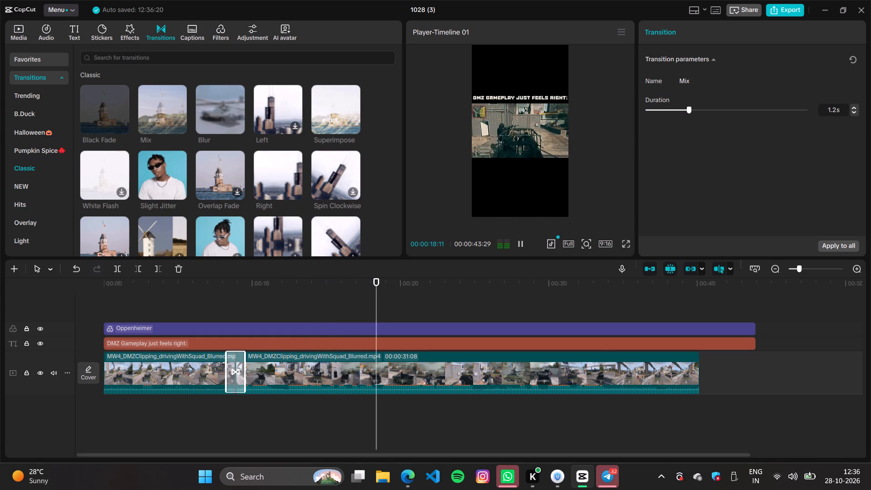
{"action": "key", "text": "space"}
{"action": "key", "text": "space"}
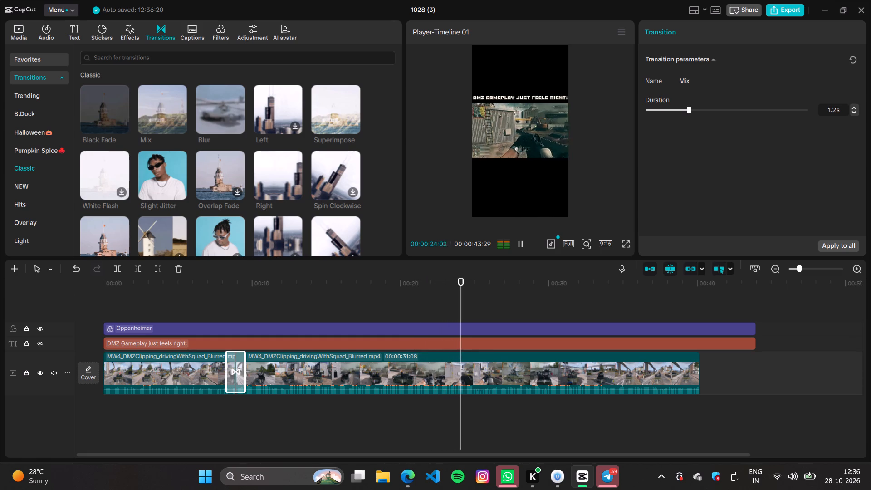
{"action": "key", "text": "space"}
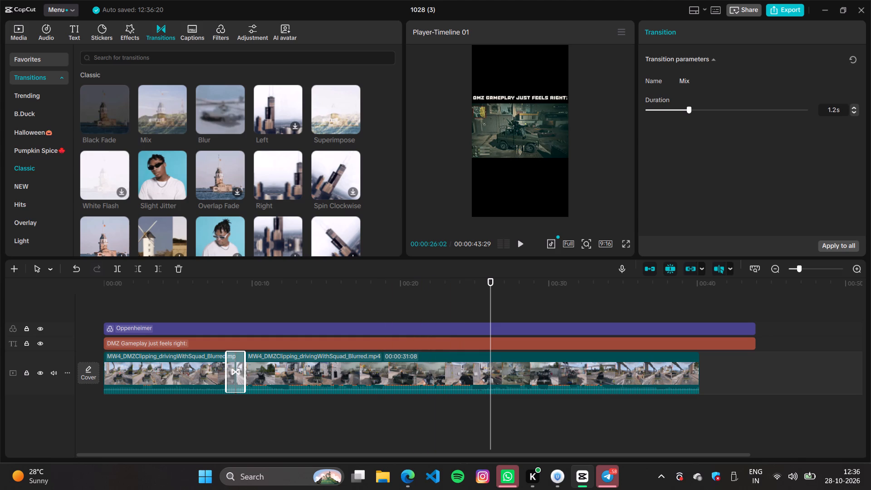
{"action": "left_click", "coordinate": [424, 279]}
{"action": "key", "text": "space"}
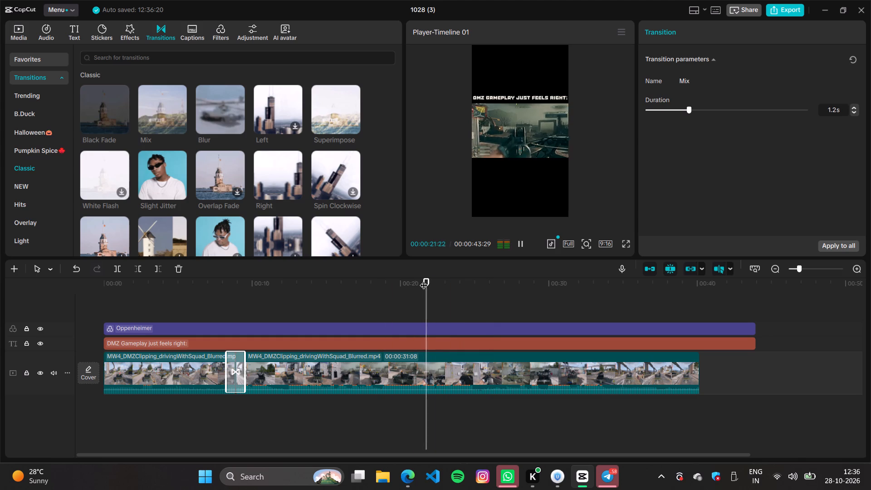
{"action": "key", "text": "space"}
Replay the driving footage after the transition in short bursts and split it at 00:00:18:09.
{"action": "left_click", "coordinate": [294, 310]}
{"action": "key", "text": "space"}
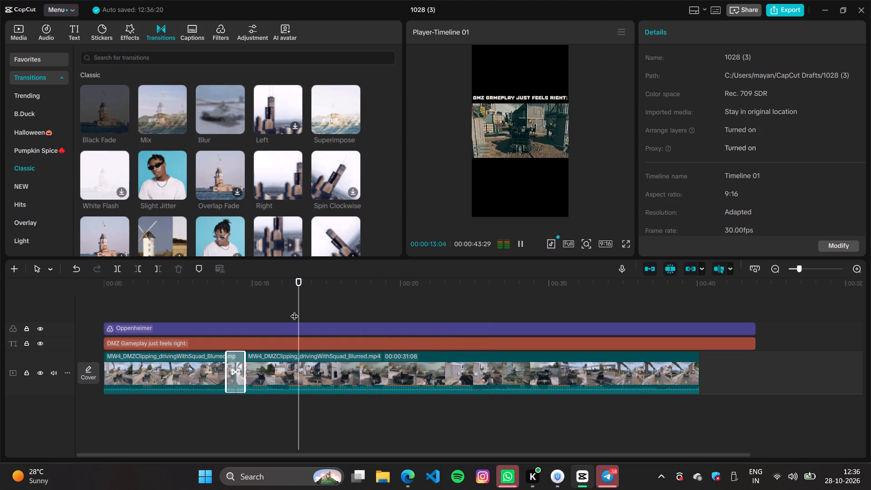
{"action": "key", "text": "space"}
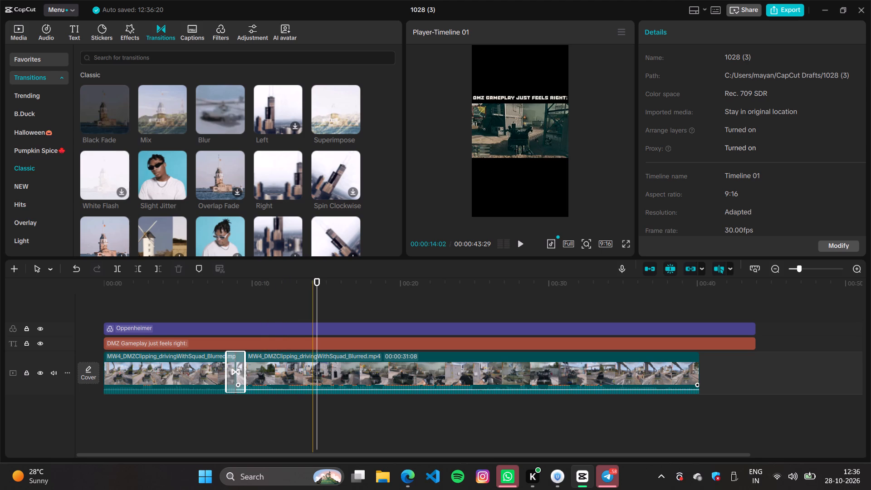
{"action": "left_click", "coordinate": [318, 301]}
{"action": "key", "text": "space"}
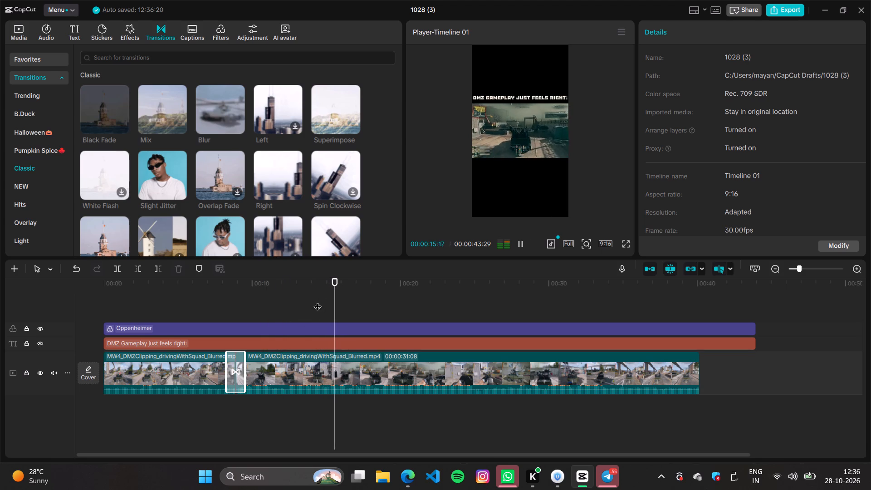
{"action": "key", "text": "space"}
{"action": "key", "text": "space"}
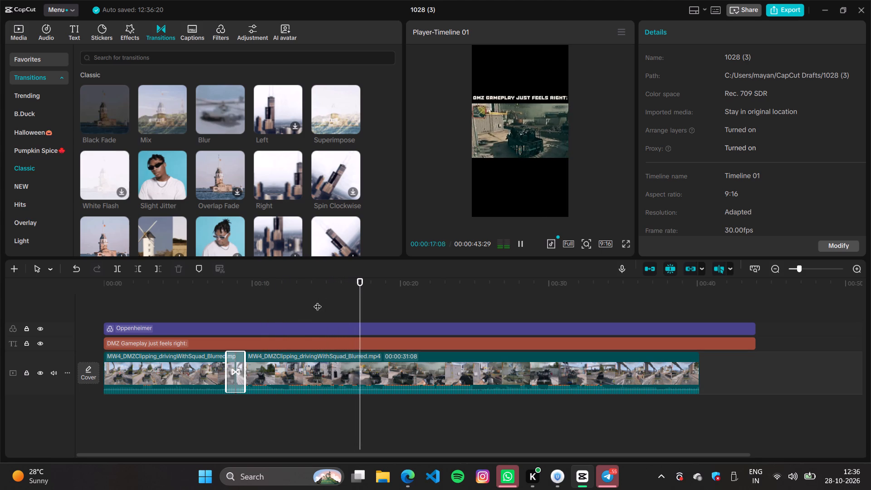
{"action": "key", "text": "space"}
{"action": "key", "text": "space"}
{"action": "key", "text": "space"}
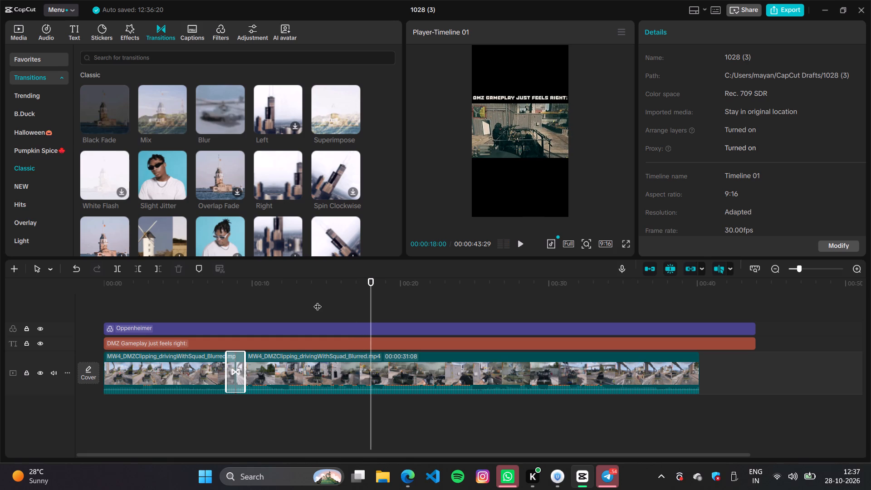
{"action": "key", "text": "space"}
{"action": "key", "text": "space"}
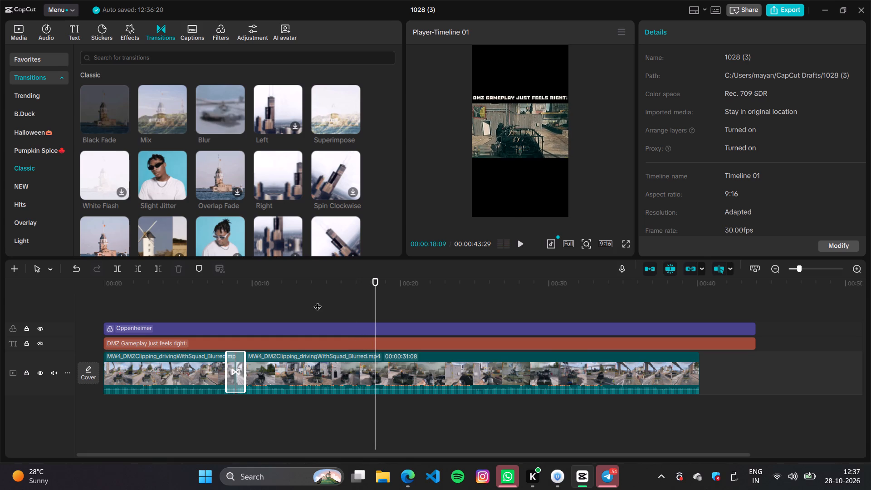
{"action": "key", "text": "ctrl+b"}
{"action": "left_click", "coordinate": [337, 372]}
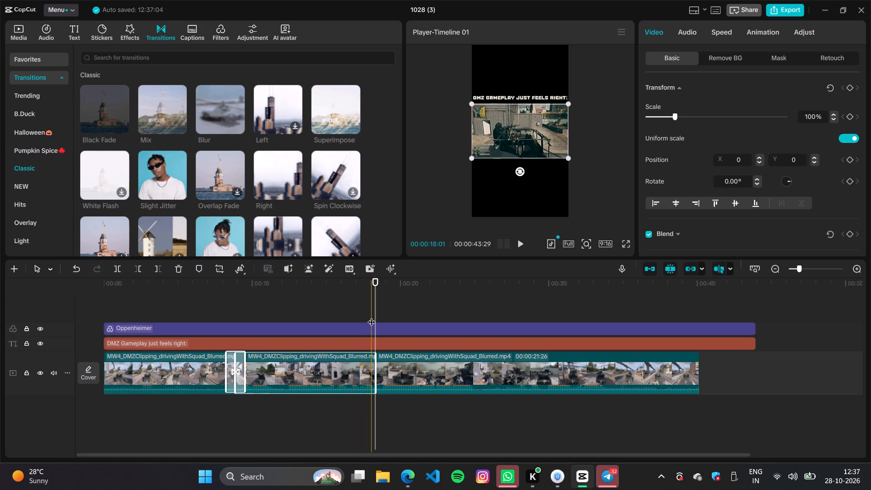
Shorten the Oppenheimer filter and the title to the end of the driving footage at 00:00:40:05.
{"action": "left_click_drag", "start_coordinate": [755, 328], "coordinate": [700, 328]}
{"action": "left_click", "coordinate": [708, 342]}
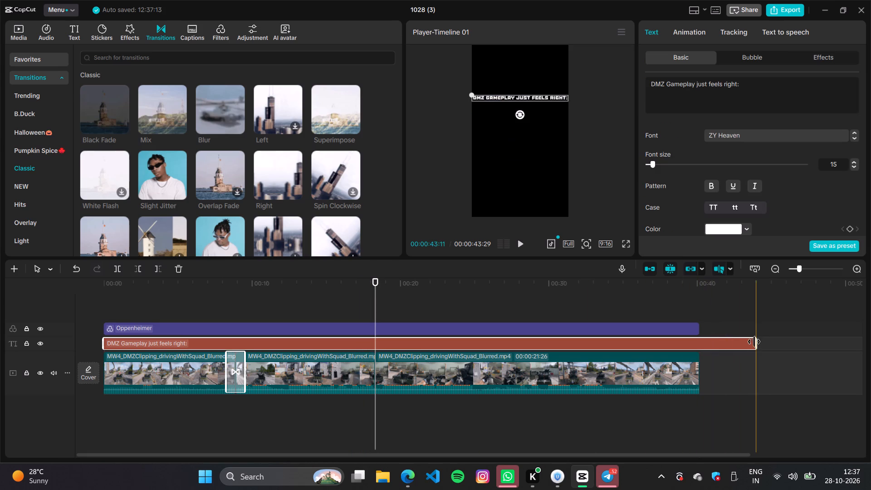
{"action": "left_click_drag", "start_coordinate": [758, 343], "coordinate": [700, 341]}
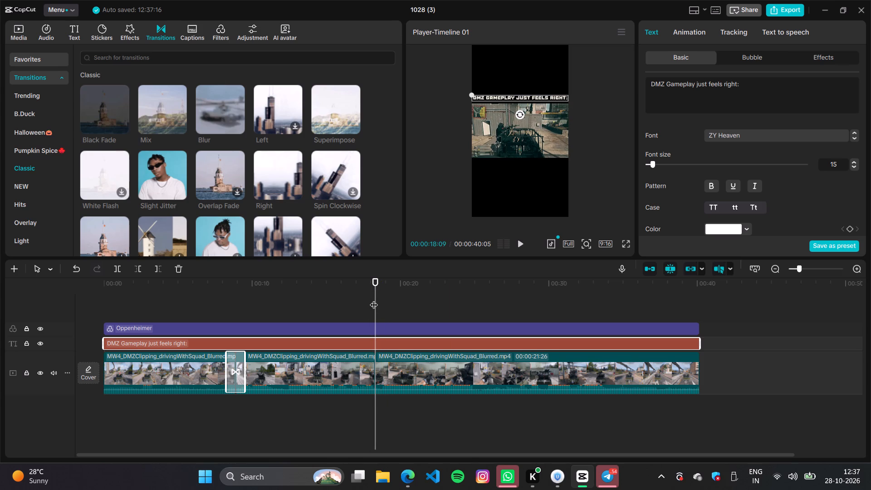
Shorten the Oppenheimer filter and the title together to about 00:00:18:05, near the split after the second driving section.
{"action": "left_click_drag", "start_coordinate": [374, 299], "coordinate": [402, 302]}
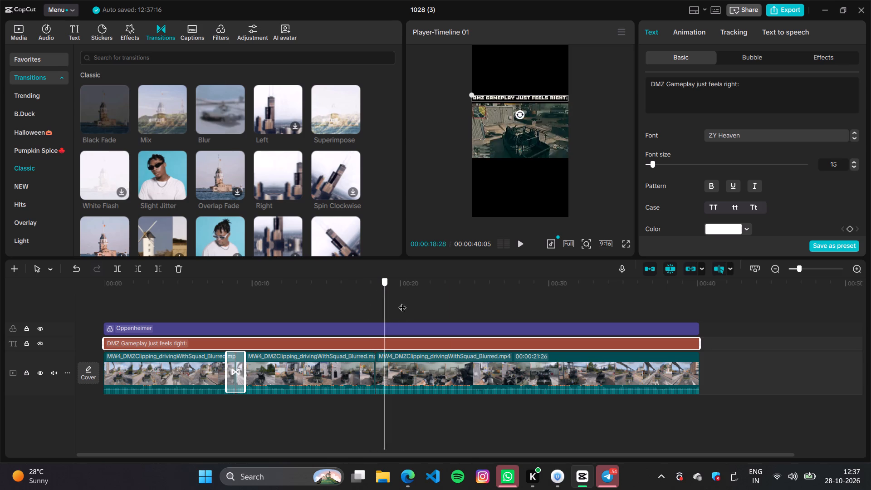
{"action": "left_click_drag", "start_coordinate": [402, 302], "coordinate": [366, 300]}
{"action": "key", "text": "space"}
{"action": "key", "text": "space"}
{"action": "key", "text": "space"}
{"action": "key", "text": "space"}
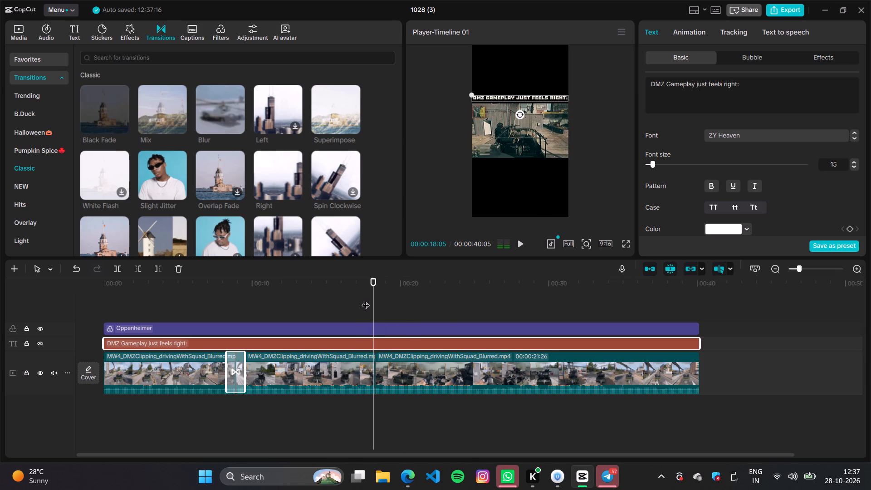
{"action": "left_click", "coordinate": [436, 378]}
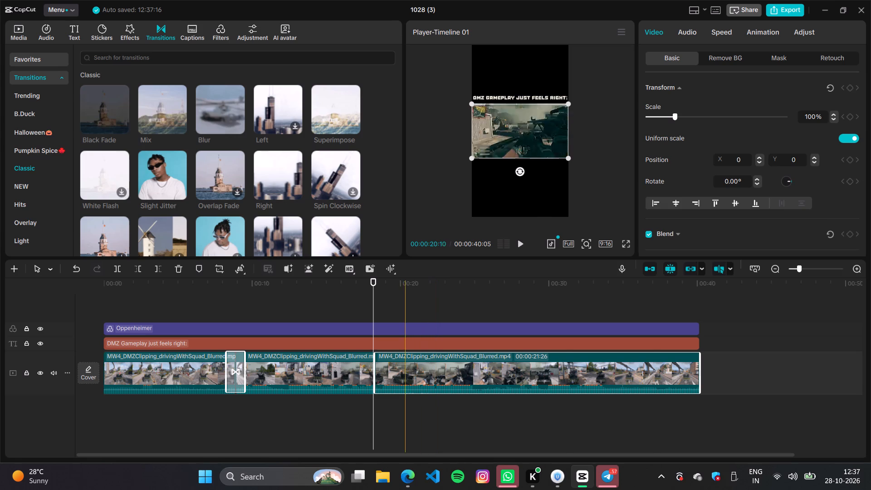
{"action": "left_click_drag", "start_coordinate": [651, 299], "coordinate": [680, 340]}
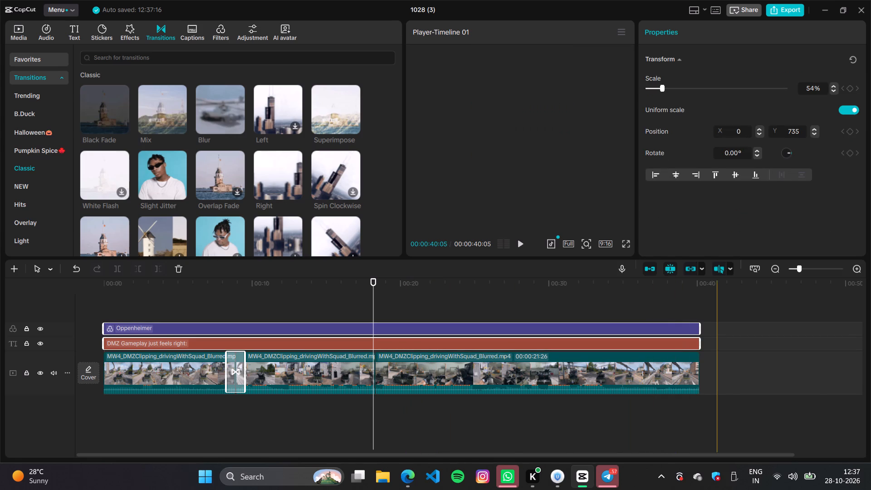
{"action": "left_click_drag", "start_coordinate": [699, 327], "coordinate": [362, 359]}
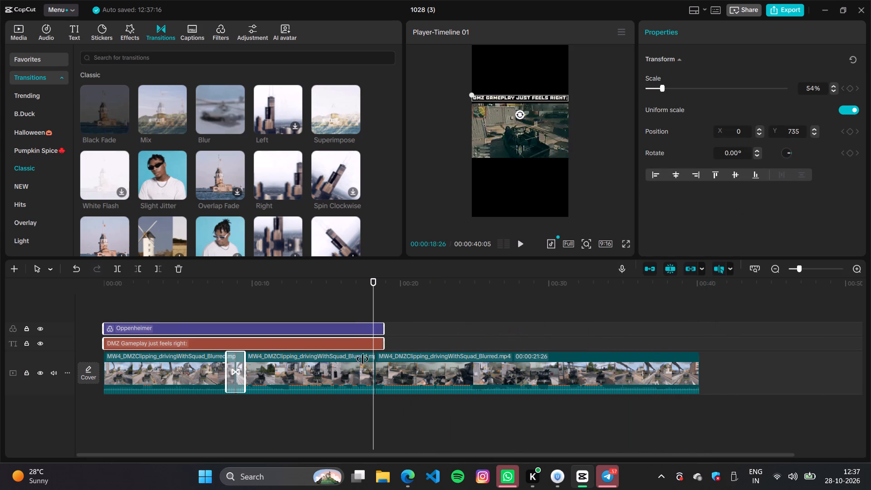
{"action": "left_click_drag", "start_coordinate": [362, 359], "coordinate": [373, 361]}
Replay the footage around the 00:00:18:09 split and delete the remaining driving clip after it.
{"action": "left_click", "coordinate": [355, 295]}
{"action": "key", "text": "space"}
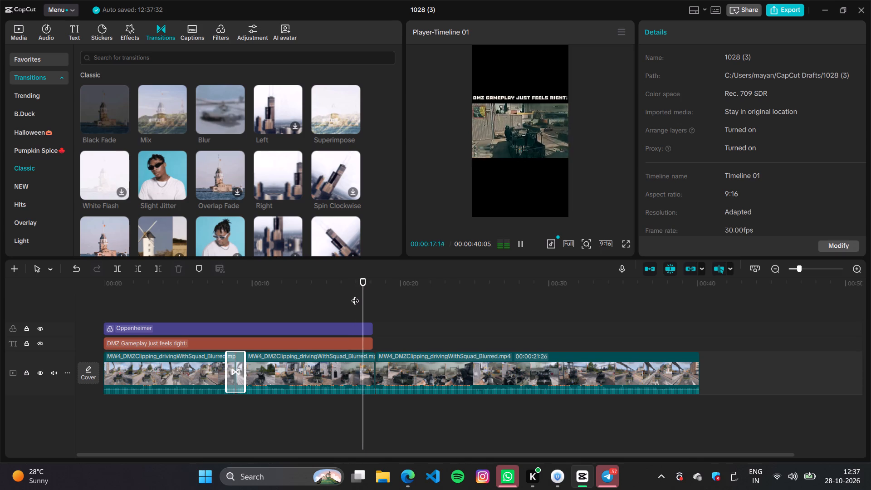
{"action": "key", "text": "space"}
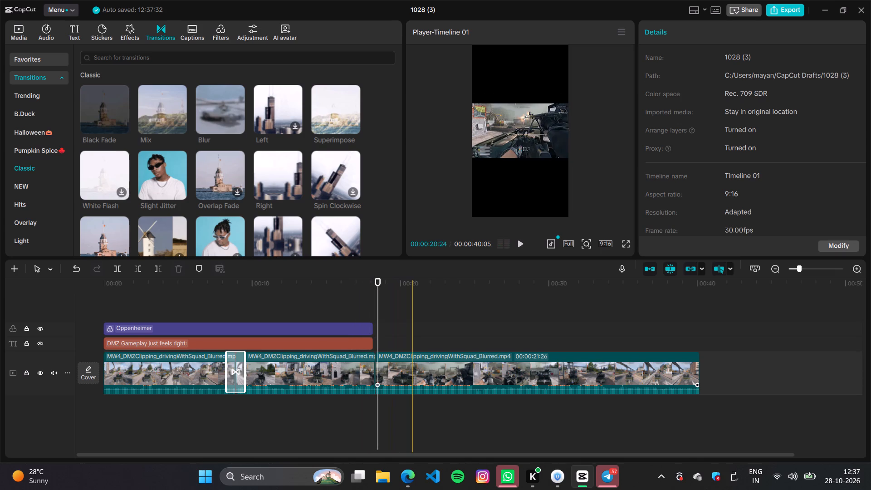
{"action": "left_click", "coordinate": [412, 374]}
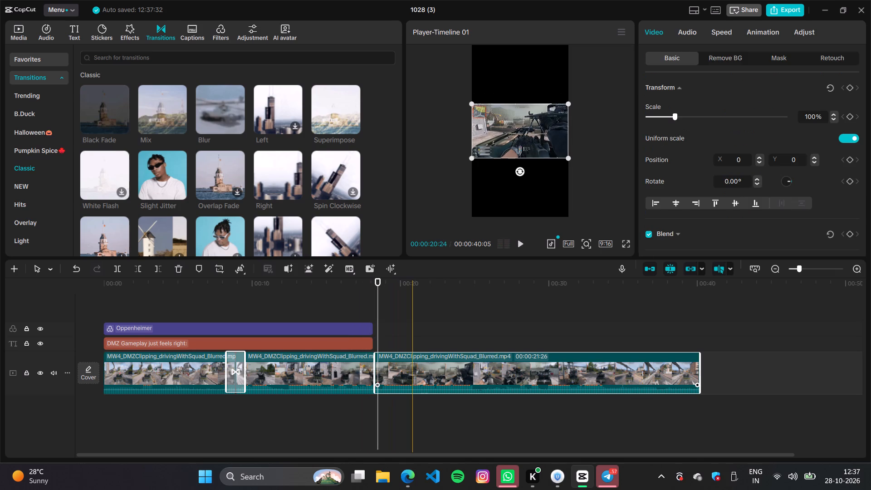
{"action": "key", "text": "ctrl+c"}
{"action": "key", "text": "BackSpace"}
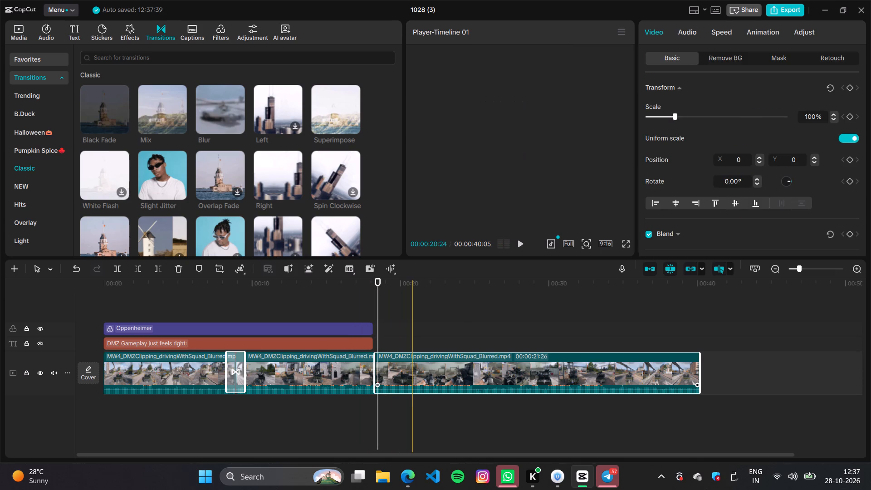
{"action": "left_click", "coordinate": [390, 307]}
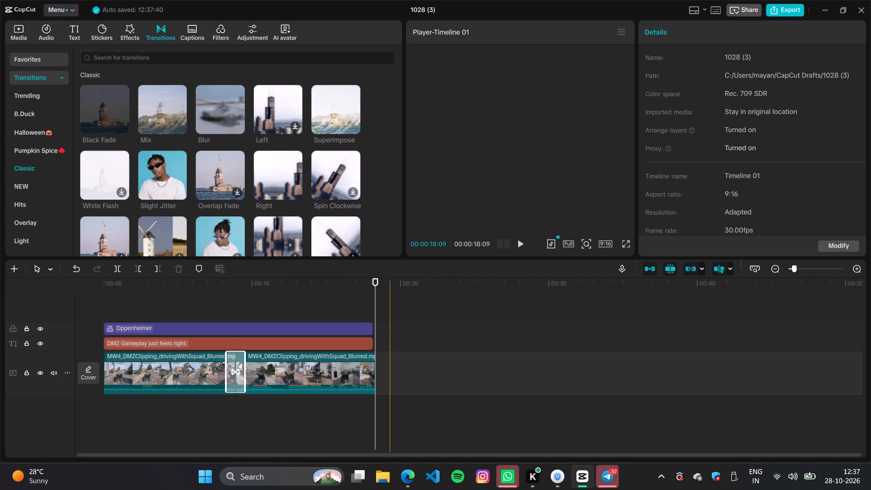
Extend the Oppenheimer filter and the title to the end of the remaining footage at 00:00:18:09.
{"action": "left_click", "coordinate": [362, 308]}
{"action": "key", "text": "space"}
{"action": "key", "text": "space"}
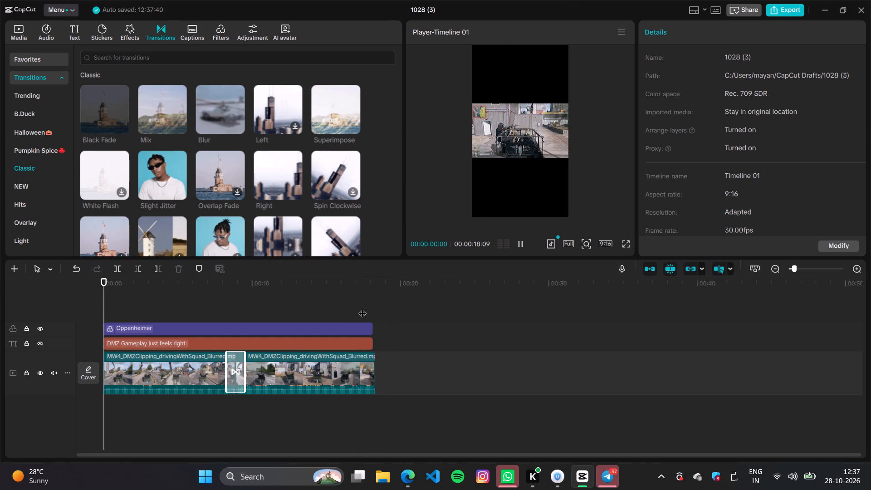
{"action": "left_click", "coordinate": [370, 328]}
{"action": "left_click_drag", "start_coordinate": [370, 330], "coordinate": [373, 331]}
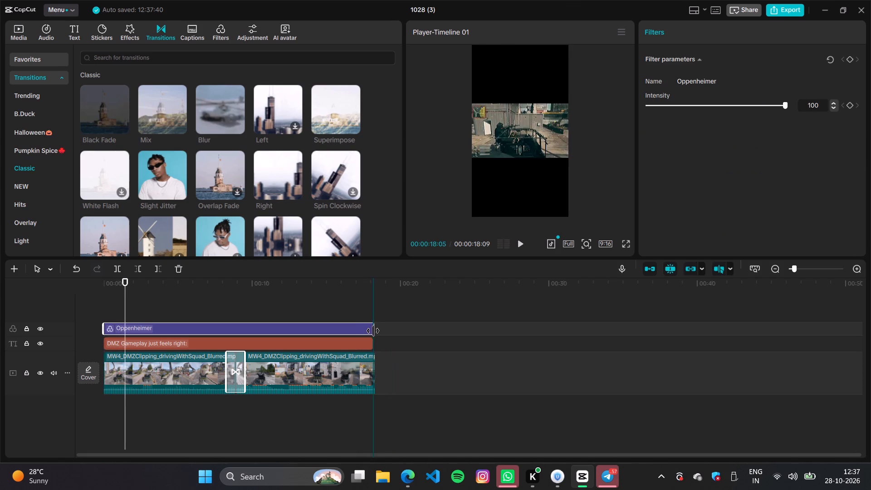
{"action": "left_click_drag", "start_coordinate": [373, 331], "coordinate": [375, 331]}
{"action": "left_click", "coordinate": [368, 345]}
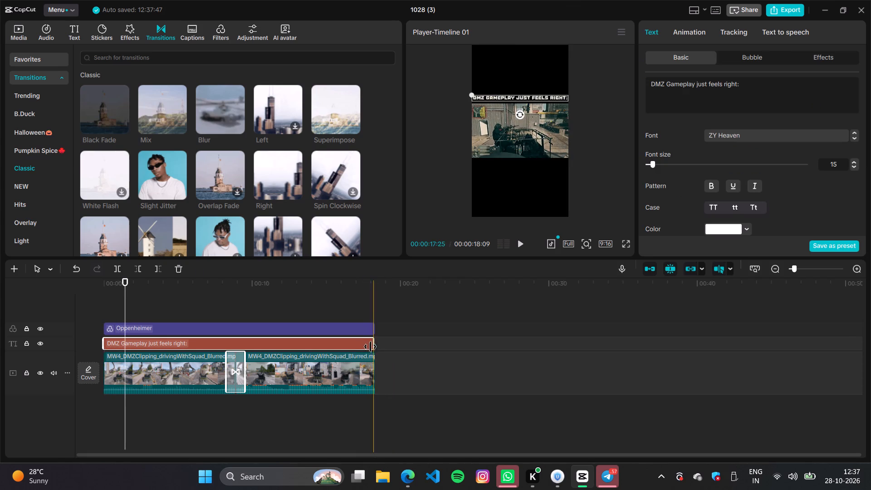
{"action": "left_click", "coordinate": [373, 347]}
Apply the second "Blurr...de-in" Out animation from Trending, 2.0 s long, to the last driving clip and play back its ending.
{"action": "left_click", "coordinate": [361, 298]}
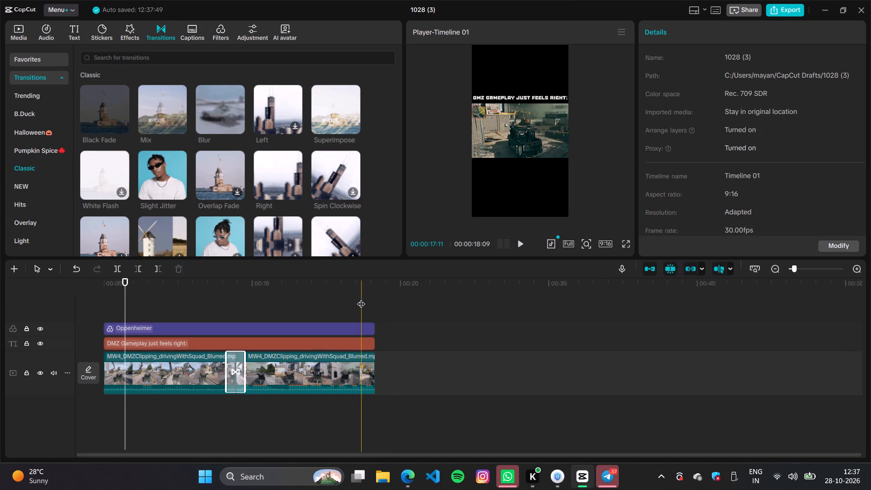
{"action": "left_click", "coordinate": [363, 372]}
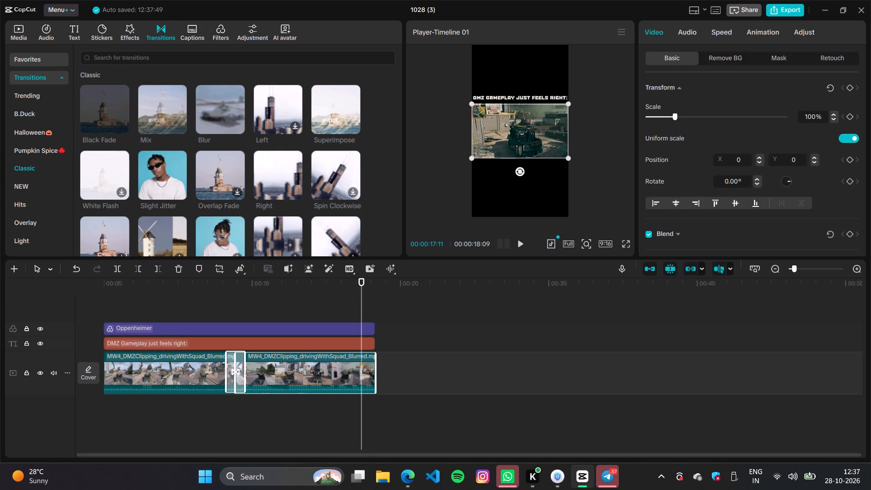
{"action": "left_click", "coordinate": [765, 34]}
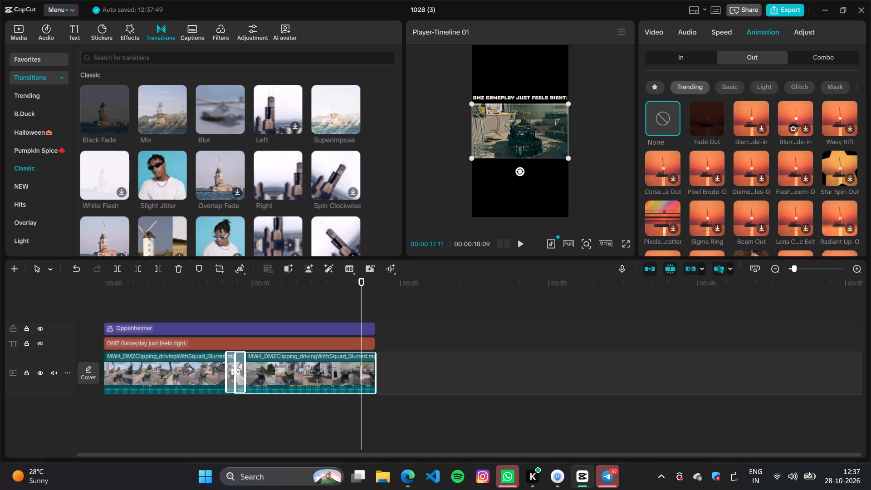
{"action": "left_click", "coordinate": [807, 127]}
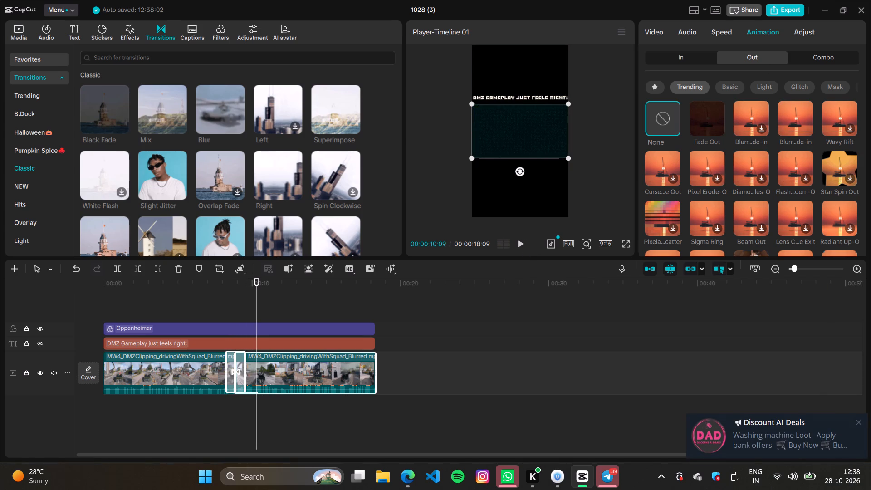
{"action": "left_click", "coordinate": [796, 111]}
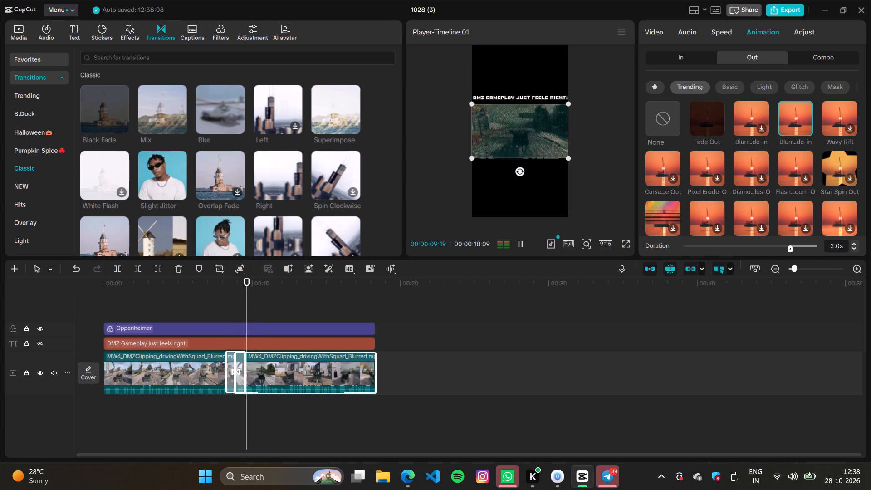
{"action": "left_click", "coordinate": [336, 304]}
{"action": "key", "text": "space"}
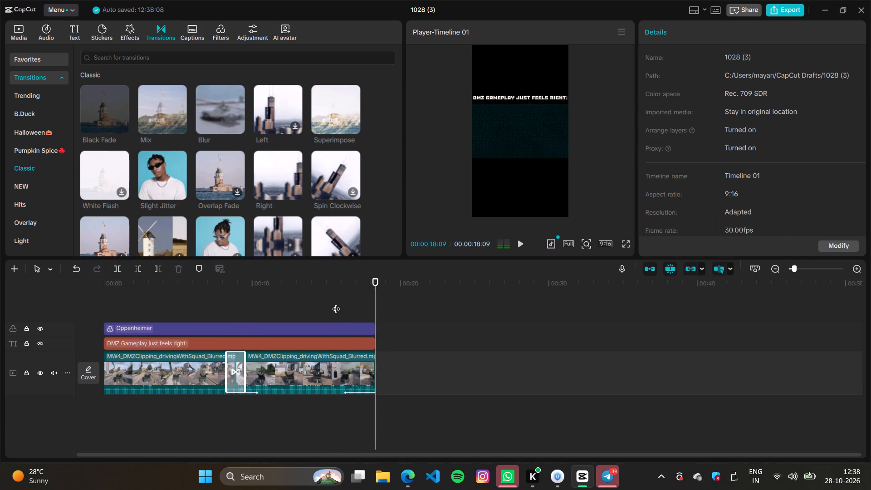
{"action": "key", "text": "space"}
{"action": "key", "text": "space"}
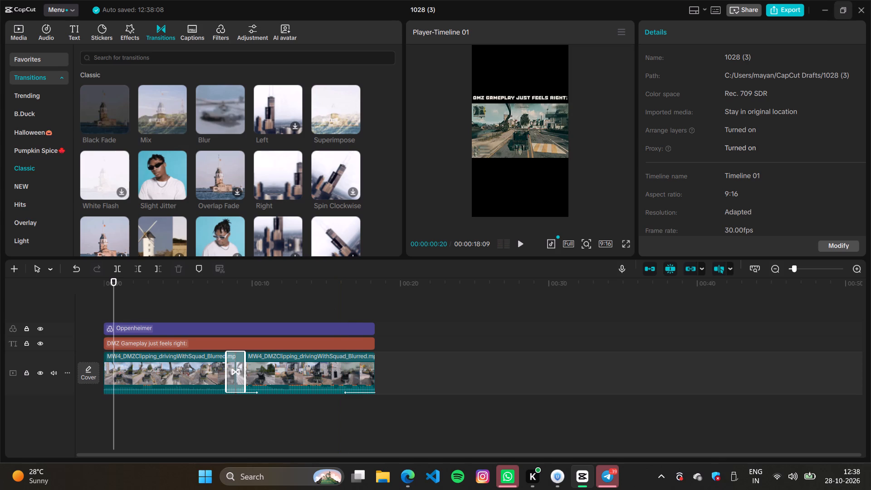
Export the video in 4K with Higher bit rate as H.264 mp4 at 30fps, without sharing it online.
{"action": "left_click", "coordinate": [780, 8]}
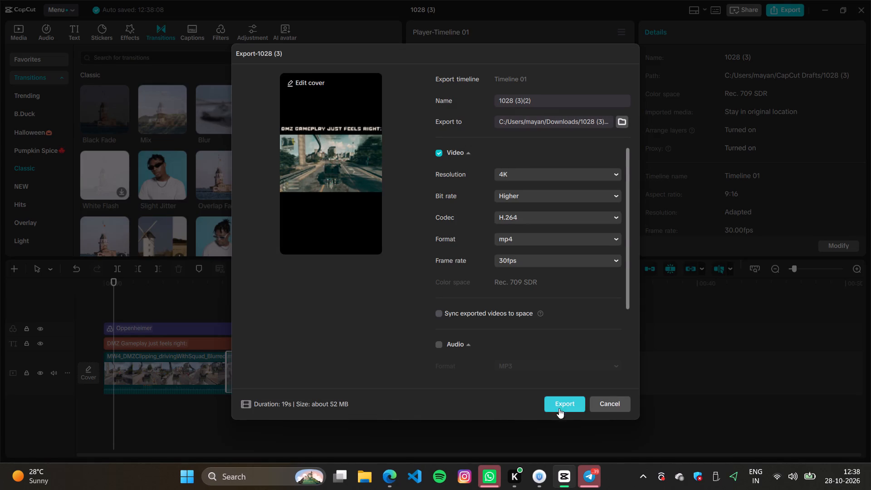
{"action": "left_click", "coordinate": [560, 402]}
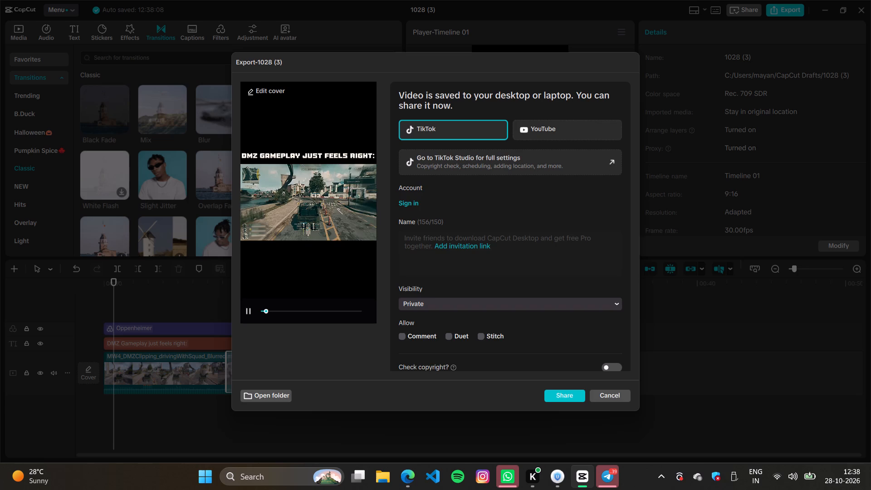
{"action": "left_click", "coordinate": [604, 396]}
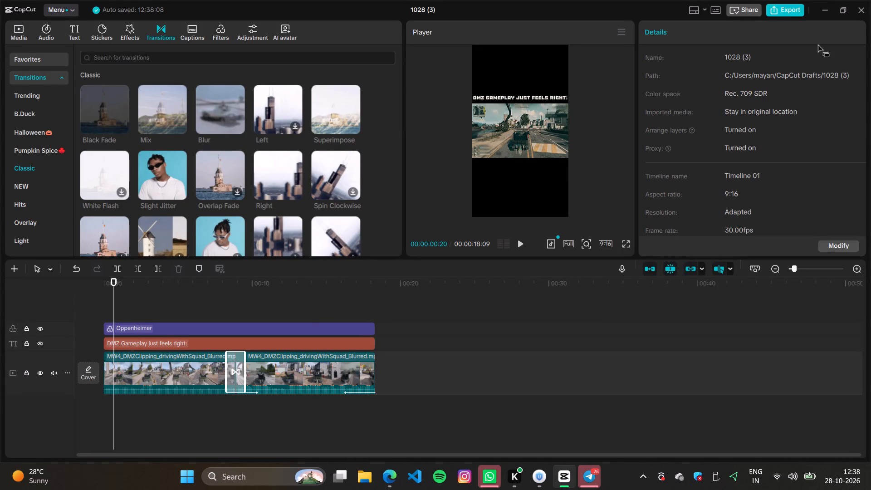
Close the finished project, CapCut and the browser window with the Modern Warfare 4 clipping guidelines.
{"action": "left_click", "coordinate": [859, 6]}
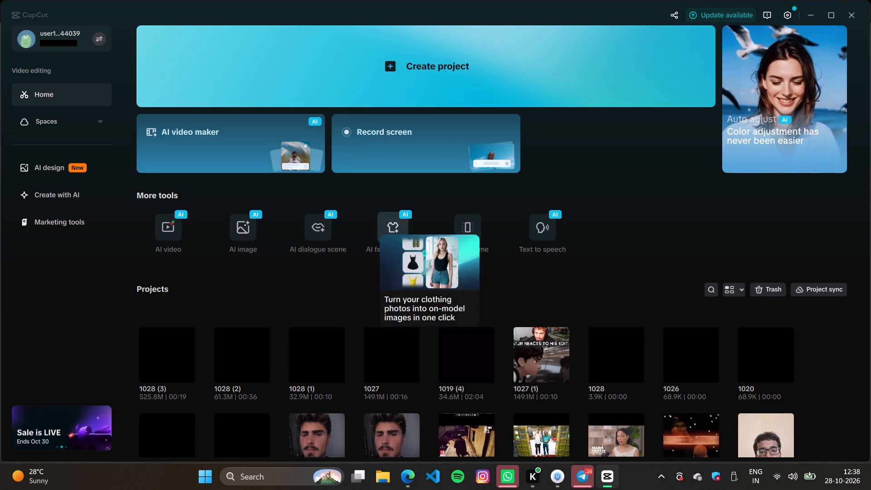
{"action": "left_click", "coordinate": [852, 9]}
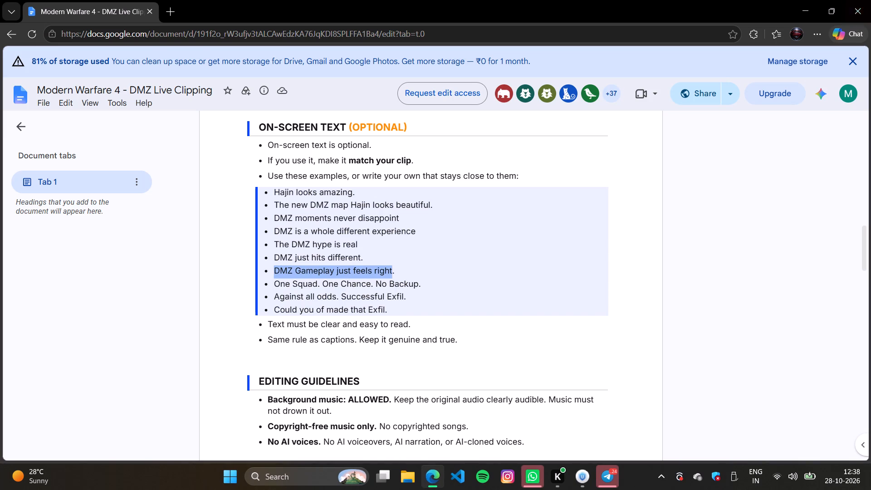
{"action": "left_click", "coordinate": [856, 5]}
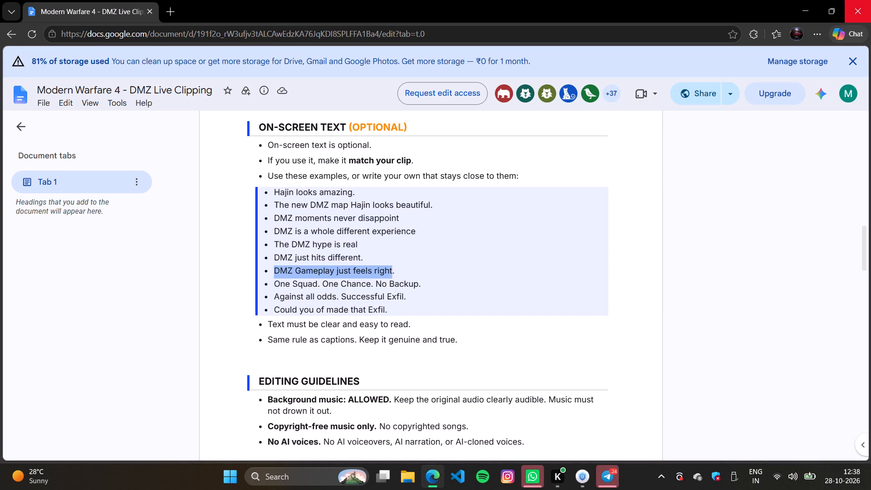